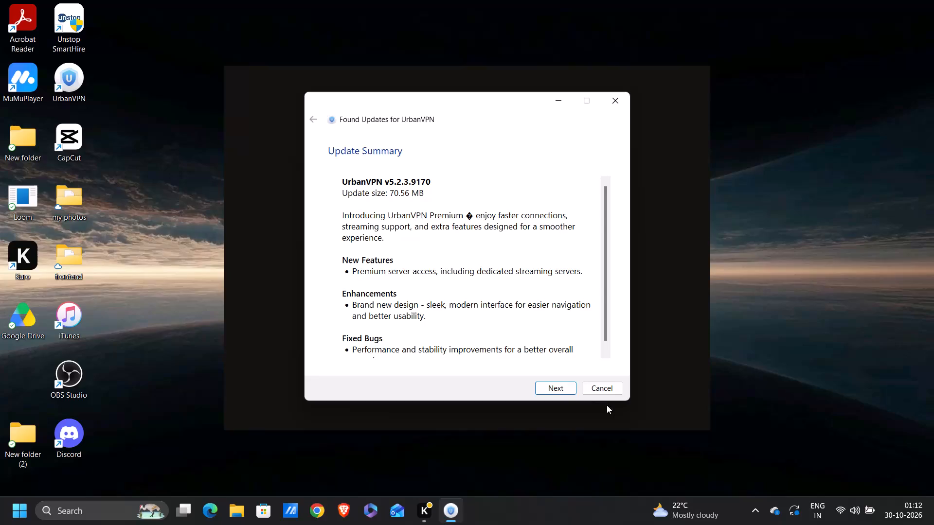
Dismiss the UrbanVPN update, continue with the free version and connect to the United States server.
left_click(604, 389)
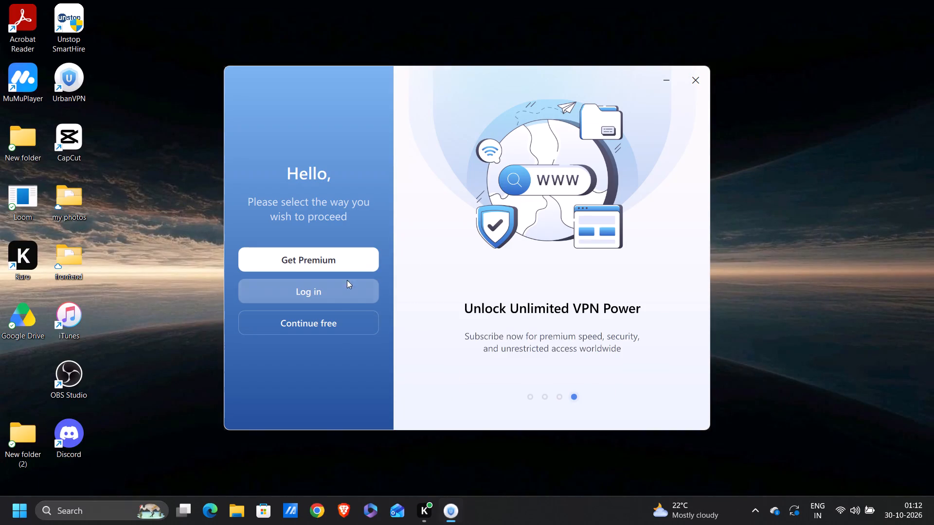
left_click(345, 326)
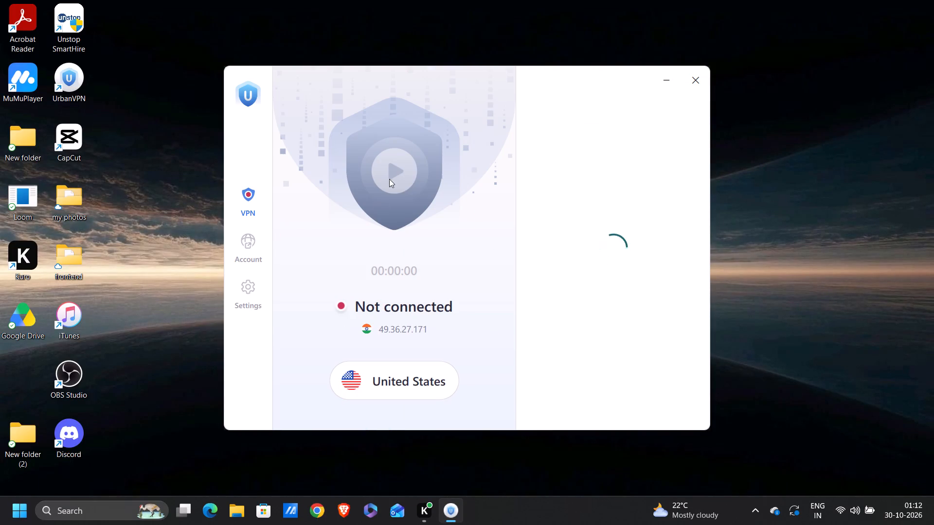
left_click(402, 172)
left_click(402, 172)
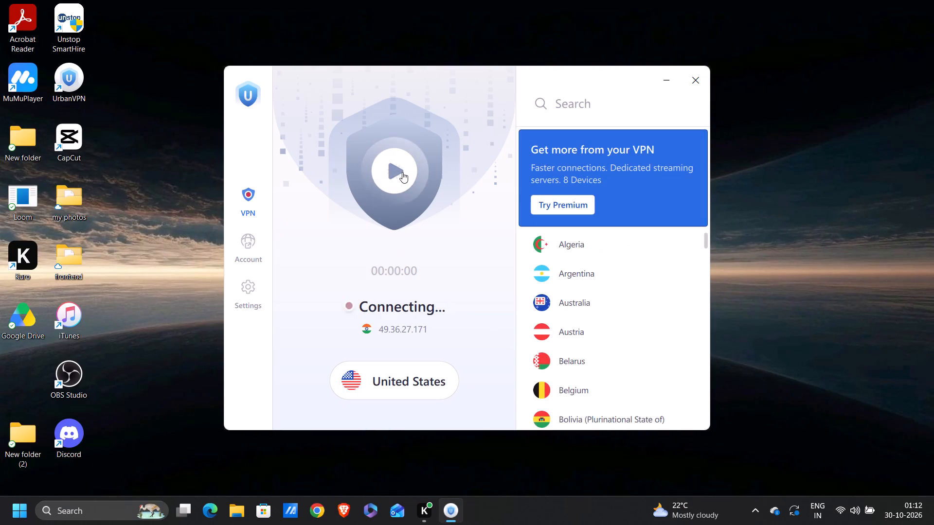
Launch CapCut from the desktop.
double_click(54, 124)
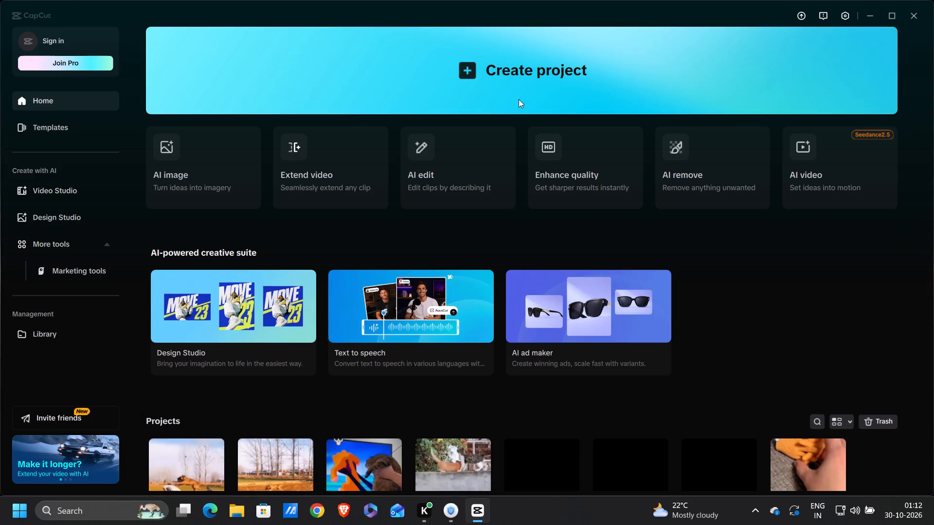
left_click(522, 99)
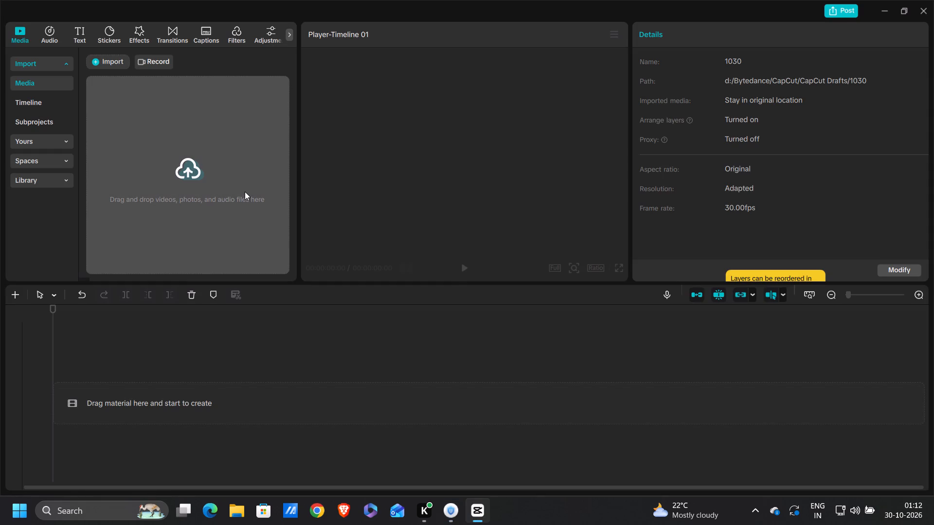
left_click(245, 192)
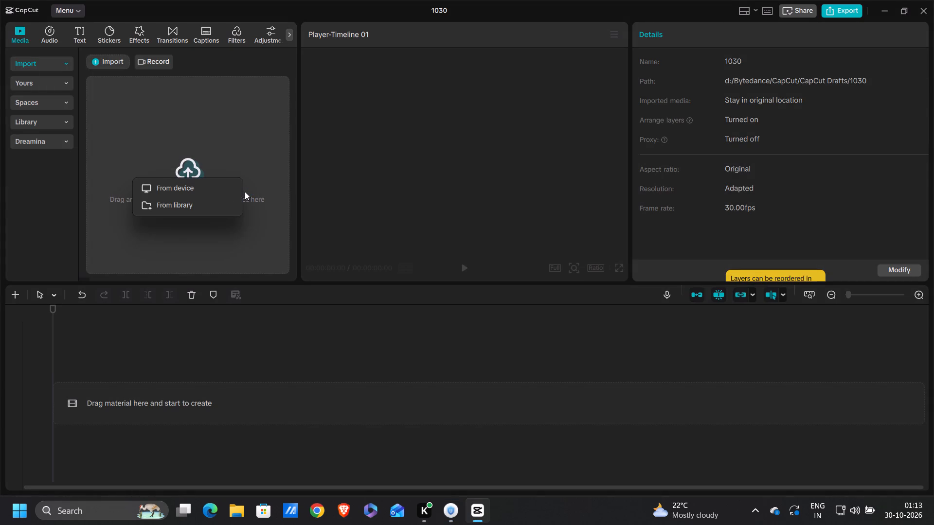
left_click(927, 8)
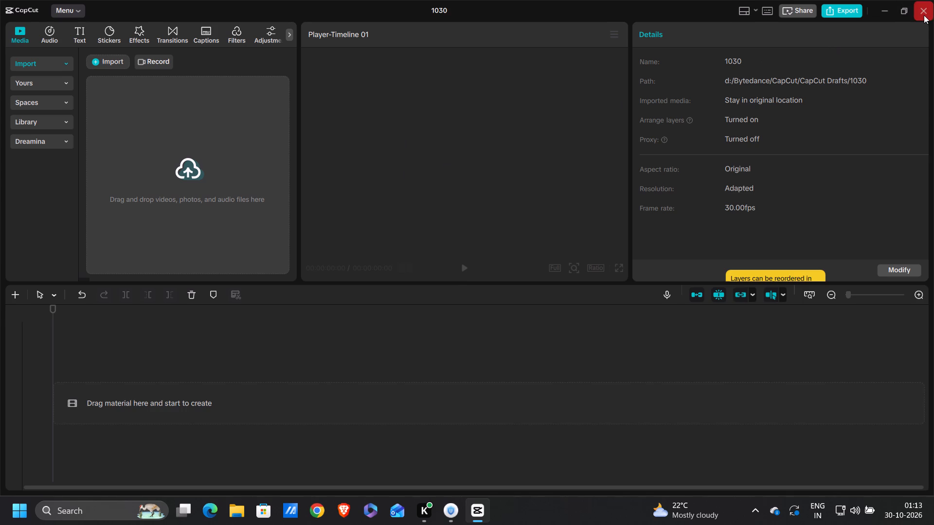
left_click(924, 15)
Open the existing project 0928 from the saved projects.
scroll(267, 445, "down", 3)
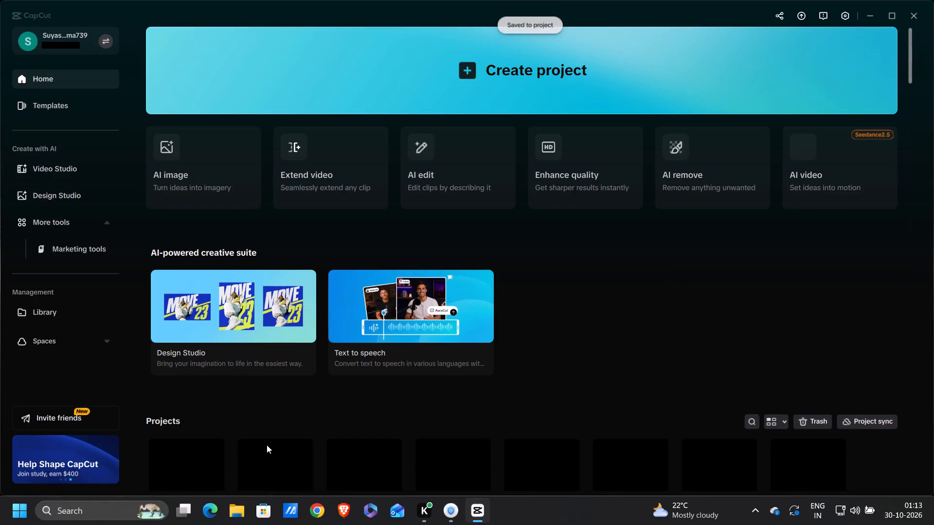
scroll(267, 445, "down", 2)
scroll(496, 285, "down", 2)
left_click(263, 383)
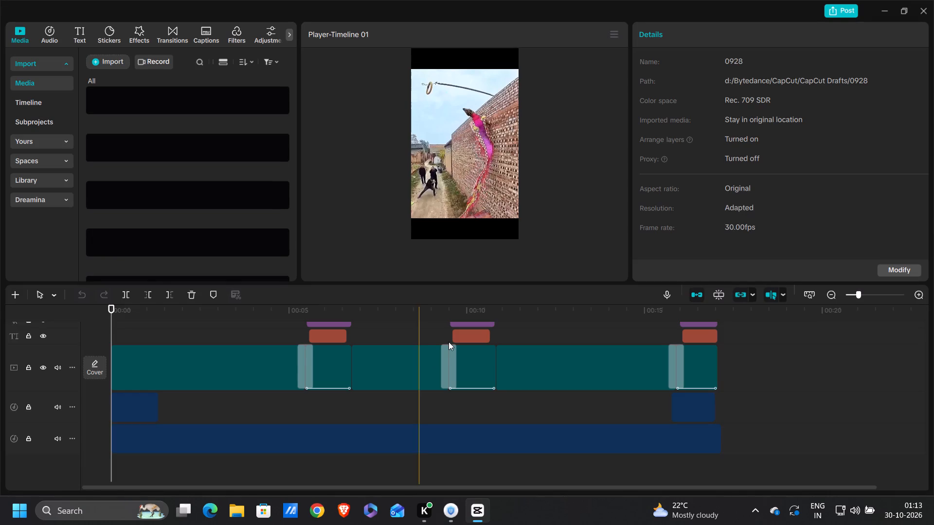
Combine all captions, Retro Wave effects and ChatGPT Image overlays above the main video into one compound clip.
scroll(449, 342, "down", 1)
left_click(742, 373)
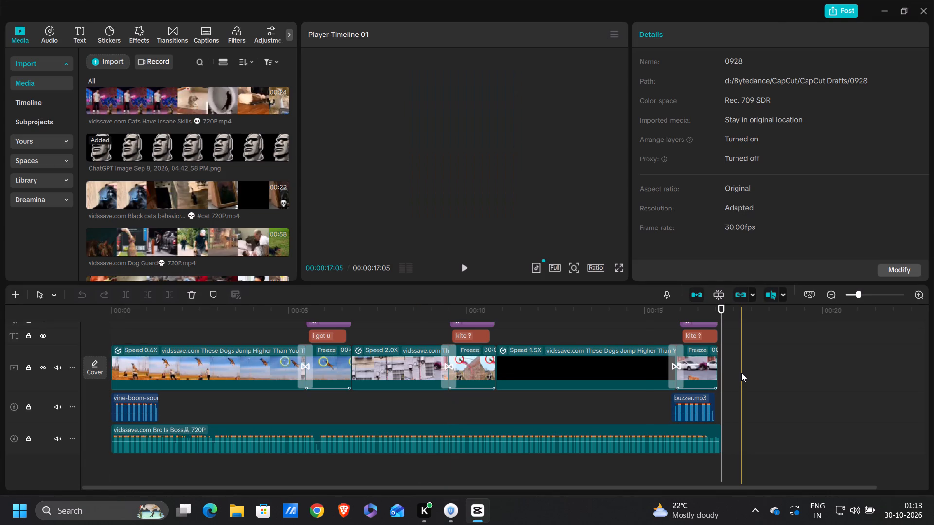
scroll(580, 379, "up", 2)
left_click_drag(750, 405, 449, 391)
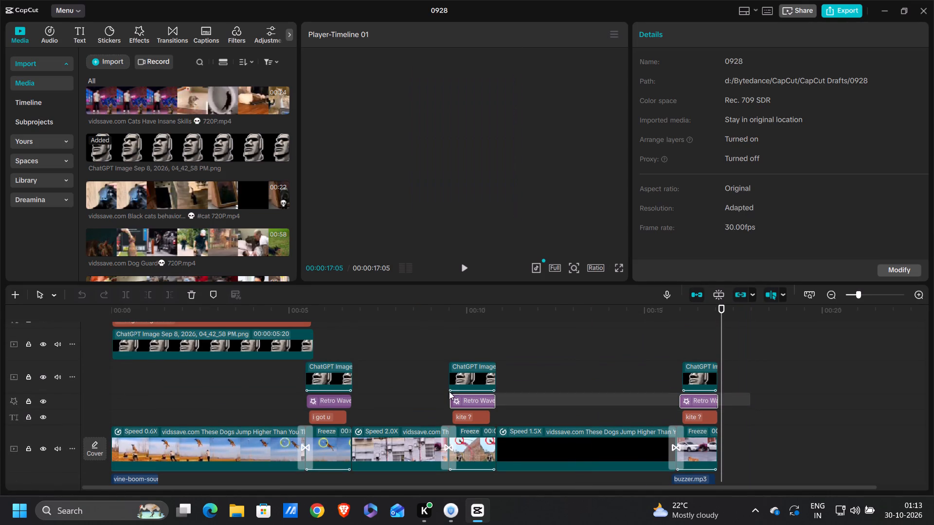
left_click_drag(449, 391, 336, 410)
left_click(750, 408)
left_click_drag(727, 407, 722, 409)
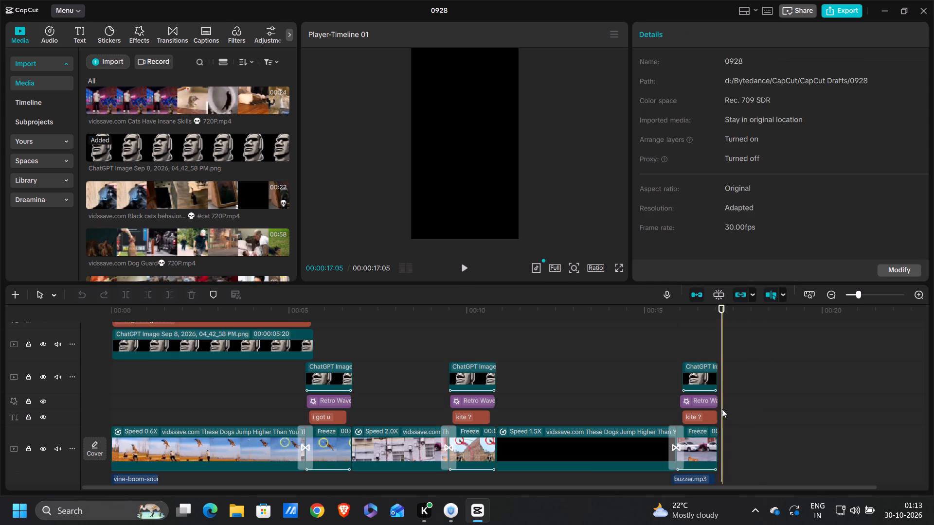
left_click_drag(722, 409, 611, 410)
left_click(755, 428)
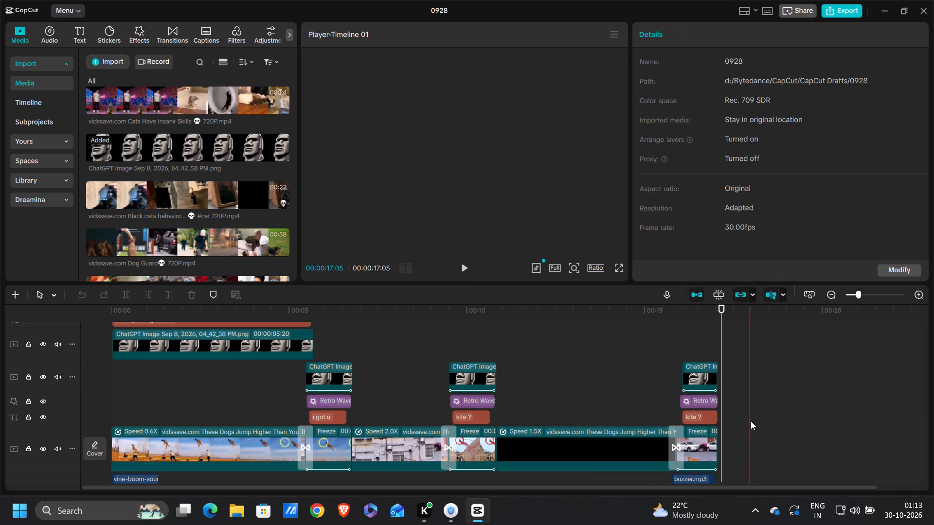
left_click_drag(748, 419, 140, 372)
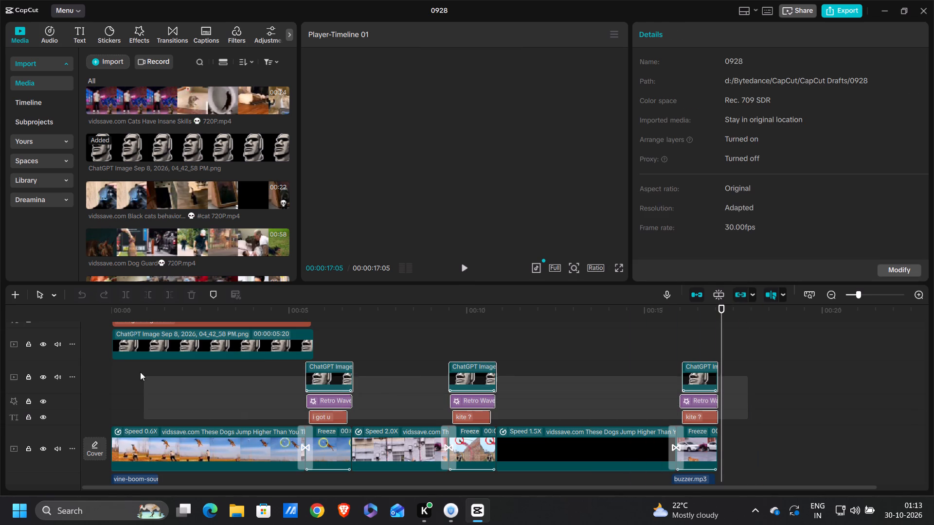
left_click_drag(140, 372, 129, 310)
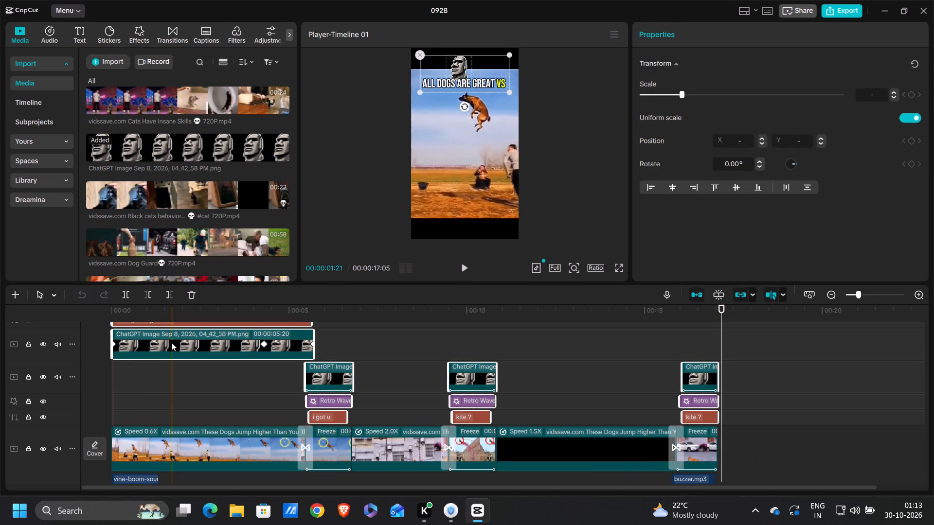
right_click(171, 342)
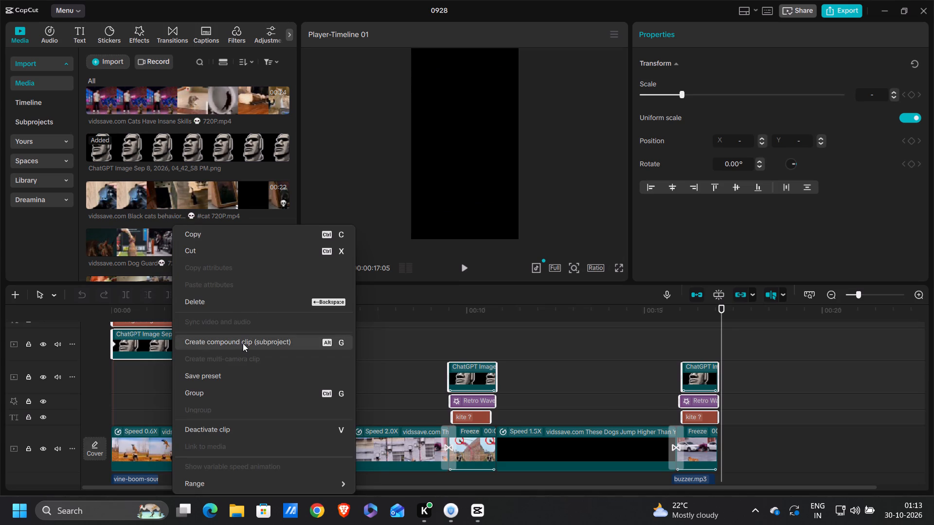
left_click(243, 343)
Delete all the dog video clips, freeze frames and transitions from the main track.
left_click_drag(776, 354, 773, 355)
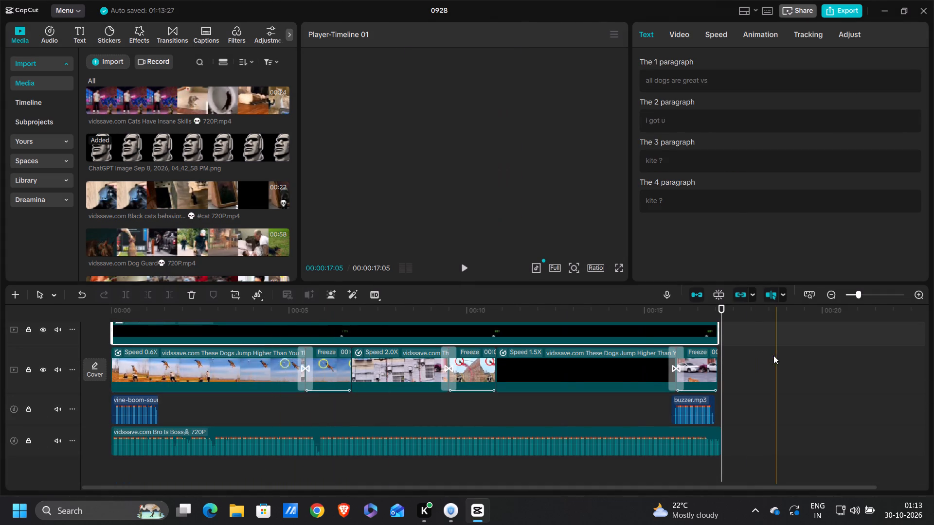
left_click_drag(773, 355, 211, 385)
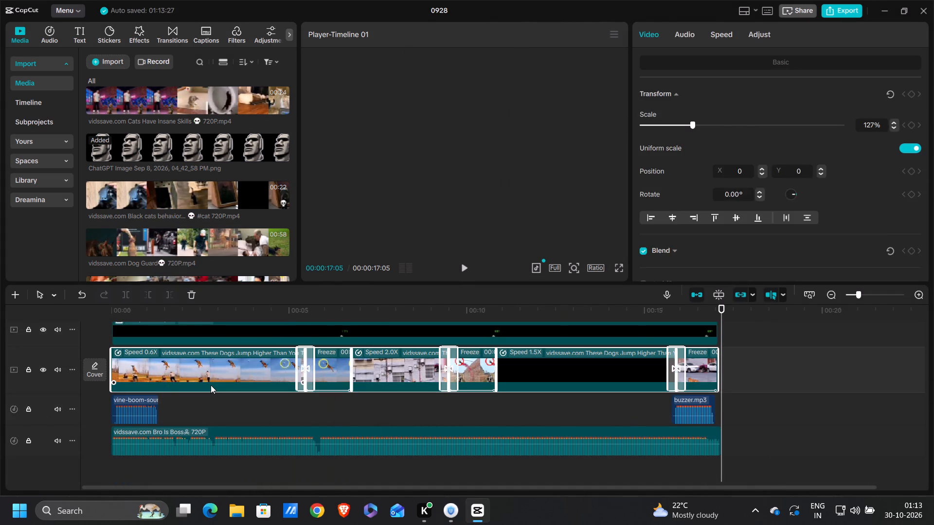
key("BackSpace")
Move the compound clip of captions and overlays to start at about 18 seconds, beyond the end of the audio.
left_click_drag(376, 327, 718, 414)
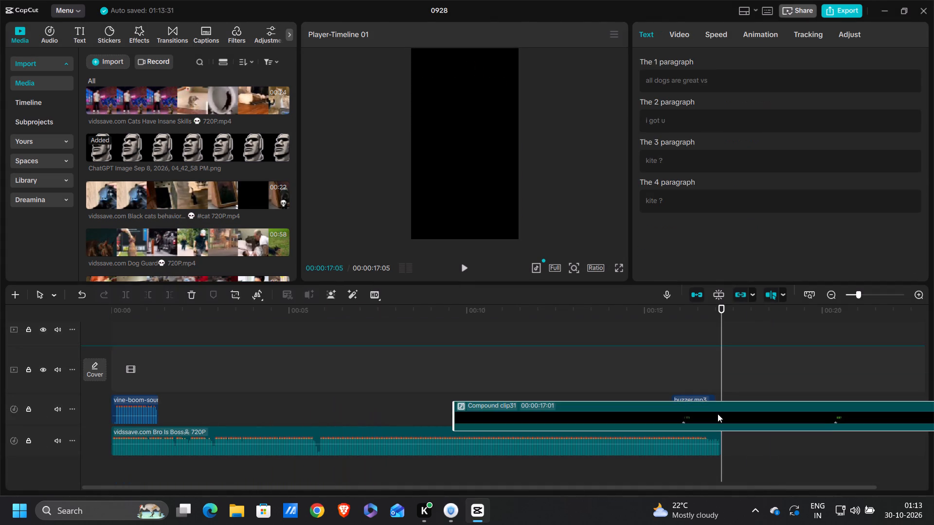
left_click_drag(718, 414, 933, 440)
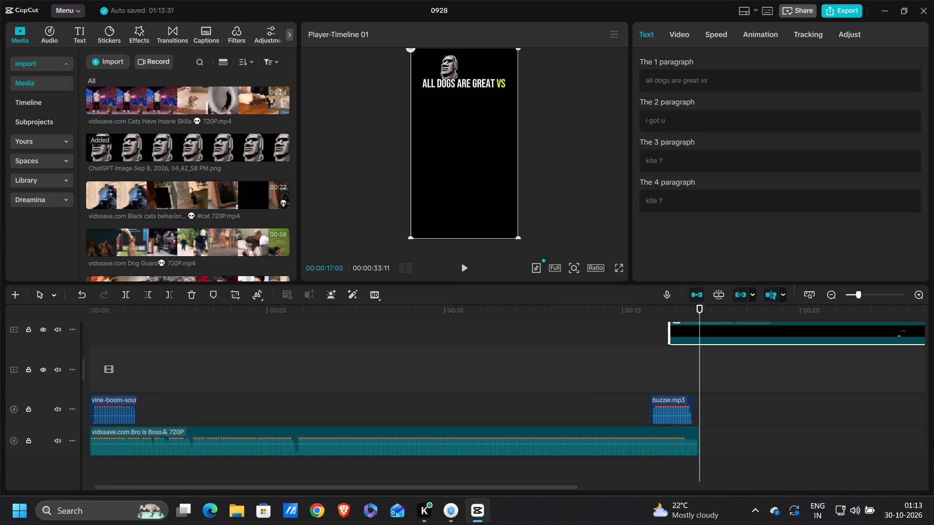
scroll(586, 459, "down", 12, "ctrl")
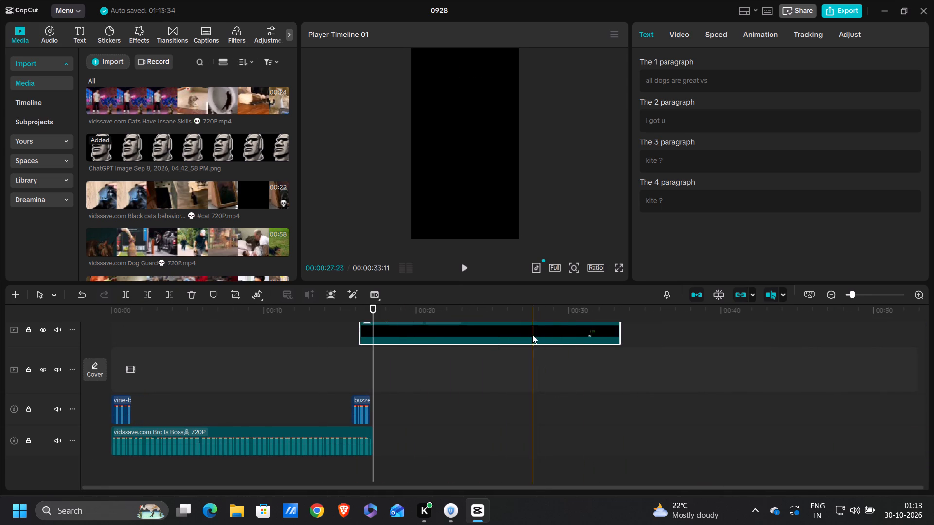
left_click_drag(530, 328, 562, 440)
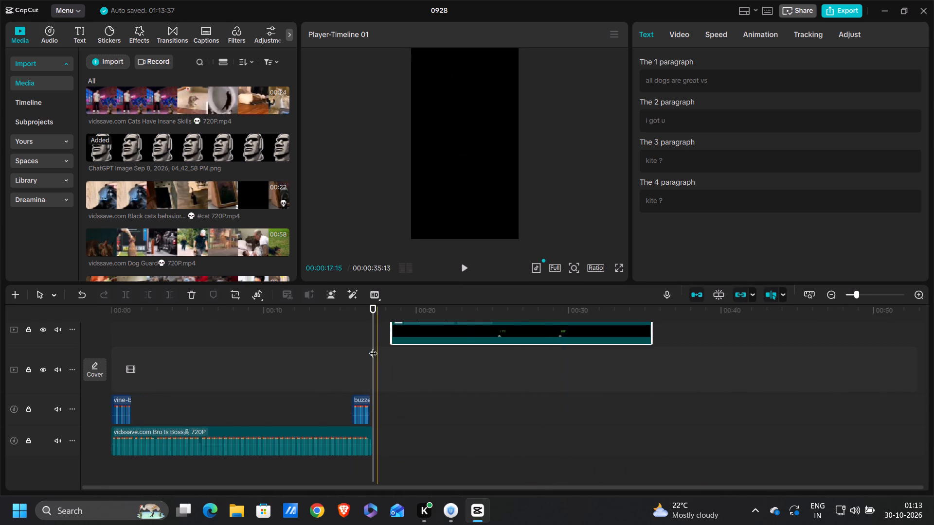
Preview the "Cats Have Insane Skills" video from the project media and place it at the start of the main track.
left_click(90, 108)
key("space")
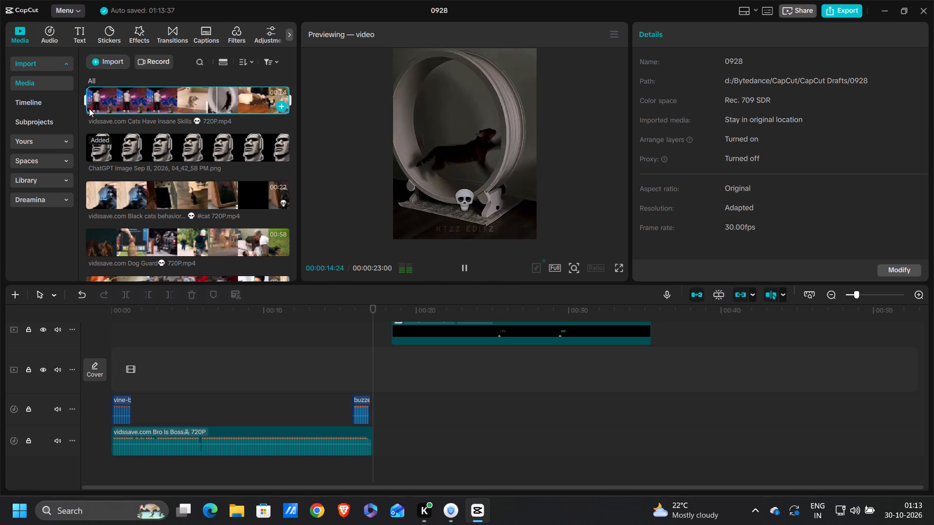
left_click_drag(89, 108, 119, 373)
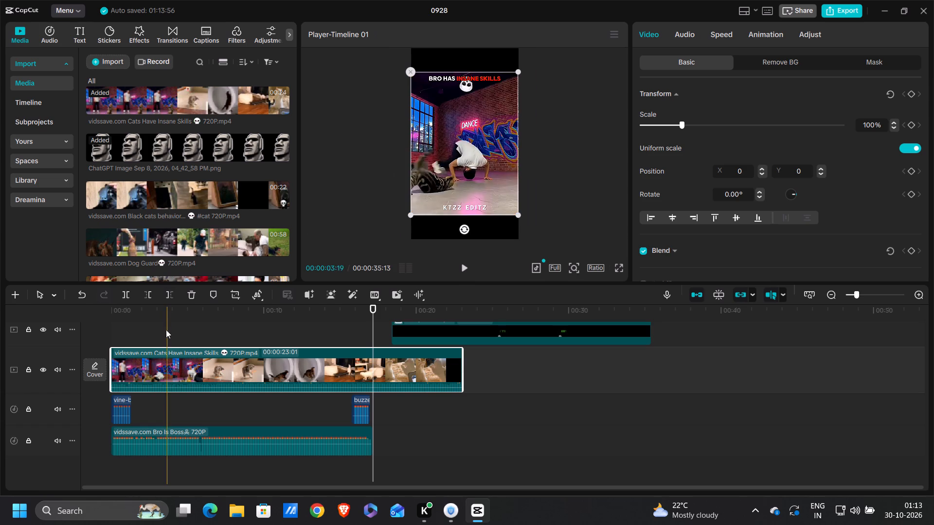
Delete the "Bro Is Boss" audio clip from the timeline.
left_click(196, 434)
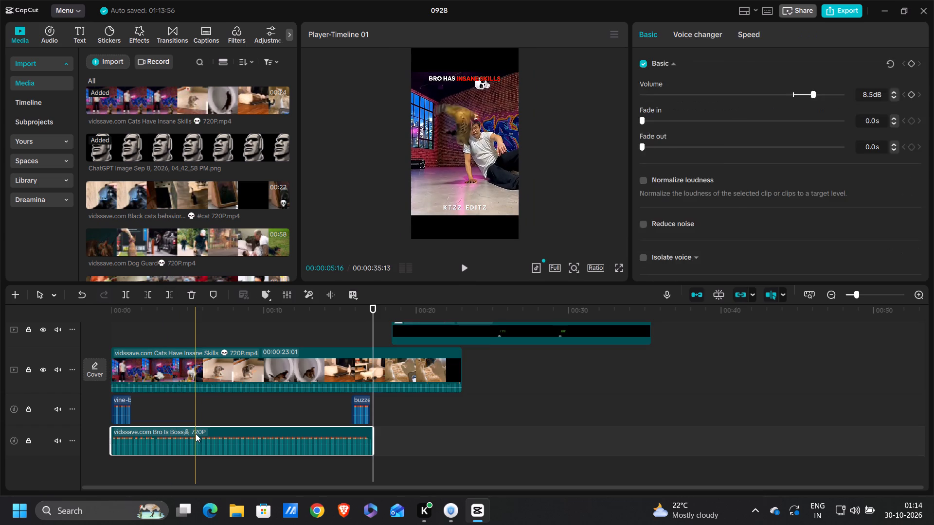
key("BackSpace")
Turn the "Cats Have Insane Skills" clip on the main track into a compound clip.
left_click(224, 414)
right_click(224, 414)
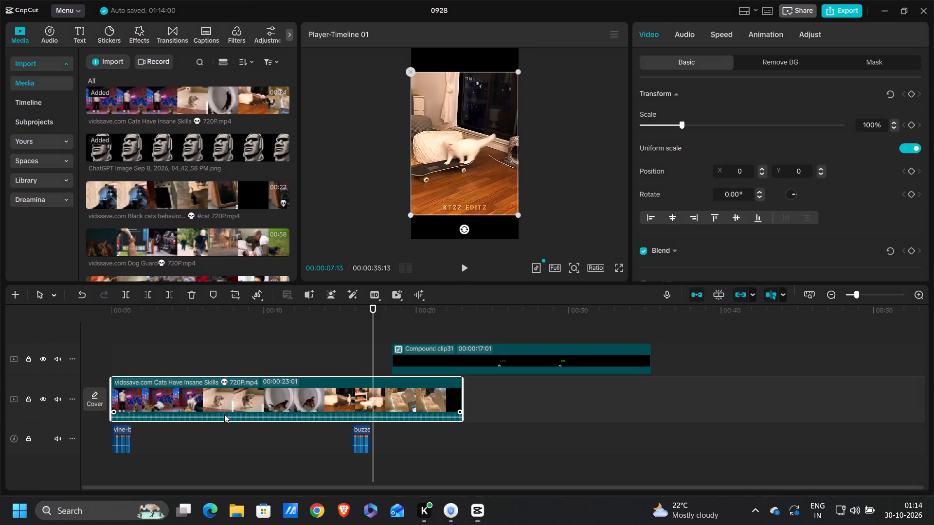
left_click(326, 246)
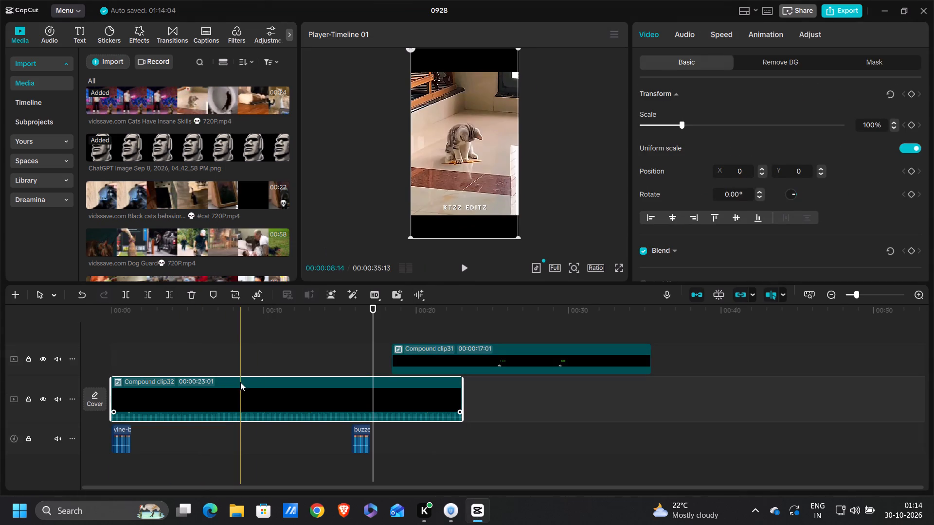
Extract the audio from the "Cats Have Insane Skills" compound clip and delete its video, keeping only the audio.
right_click(240, 381)
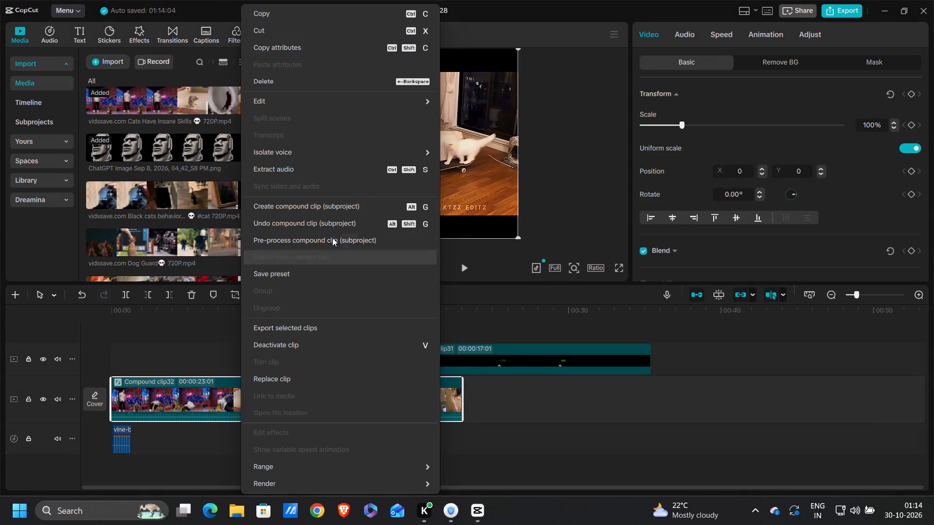
left_click(361, 168)
key("BackSpace")
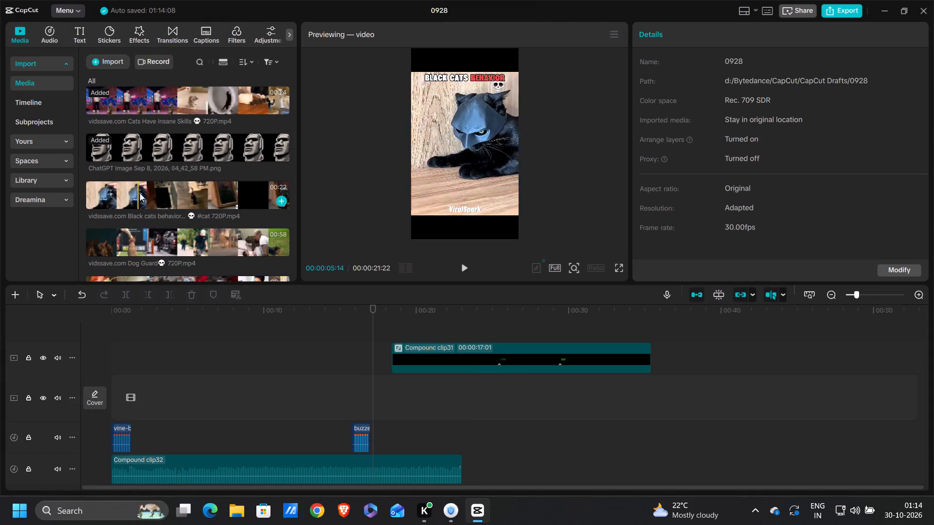
Find the "Cats Have Zero Aura" video in the project media and place it at the start of the main track.
scroll(187, 192, "down", 2)
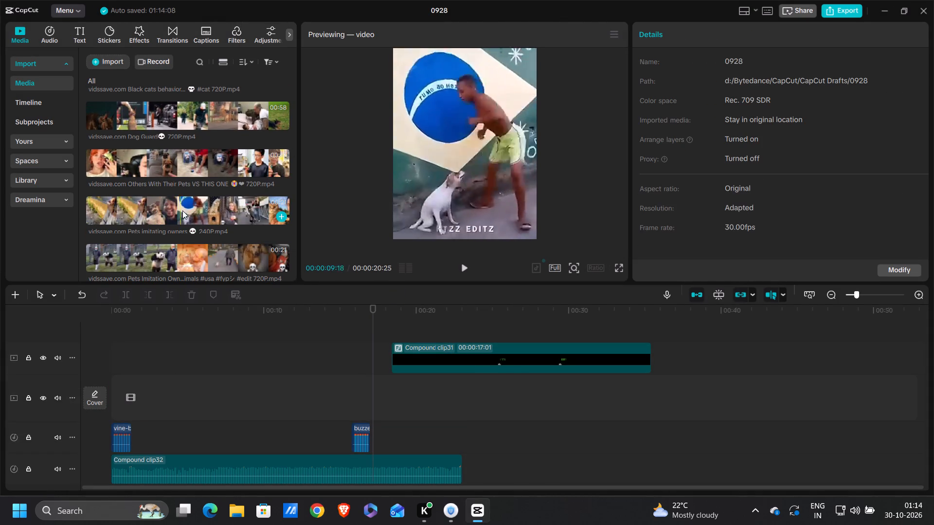
scroll(203, 210, "down", 1)
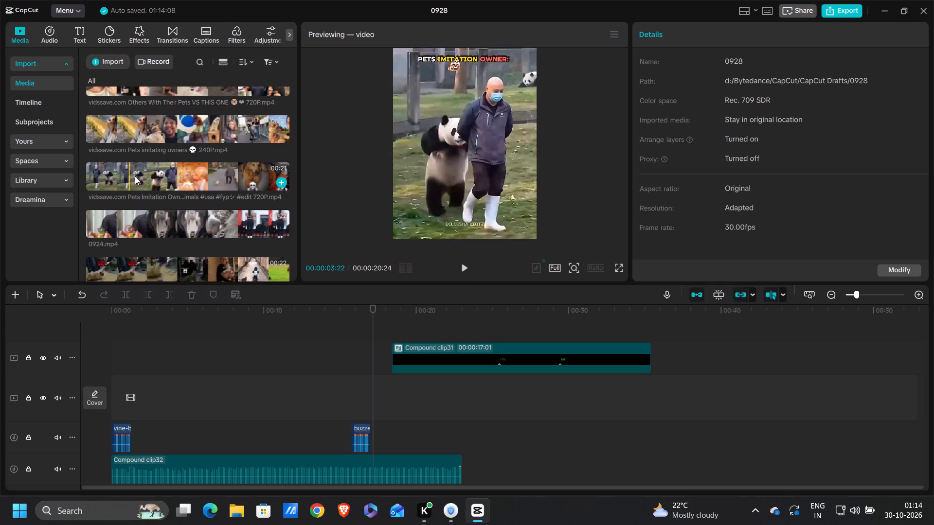
scroll(193, 177, "down", 1)
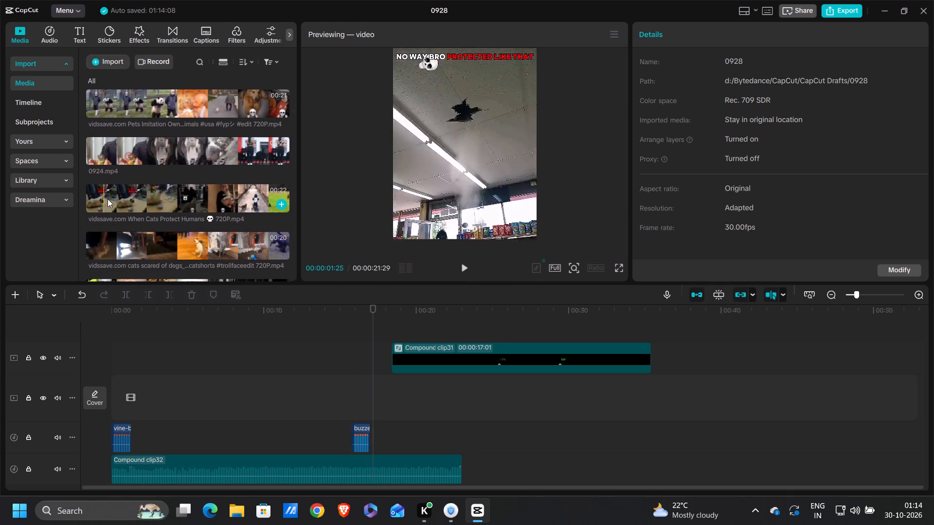
scroll(213, 195, "down", 1)
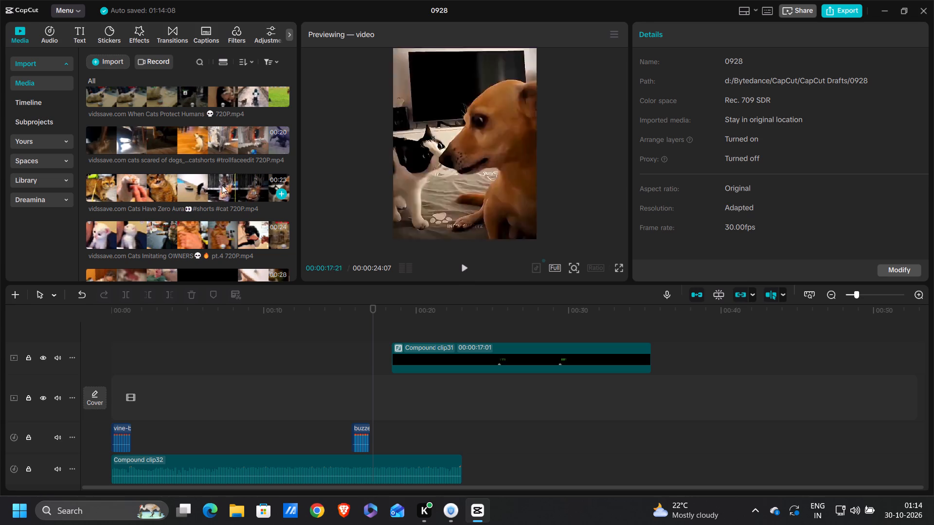
left_click_drag(208, 182, 125, 403)
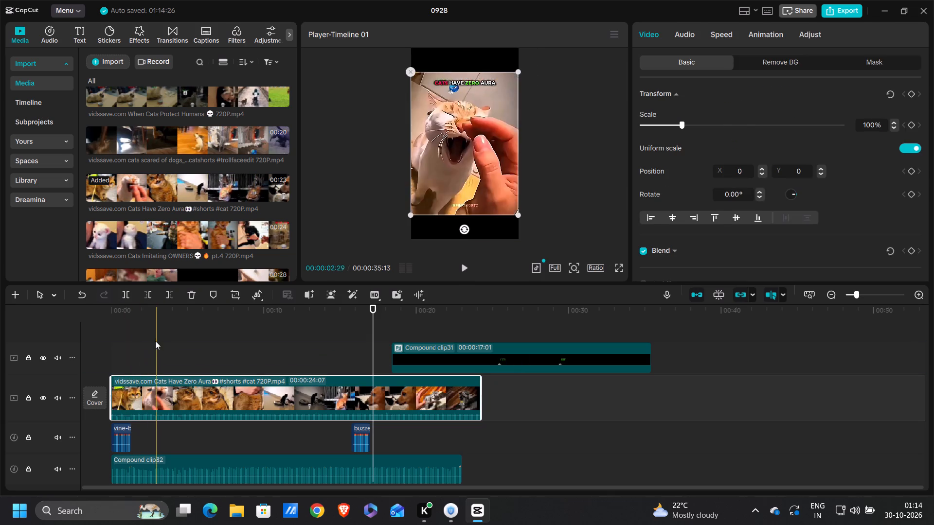
Trim away the beginning of the "Cats Have Zero Aura" clip up to the black cat and robot vacuum shot, at 00:00:10:11.
left_click(153, 340)
left_click_drag(159, 343, 205, 348)
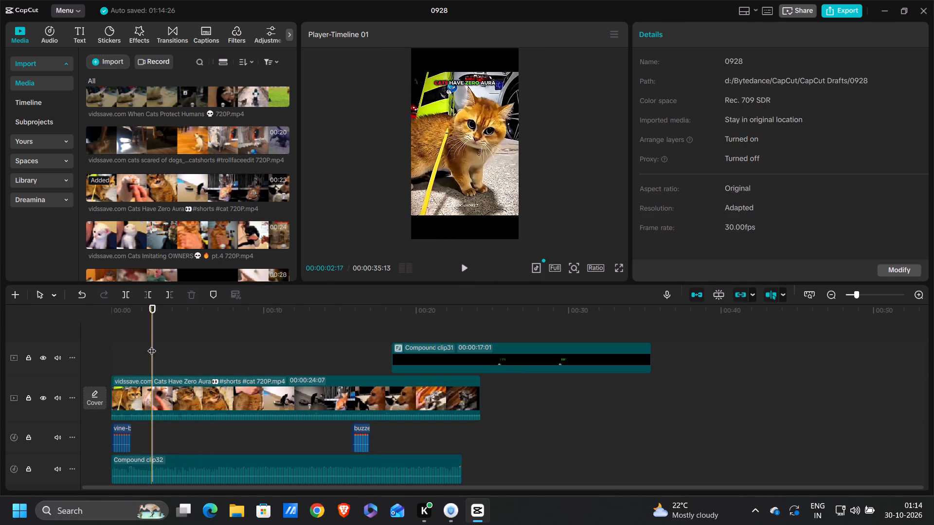
left_click_drag(154, 344, 288, 354)
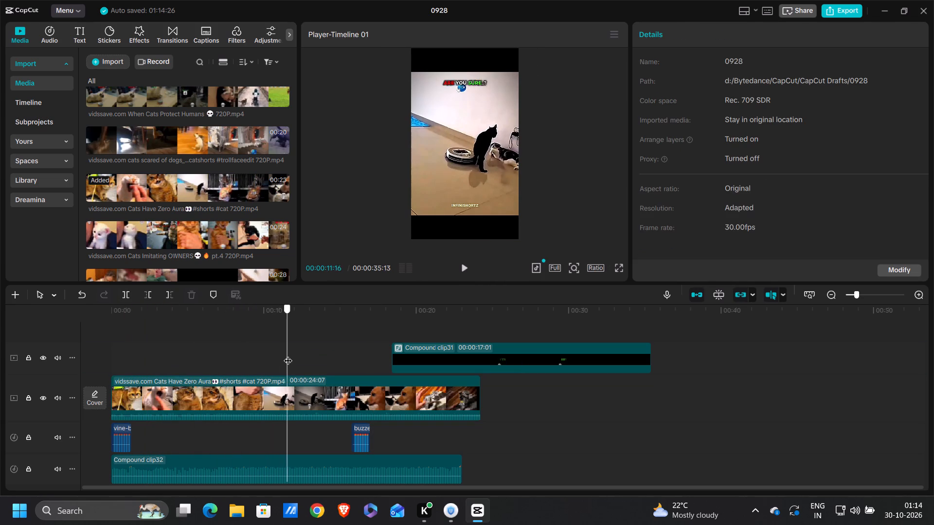
left_click_drag(288, 354, 273, 353)
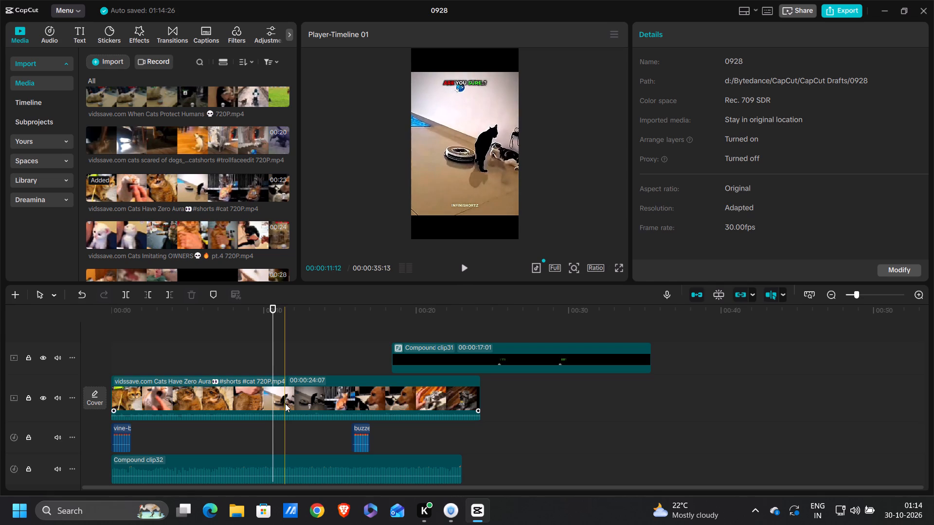
left_click(285, 403)
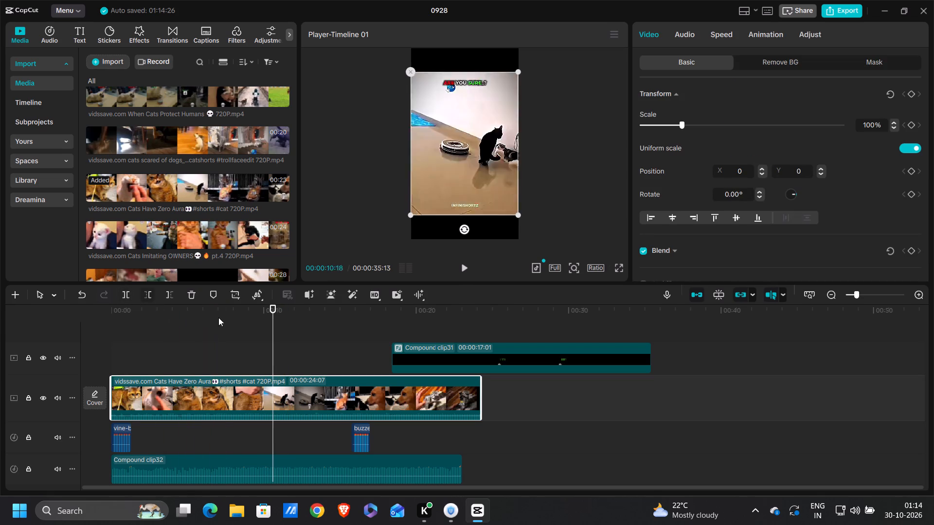
key("Left")
key("Left")
key("Left")
key("Left")
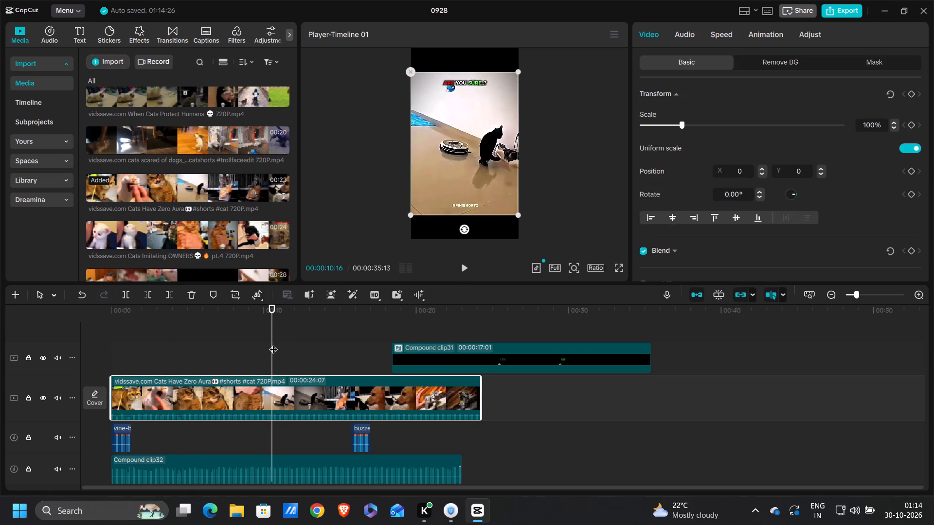
key("Left")
key("Left")
key("Left")
key("Left")
key("Left")
key("Left")
key("Left")
key("Left")
key("Left")
key("Left")
key("Left")
key("Left")
key("Left")
key("Left")
key("Left")
key("Left")
key("Left")
key("Left")
key("Left")
key("Left")
key("Right")
key("Right")
key("Right")
key("Right")
key("Right")
key("Right")
key("Right")
key("Right")
key("Right")
key("Right")
key("Right")
key("Right")
key("Right")
key("Right")
key("Right")
key("Right")
key("Right")
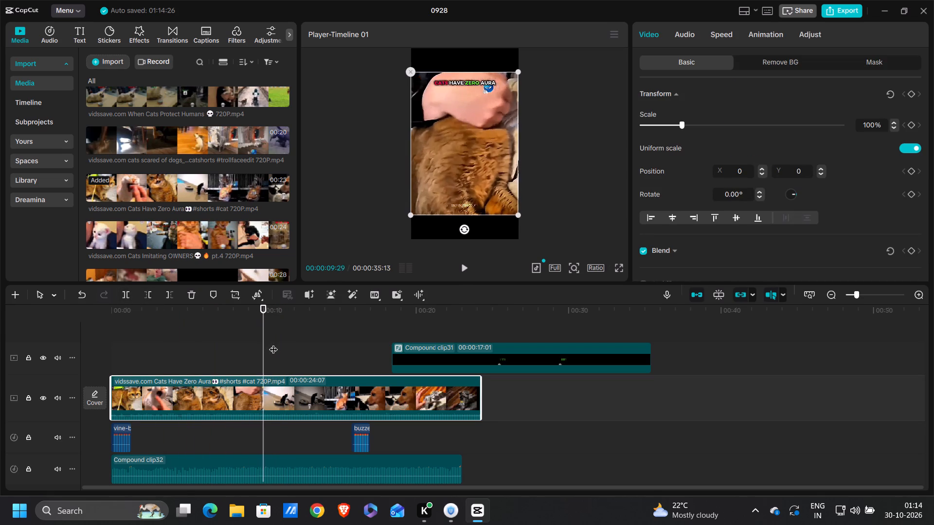
left_click(153, 297)
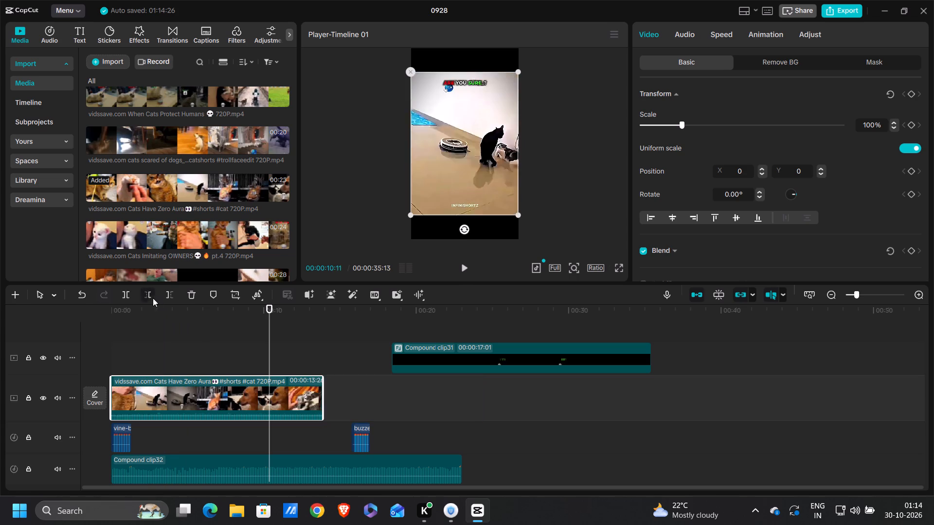
Silence the trimmed "Cats Have Zero Aura" clip by lowering its volume all the way down.
left_click(112, 372)
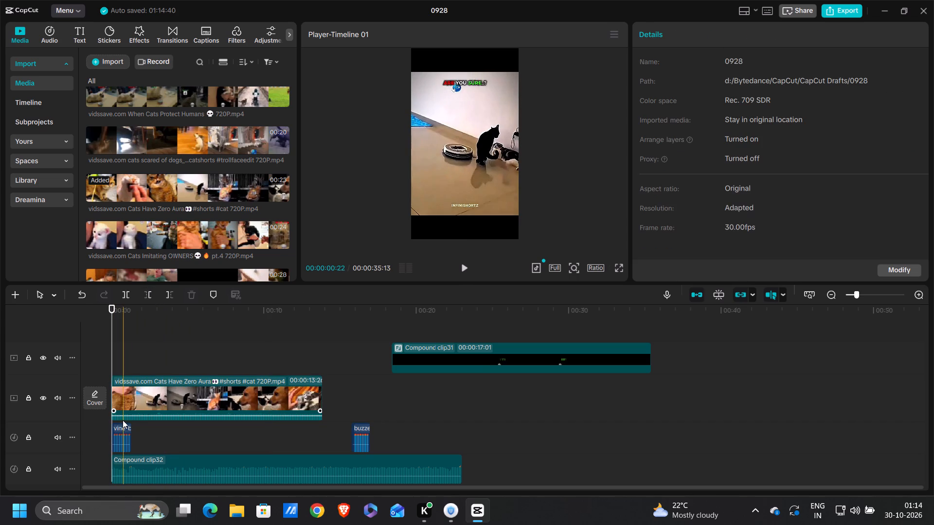
left_click_drag(129, 417, 126, 500)
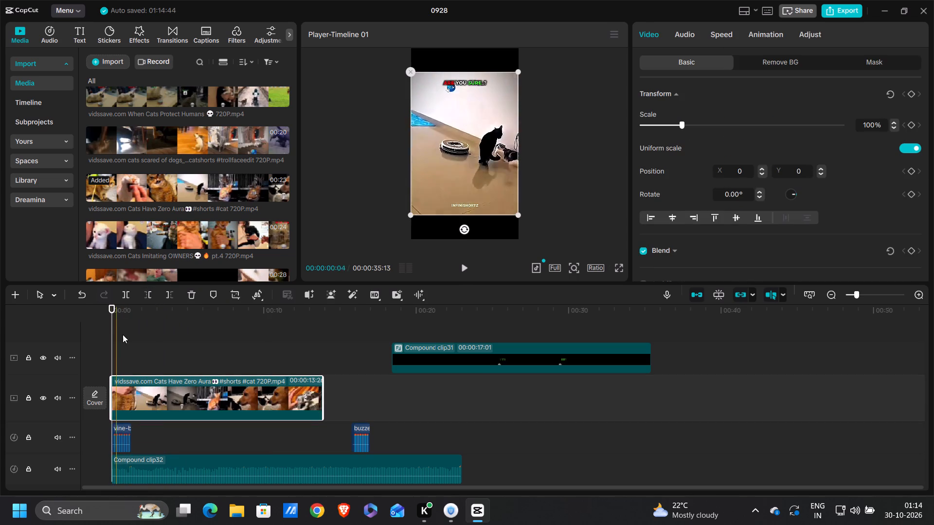
Crop the "Cats Have Zero Aura" clip to cut off the "ARE YOU SURE..?" caption above and the watermark below.
left_click(235, 298)
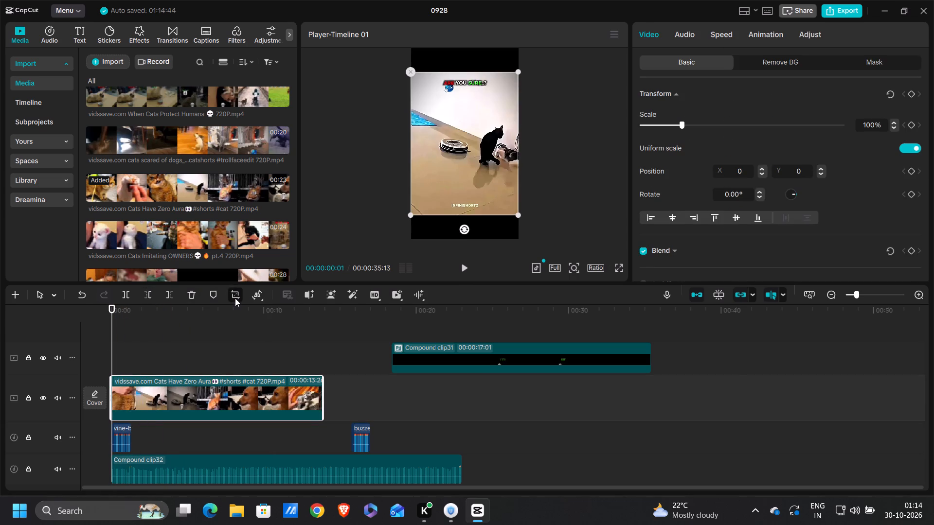
left_click_drag(467, 381, 481, 355)
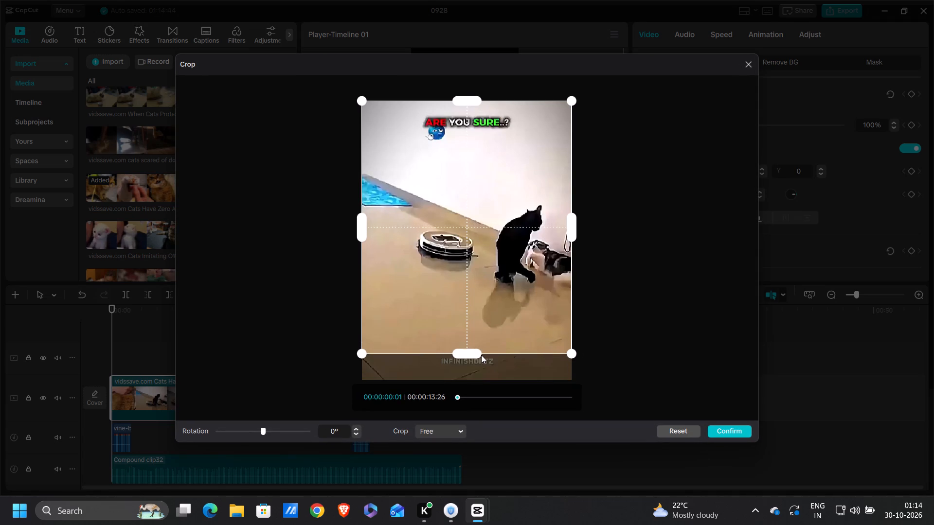
left_click_drag(481, 355, 481, 357)
left_click_drag(473, 98, 479, 140)
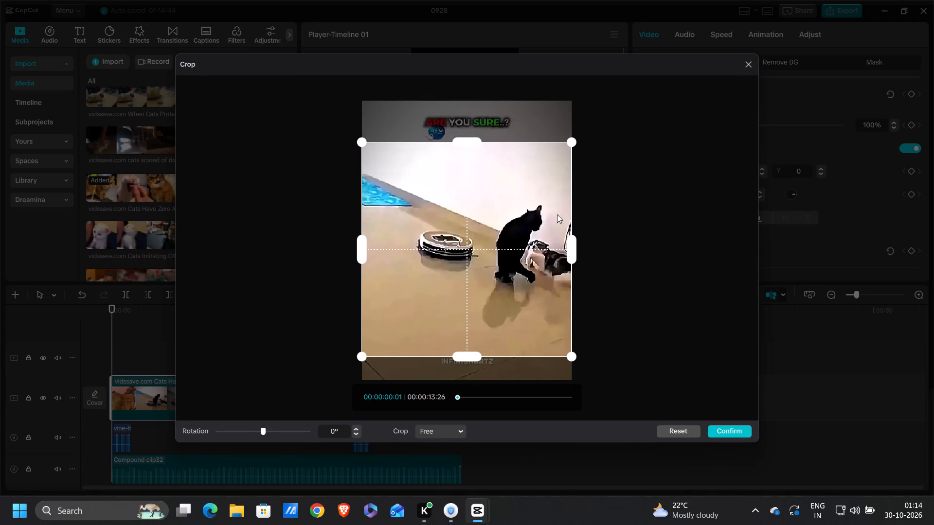
left_click(717, 432)
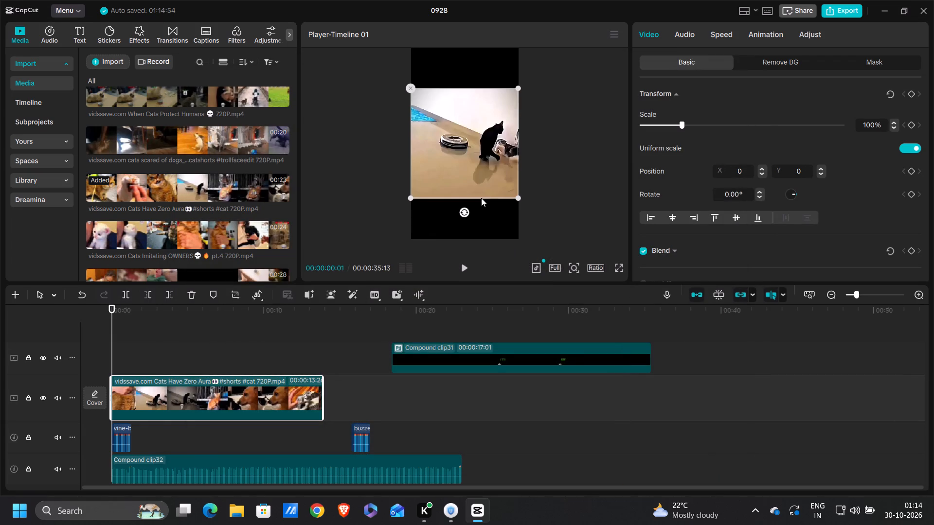
Scale the cropped clip up to 130%.
left_click_drag(518, 198, 529, 228)
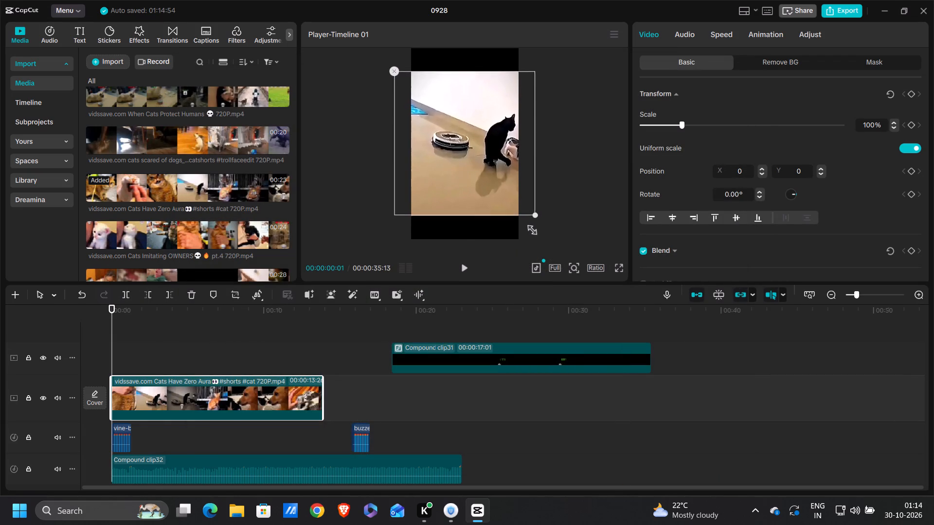
left_click_drag(529, 228, 529, 227)
Split the clip at 00:00:02:28, within the black cat and robot vacuum shot.
left_click_drag(114, 335, 119, 335)
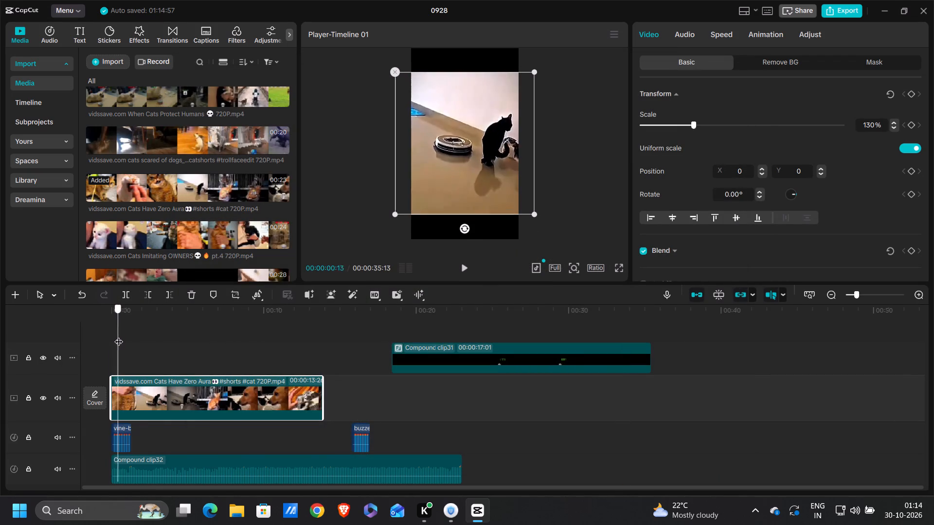
left_click_drag(119, 335, 156, 339)
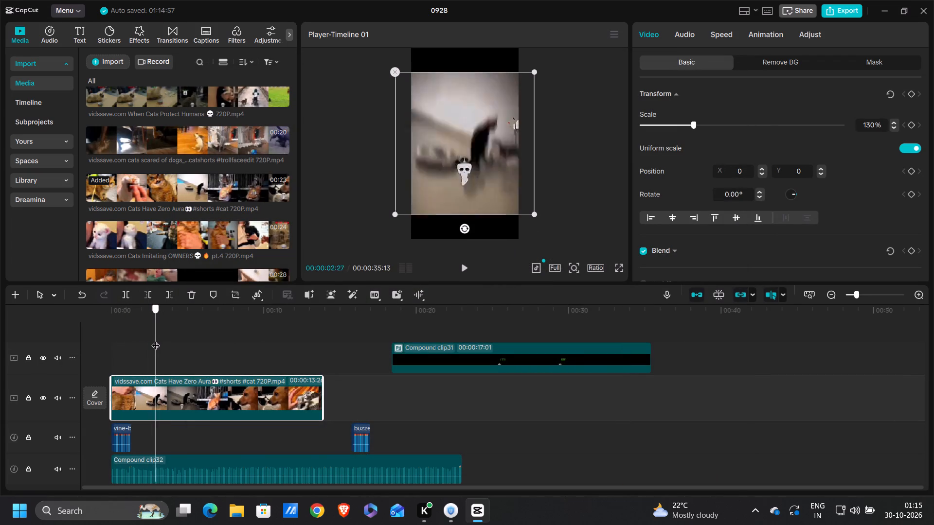
left_click_drag(156, 339, 156, 339)
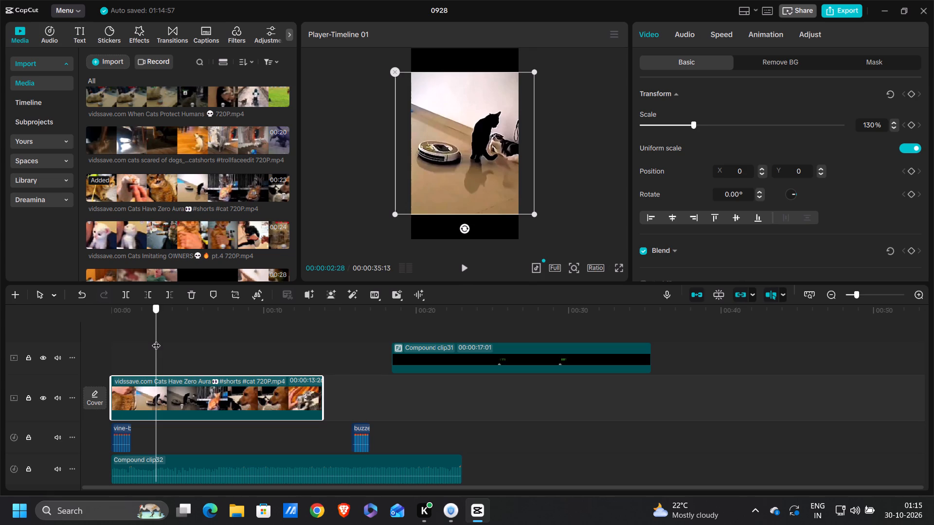
left_click(127, 294)
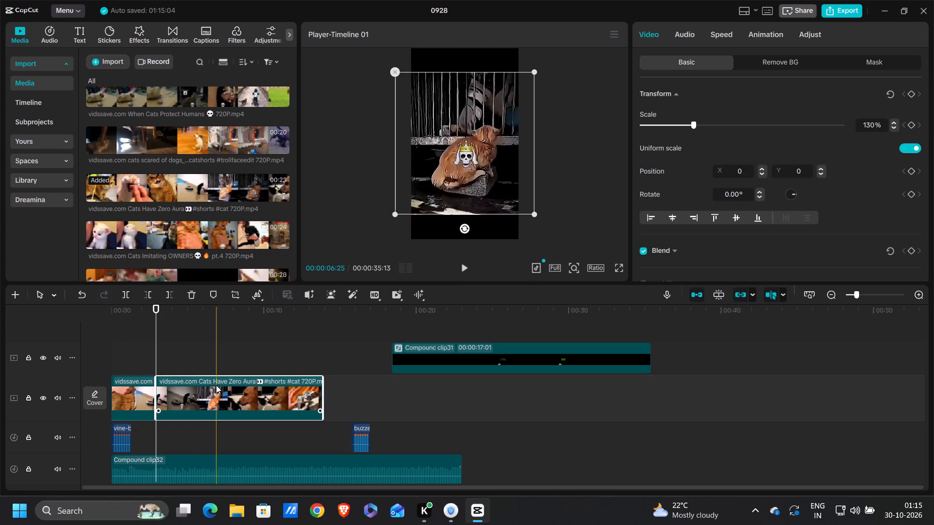
Trim the start of the second segment up to 00:00:07:06, removing the caged tiger scene before the dog and cat shot.
left_click_drag(156, 349, 175, 351)
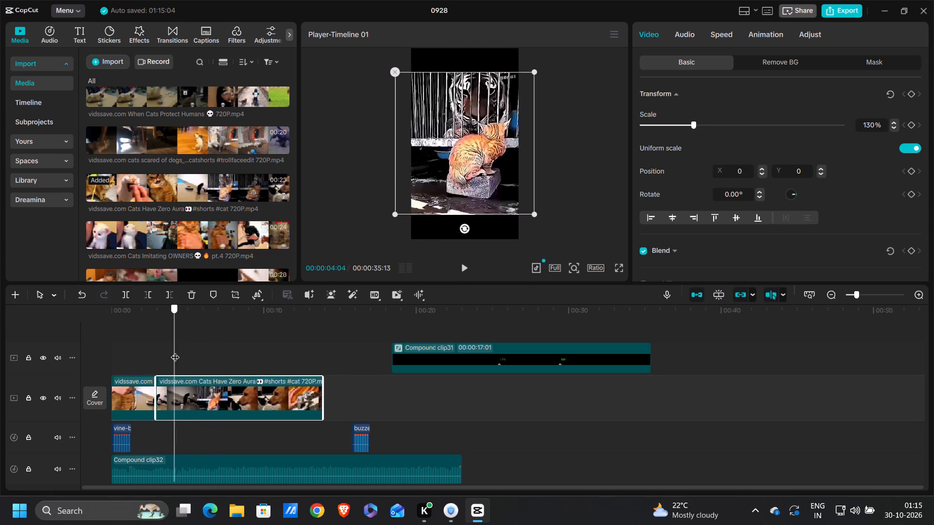
left_click_drag(175, 351, 253, 363)
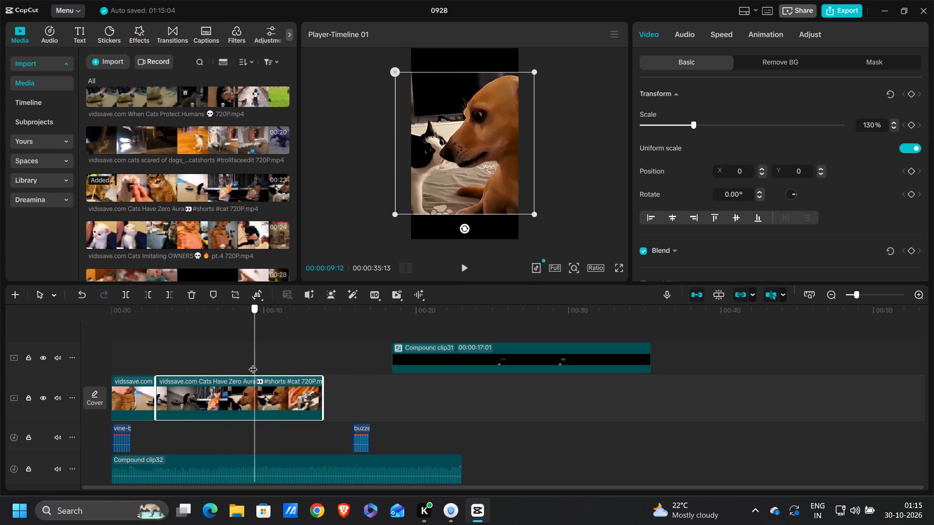
left_click_drag(253, 363, 223, 373)
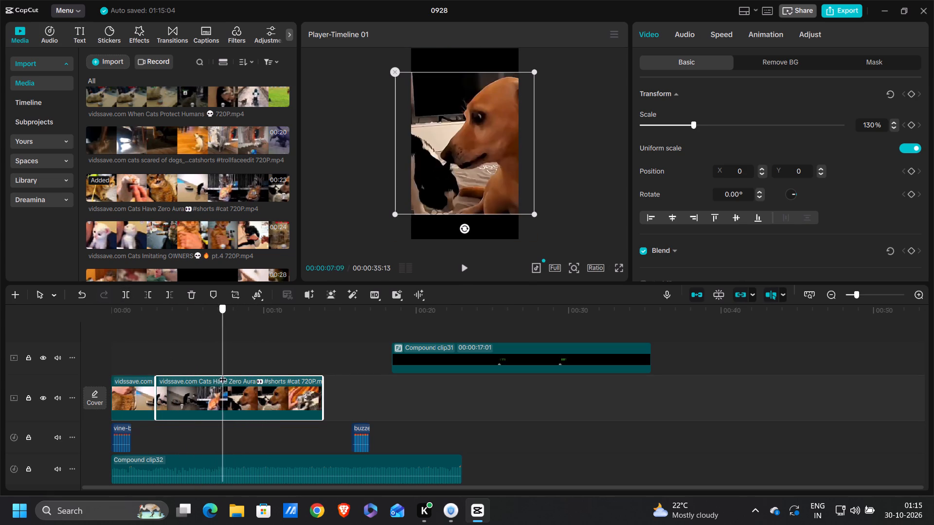
left_click_drag(223, 373, 221, 373)
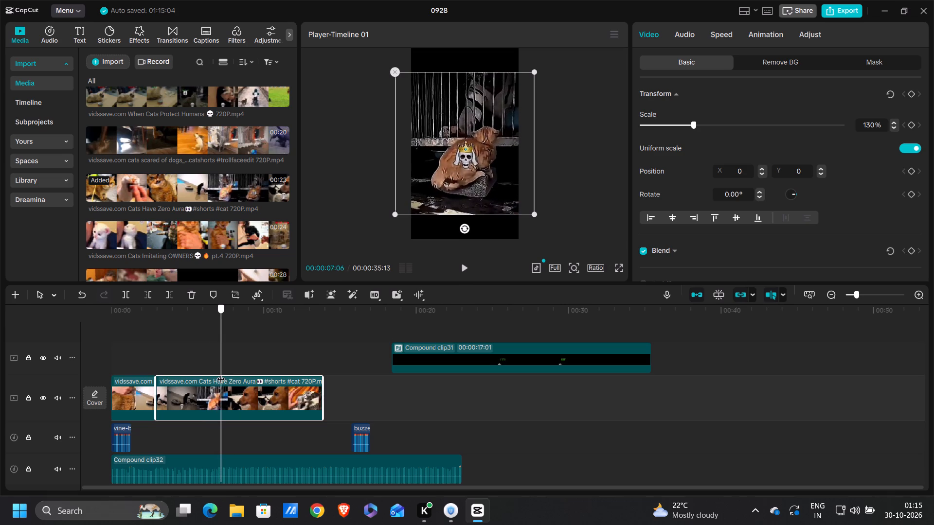
left_click_drag(221, 373, 213, 373)
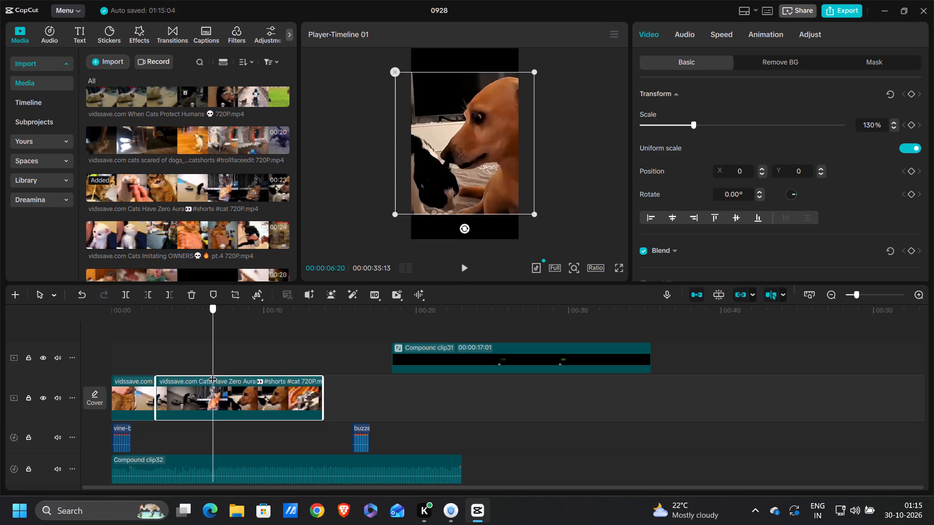
left_click_drag(213, 373, 220, 373)
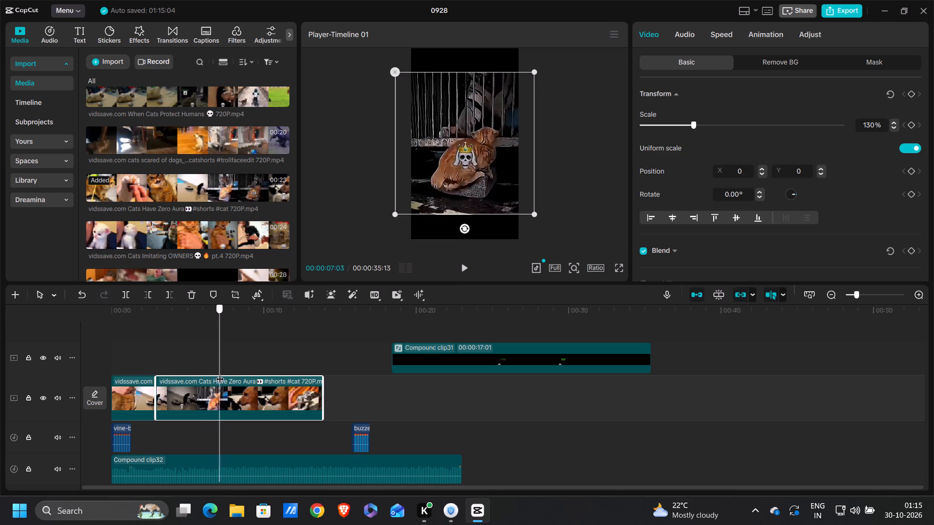
left_click_drag(220, 373, 221, 374)
left_click(147, 291)
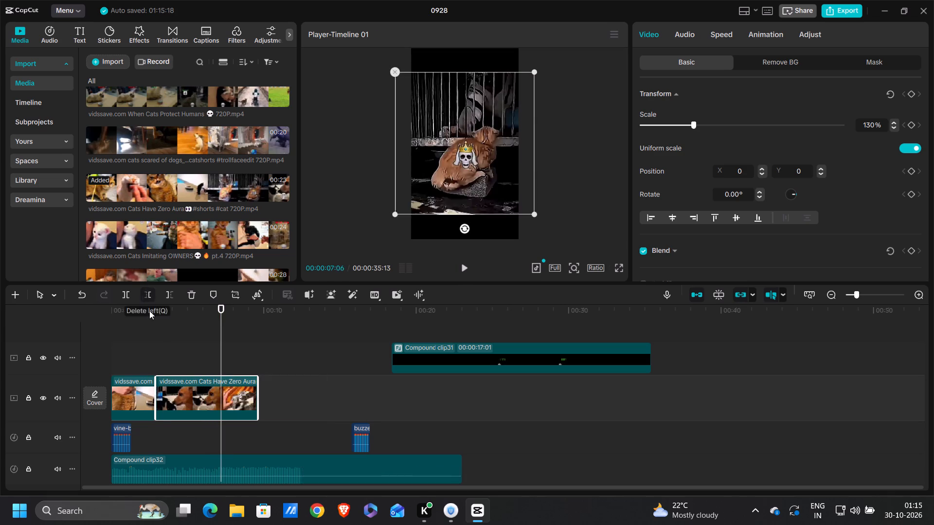
Split the second segment during the dog and cat shot, at about 5 seconds, and delete all footage after the cut.
left_click(160, 365)
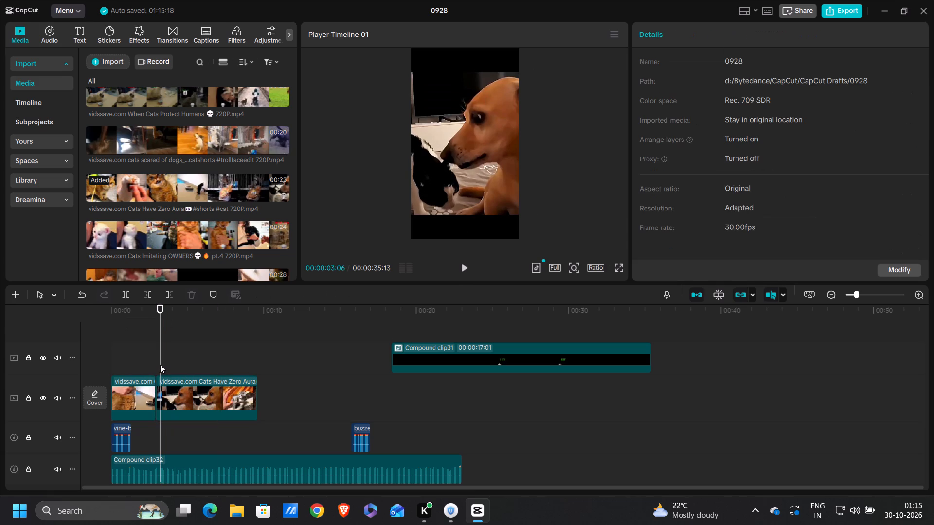
left_click_drag(160, 365, 198, 372)
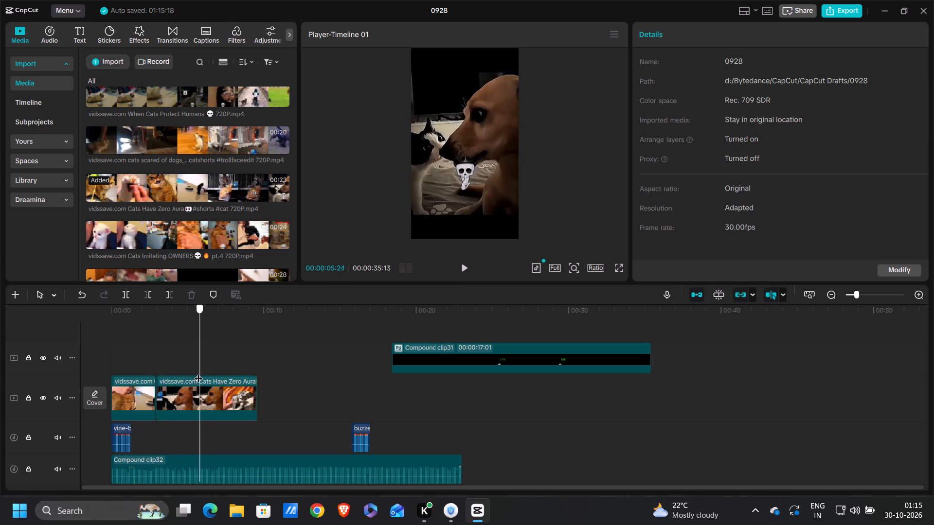
left_click_drag(198, 372, 190, 368)
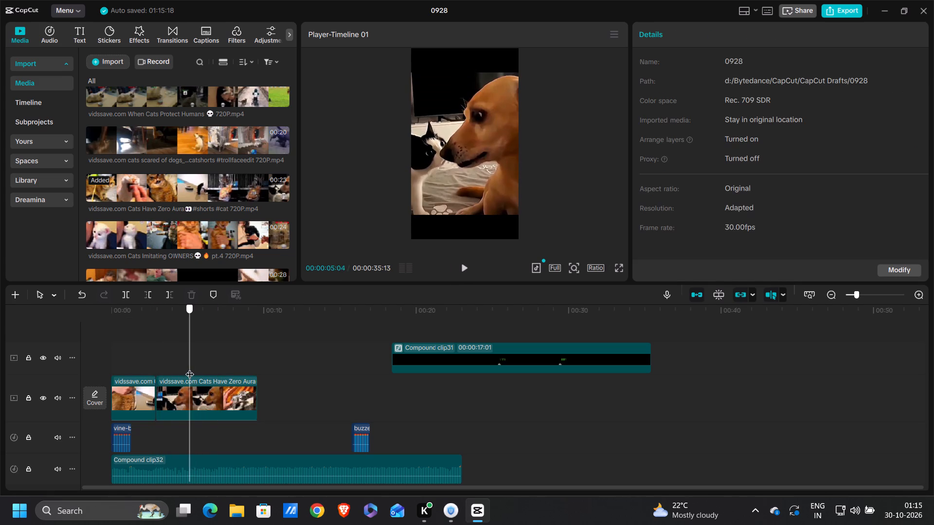
left_click_drag(190, 368, 193, 367)
left_click(122, 291)
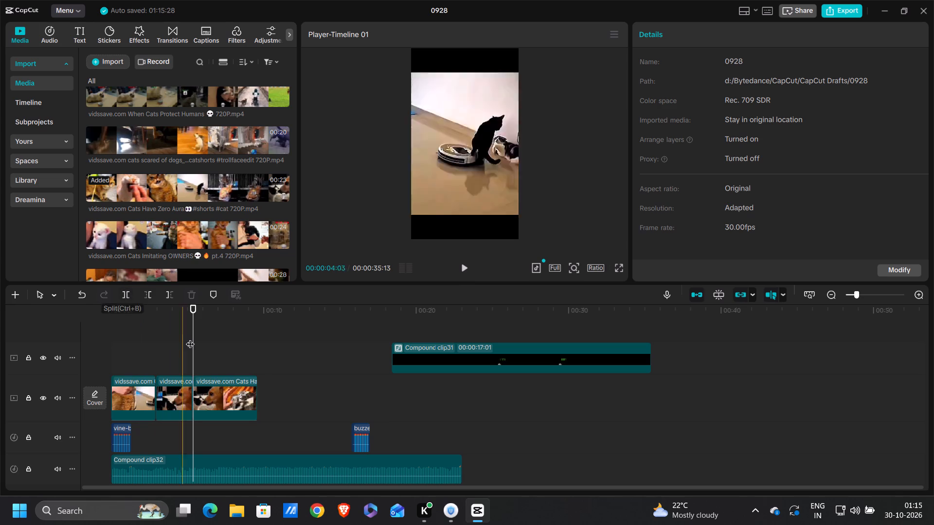
left_click_drag(194, 346, 248, 354)
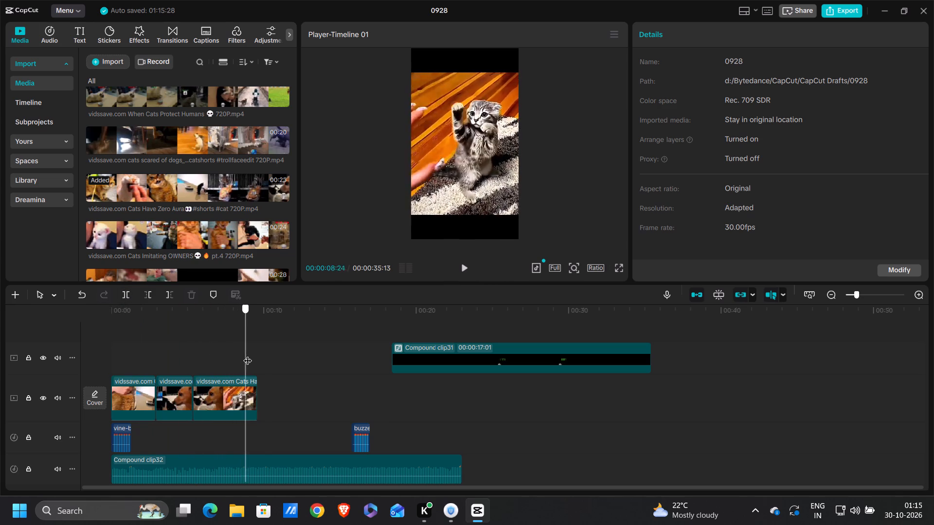
left_click_drag(248, 354, 257, 353)
left_click(219, 389)
key("BackSpace")
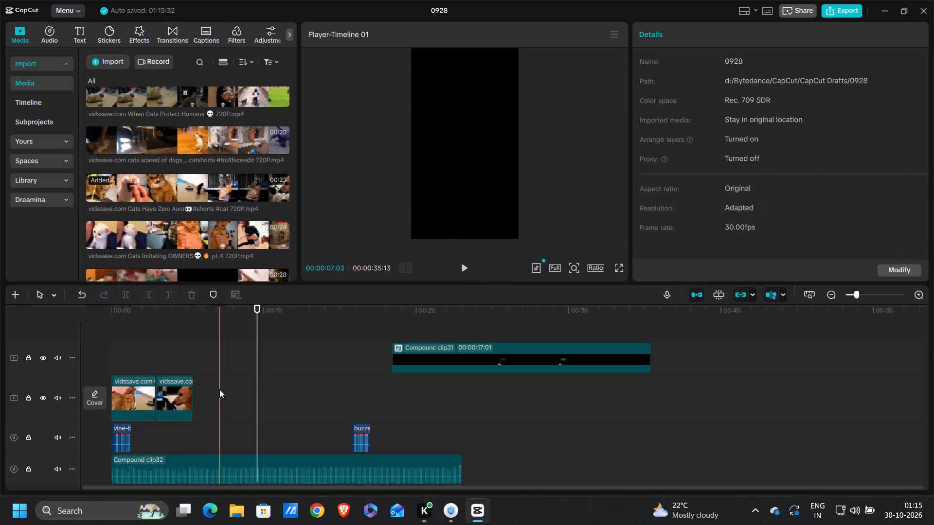
Find the "Cats INFINITE aura" video in the project media and place it after the last clip on the main track.
left_click(204, 314)
scroll(204, 314, "down", 1)
scroll(201, 252, "down", 1)
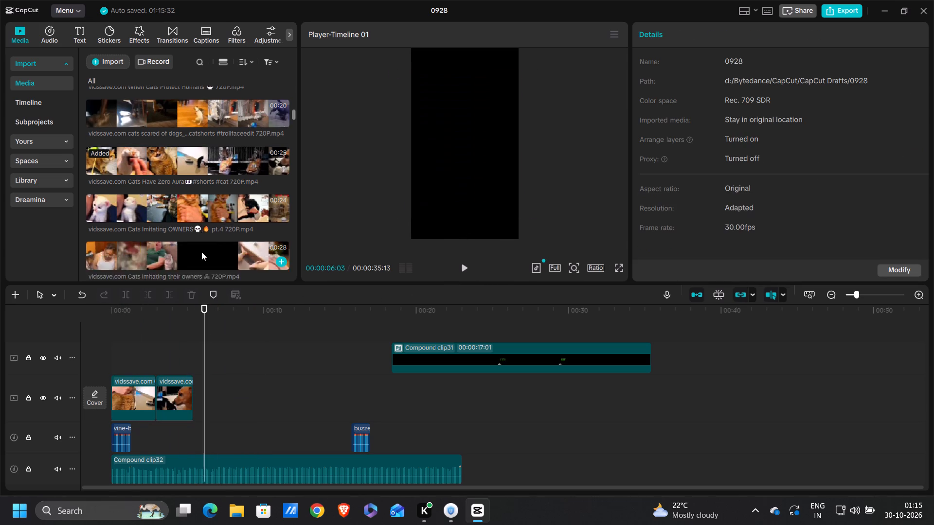
scroll(201, 252, "down", 1)
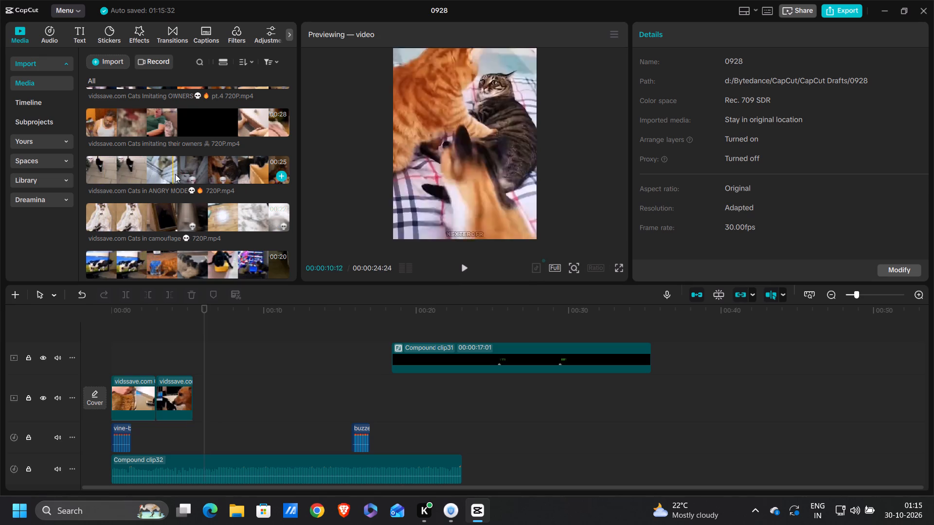
scroll(201, 175, "down", 1)
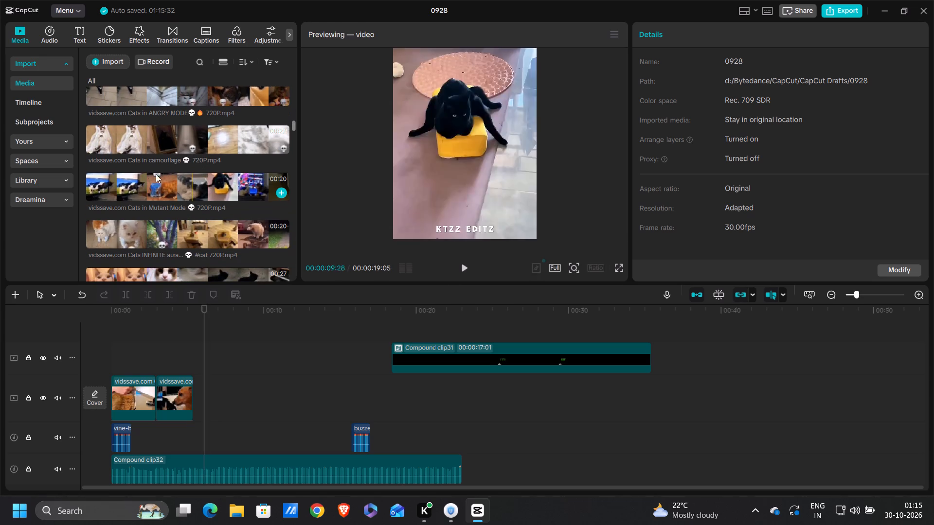
left_click_drag(145, 230, 213, 390)
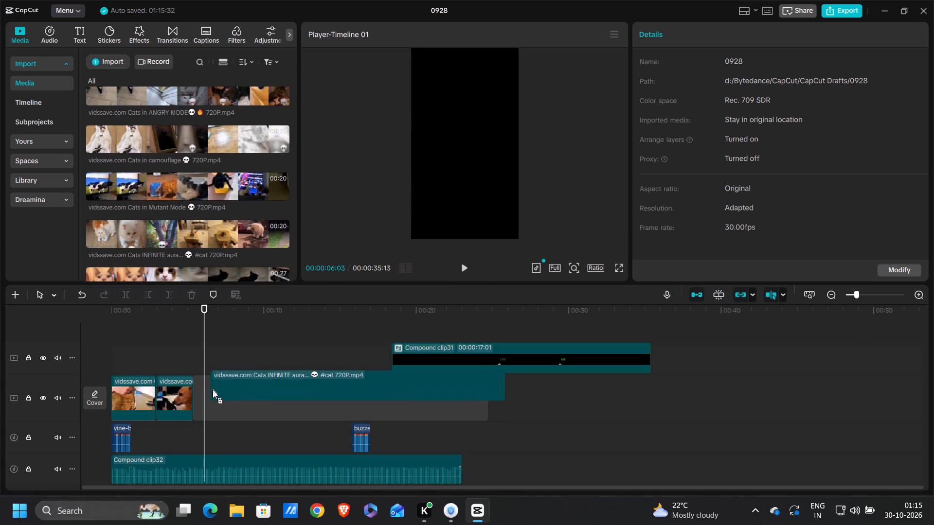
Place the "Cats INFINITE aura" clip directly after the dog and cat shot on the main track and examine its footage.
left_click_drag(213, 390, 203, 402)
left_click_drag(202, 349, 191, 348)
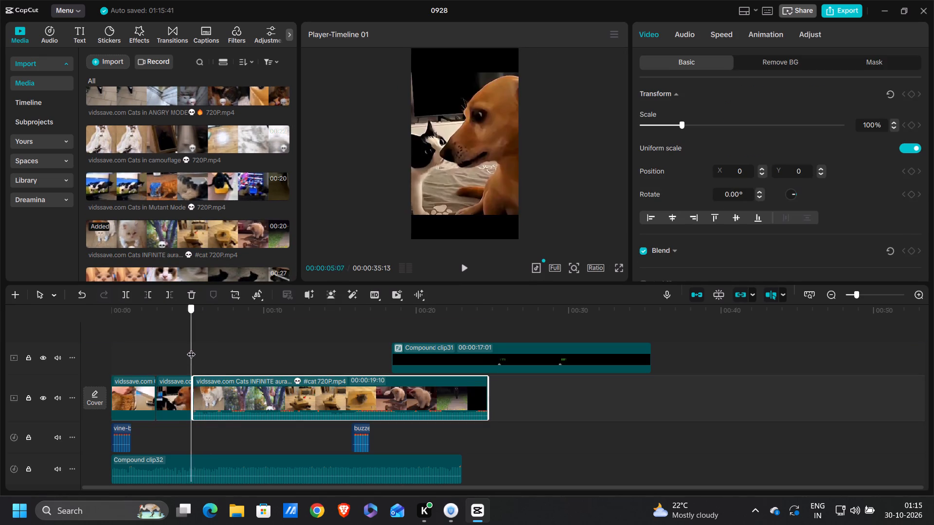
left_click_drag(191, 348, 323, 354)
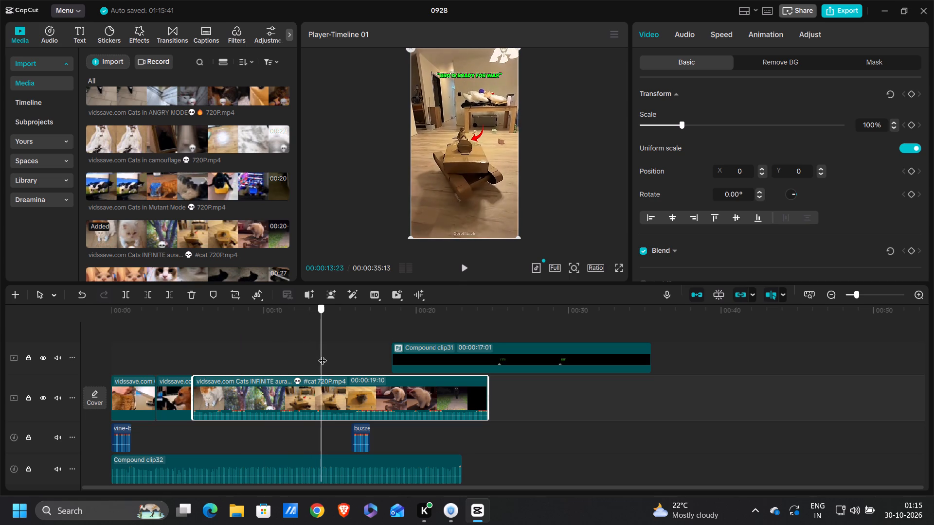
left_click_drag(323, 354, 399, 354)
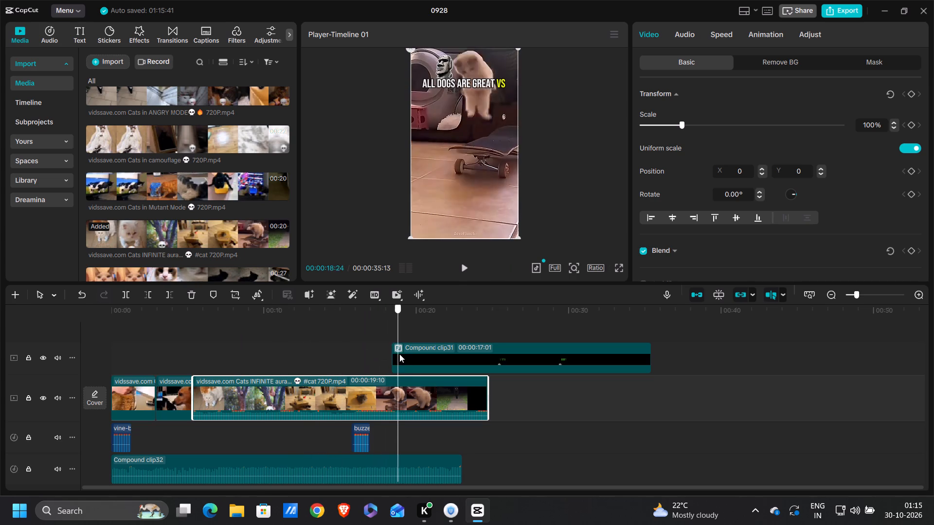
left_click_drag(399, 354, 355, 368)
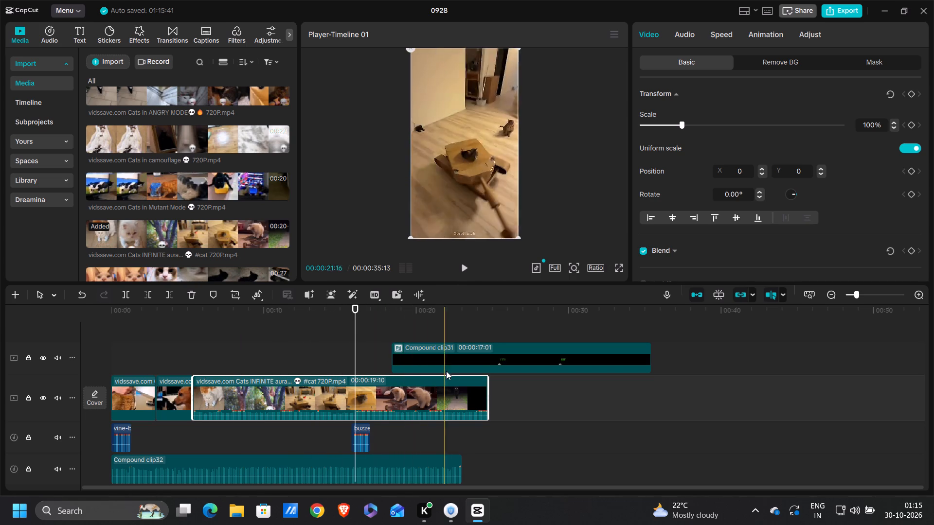
Move Compound clip31 from the overlay track to the end of the main track.
left_click_drag(465, 359, 573, 404)
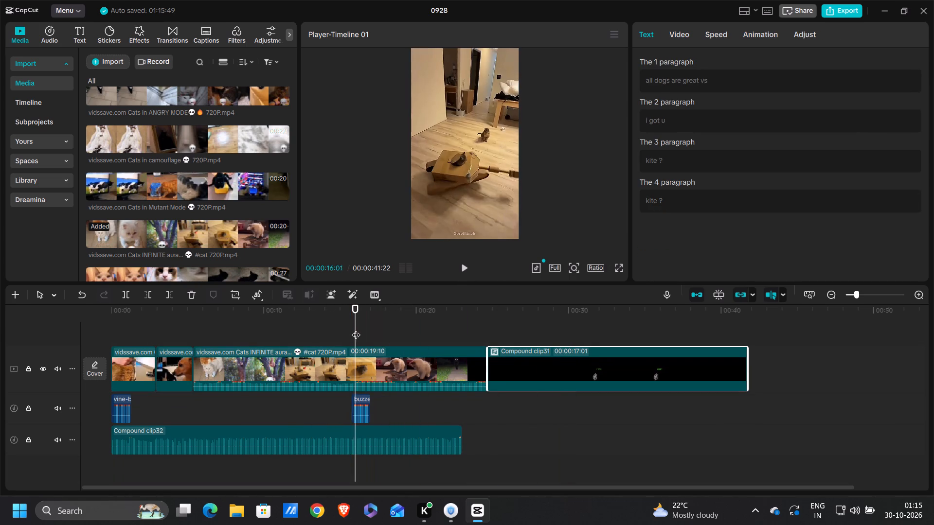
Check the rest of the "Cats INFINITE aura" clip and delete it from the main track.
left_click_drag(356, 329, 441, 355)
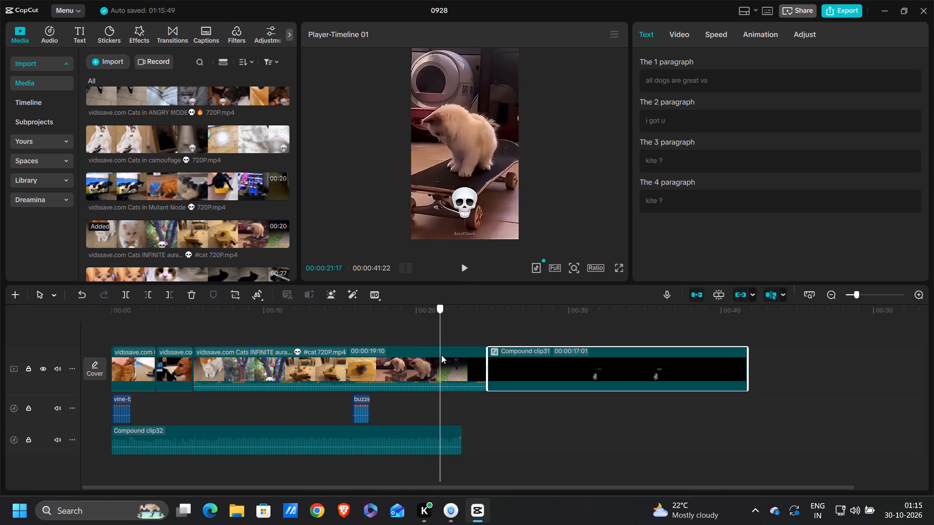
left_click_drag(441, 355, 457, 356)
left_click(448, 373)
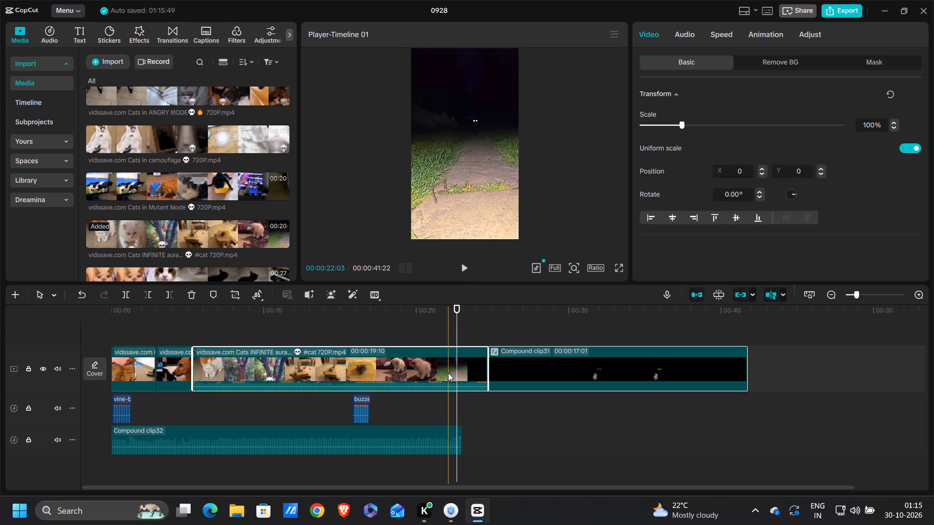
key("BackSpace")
Find the "Cats stealing the spotlight" video in the project media and insert it between the dog and cat shot and Compound clip31.
scroll(274, 237, "down", 1)
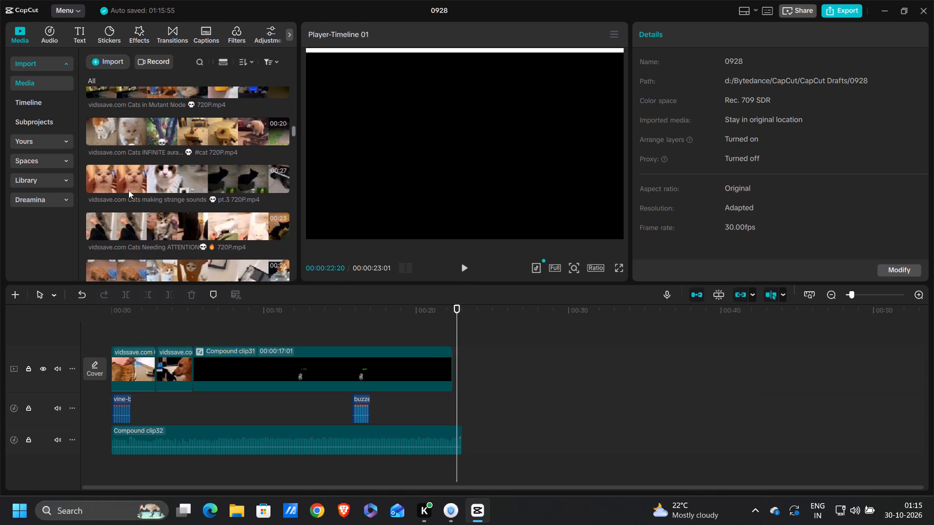
scroll(160, 181, "down", 1)
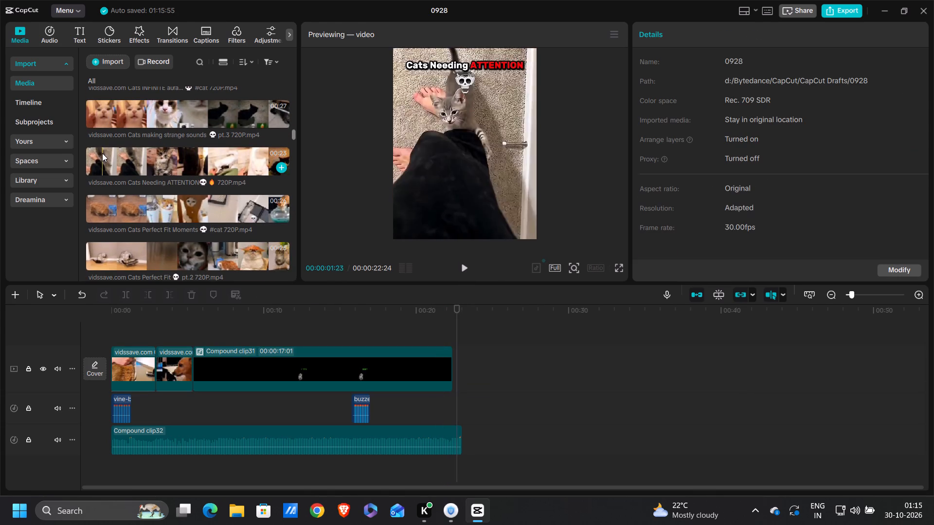
scroll(158, 161, "down", 1)
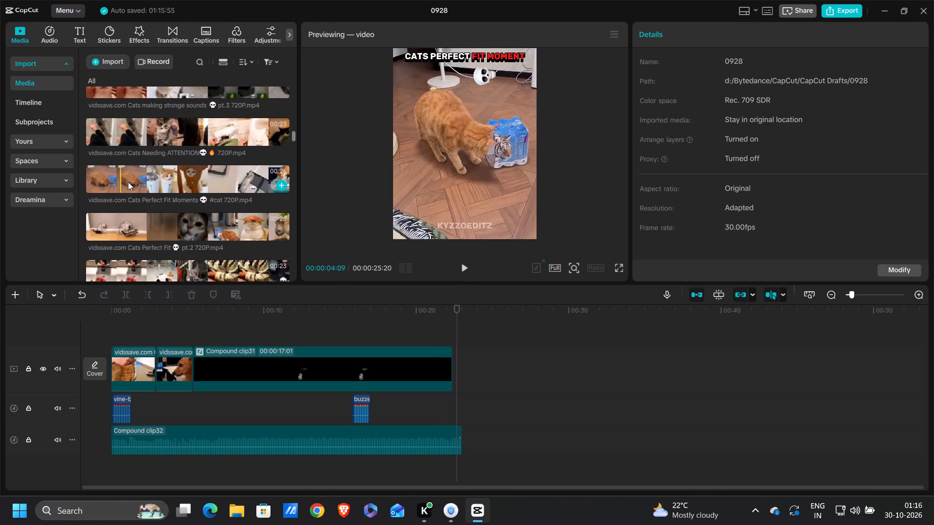
scroll(161, 227, "down", 1)
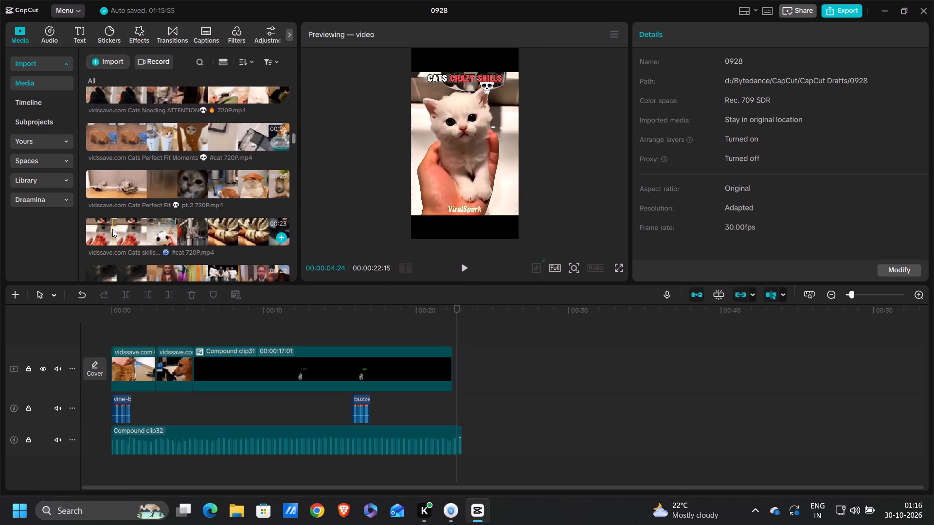
scroll(190, 237, "down", 1)
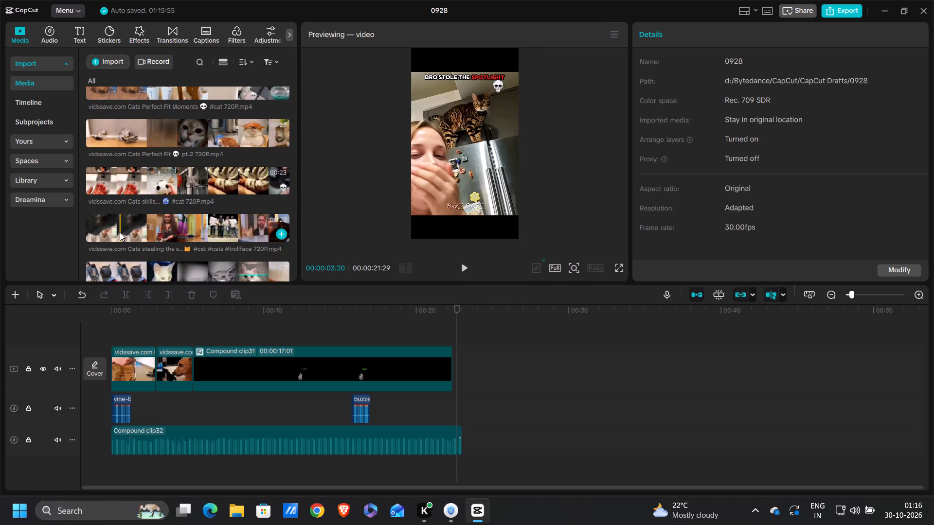
left_click_drag(120, 232, 198, 363)
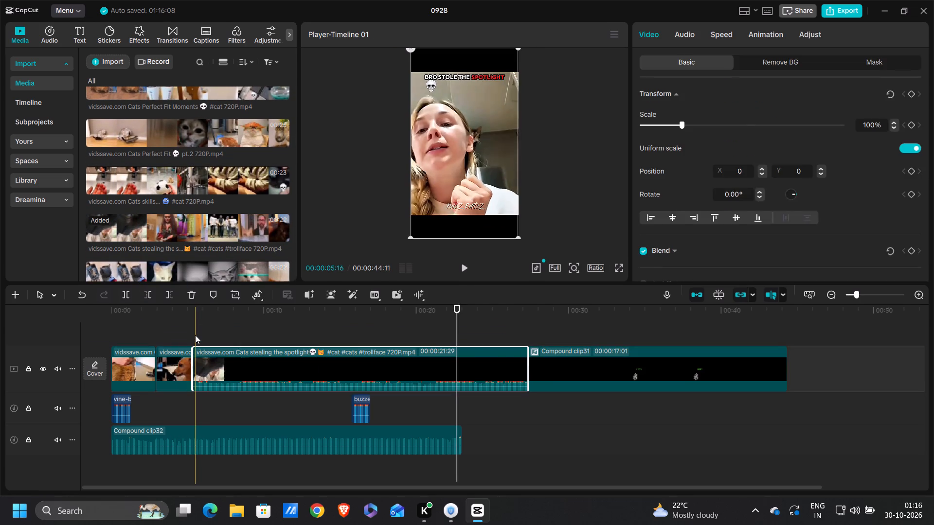
Crop the caption, skull and bottom watermark out of the "Cats stealing the spotlight" clip and scale it up to 133%.
left_click(195, 334)
left_click_drag(194, 334, 221, 336)
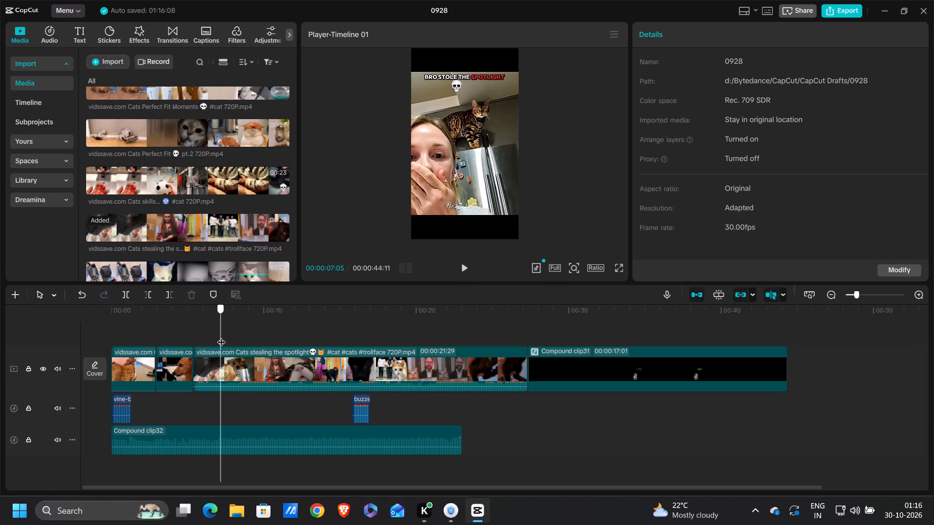
left_click_drag(221, 336, 271, 340)
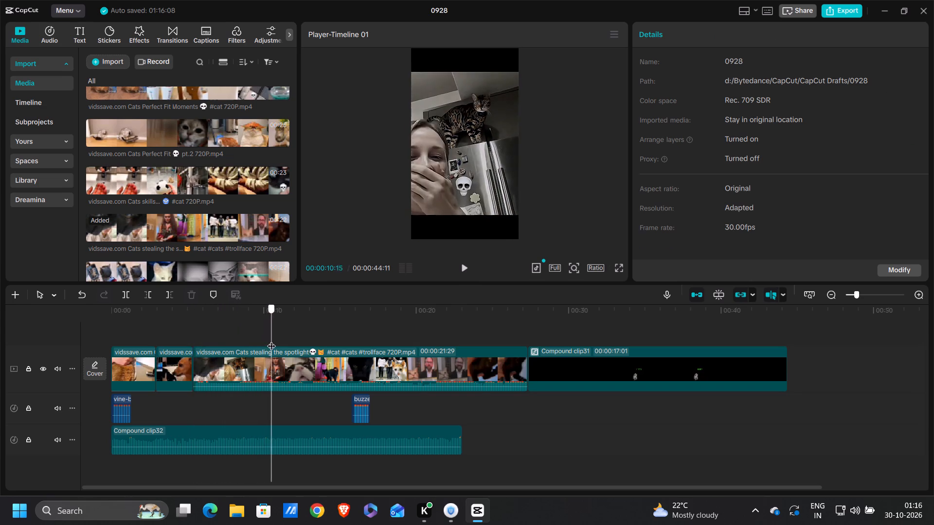
left_click_drag(271, 340, 255, 342)
left_click(255, 368)
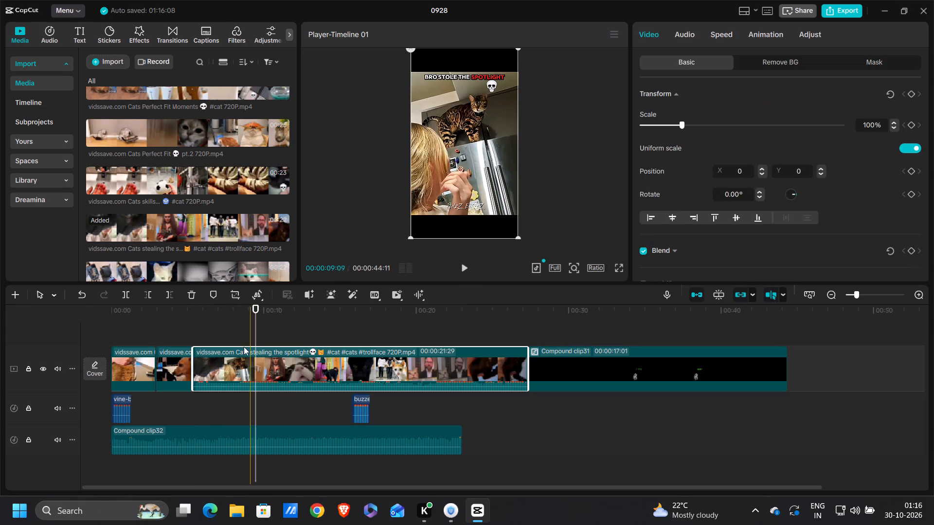
left_click(237, 300)
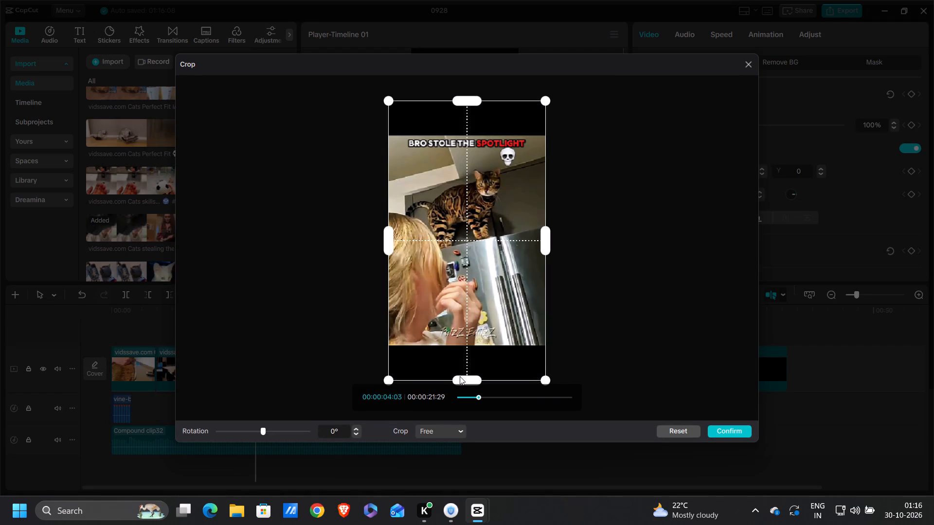
left_click_drag(459, 378, 489, 324)
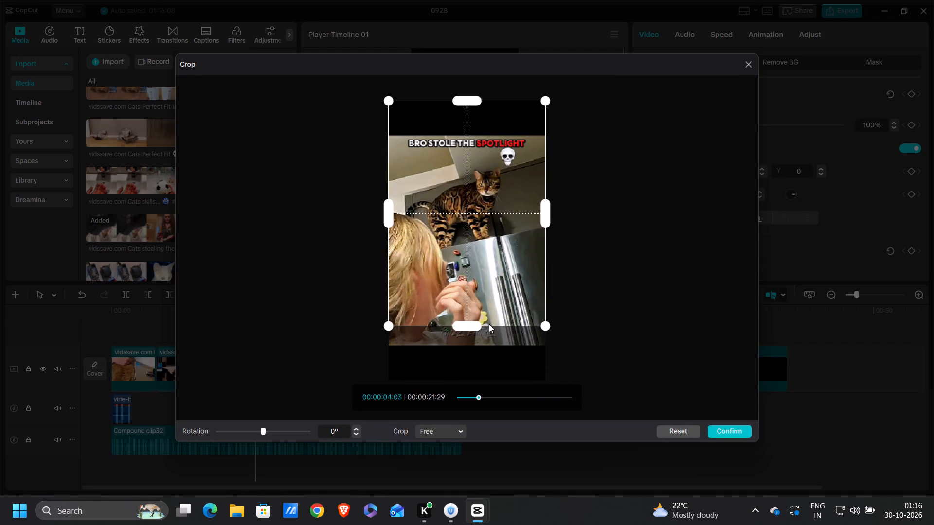
left_click_drag(474, 94, 477, 148)
left_click_drag(471, 96, 479, 162)
left_click(713, 431)
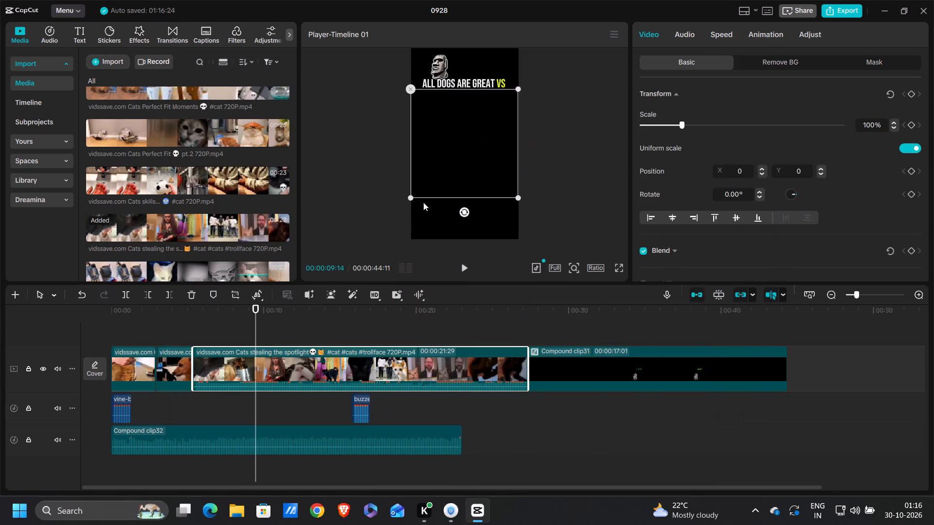
left_click_drag(518, 201, 531, 234)
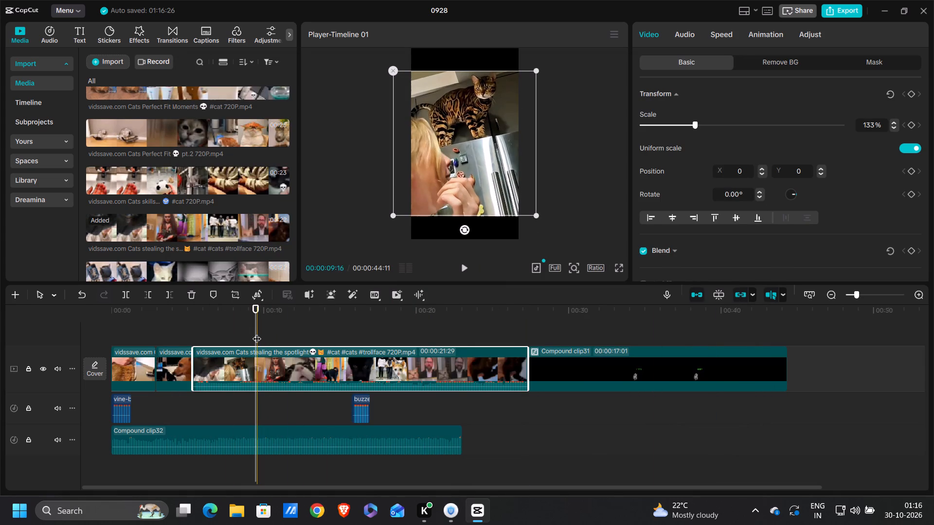
Split the spotlight clip at about 9 seconds, near the end of the woman and cat shot, and mute the first segment.
left_click(124, 292)
left_click_drag(230, 386, 235, 453)
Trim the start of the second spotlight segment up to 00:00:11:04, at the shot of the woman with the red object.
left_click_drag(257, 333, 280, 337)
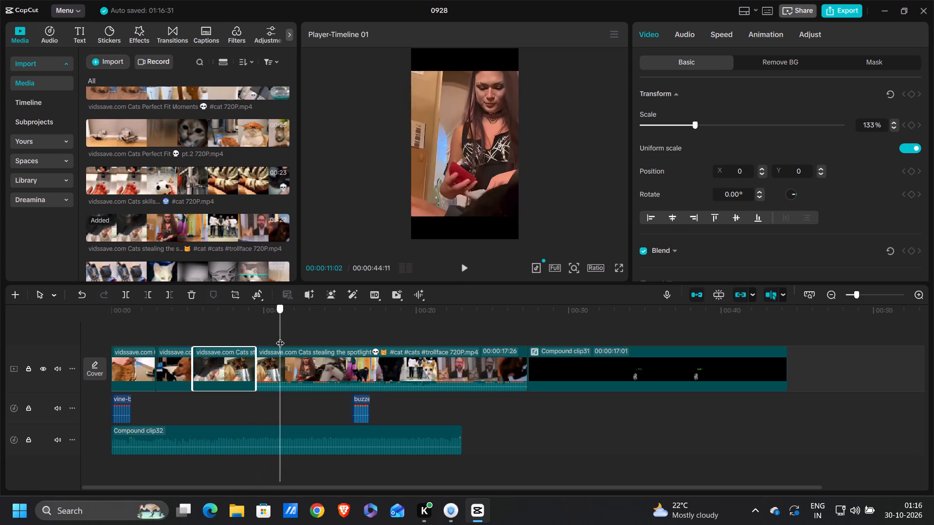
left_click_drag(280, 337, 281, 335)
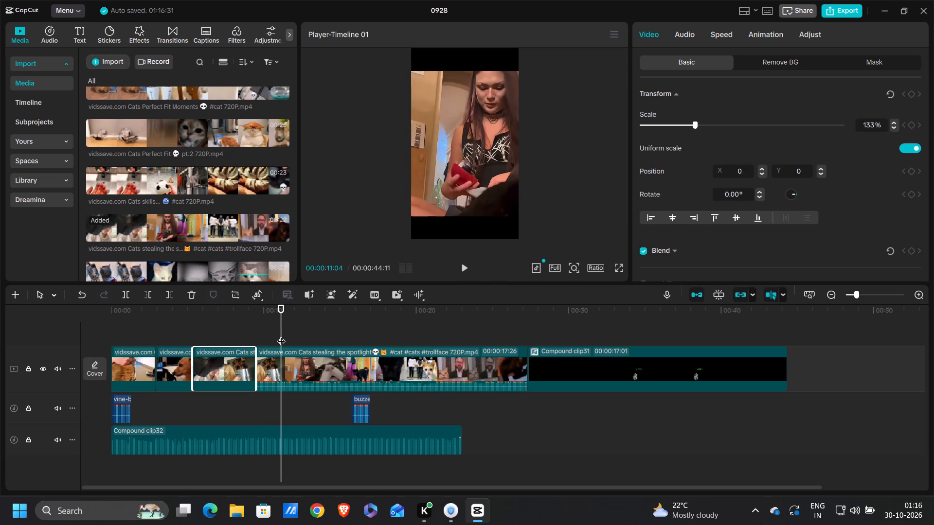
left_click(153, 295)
Look through the remaining shots of the second spotlight segment and delete that segment from the main track.
left_click(259, 334)
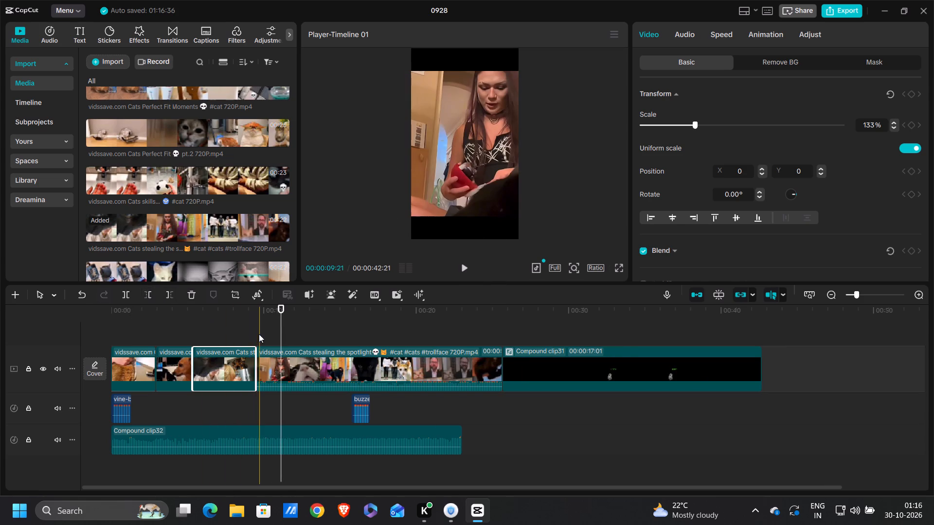
left_click_drag(259, 334, 296, 335)
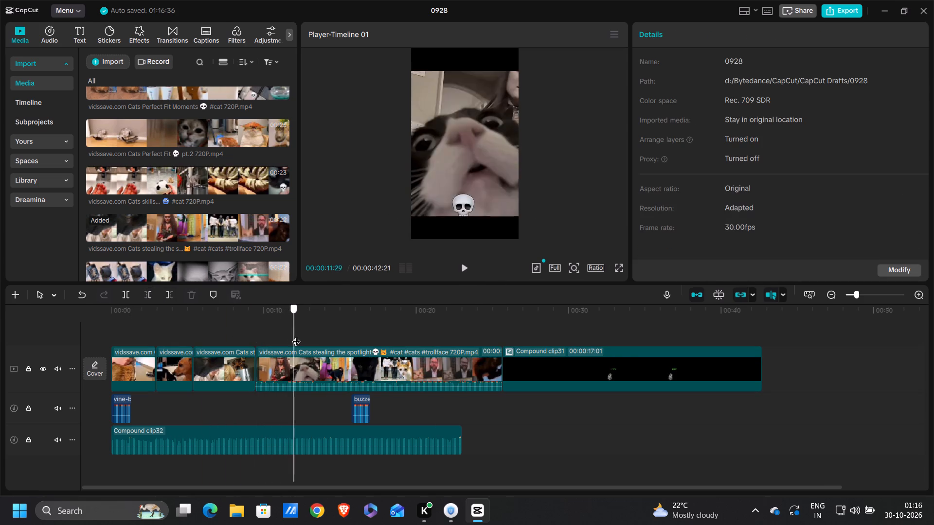
left_click_drag(296, 335, 345, 337)
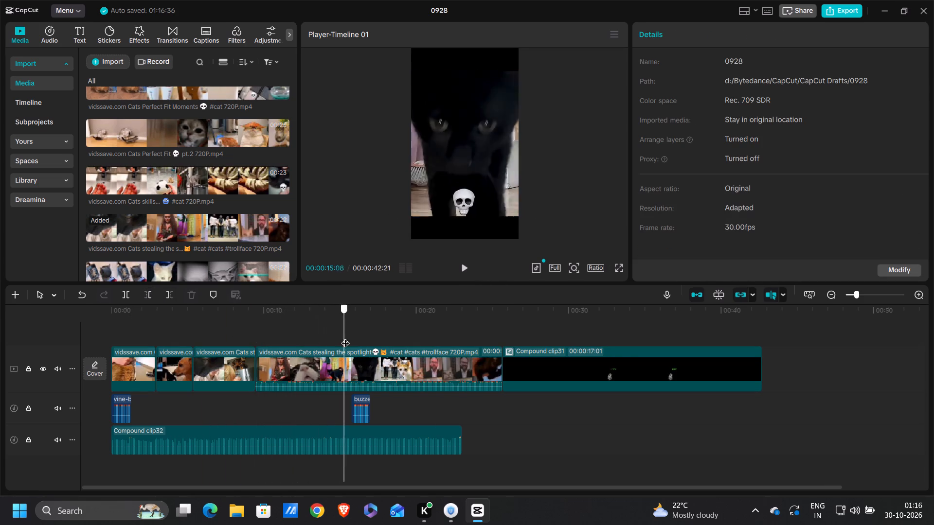
left_click_drag(345, 337, 432, 344)
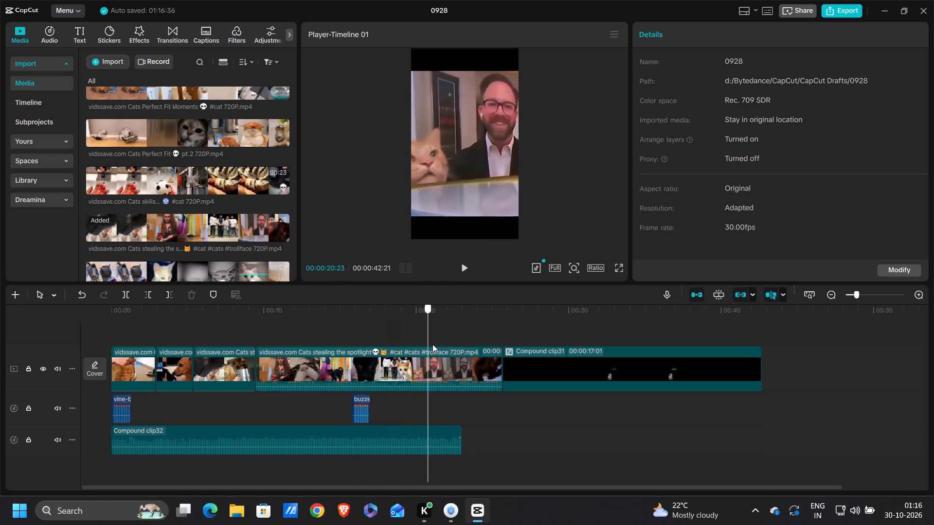
left_click_drag(432, 344, 471, 341)
left_click(455, 372)
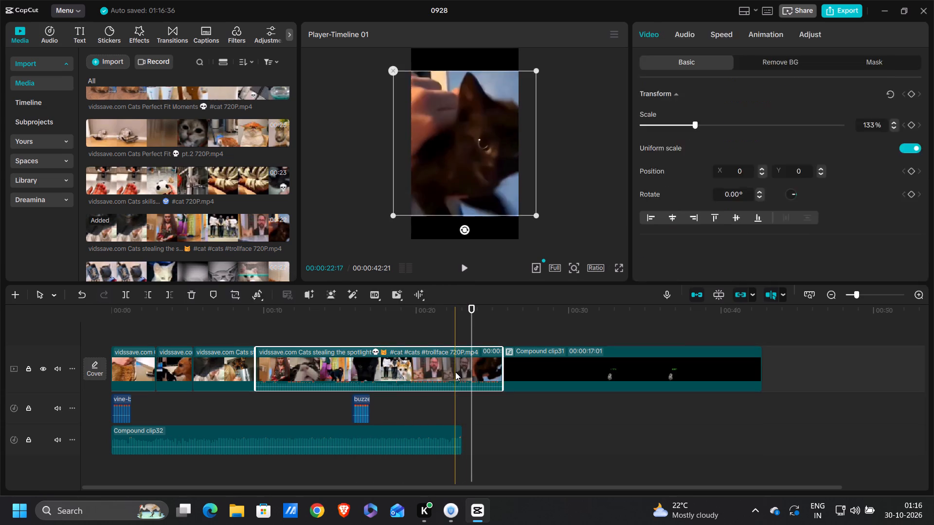
key("BackSpace")
Find the "MOMENT BEFORE CAT'S AURA" clip in the media library and insert it on the main track before Compound clip31.
scroll(177, 235, "down", 1)
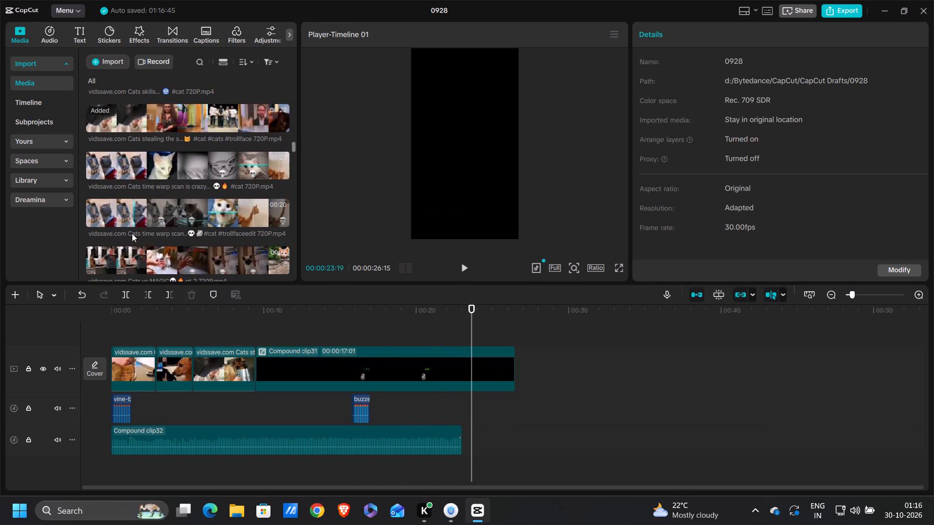
scroll(119, 236, "down", 1)
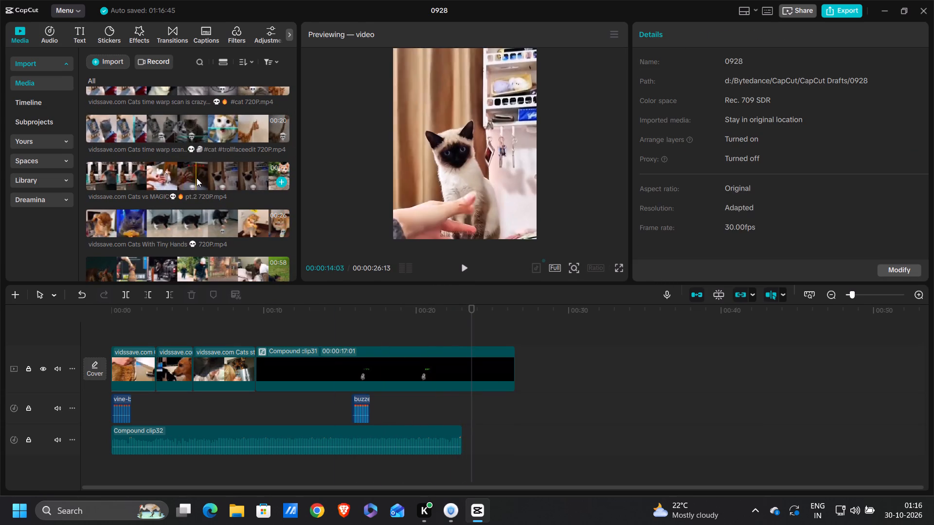
scroll(197, 178, "down", 1)
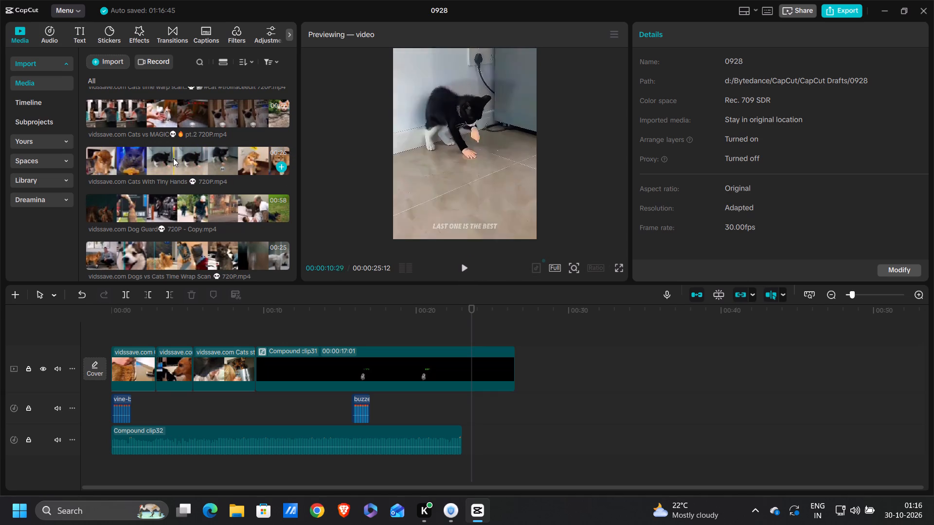
scroll(152, 159, "down", 1)
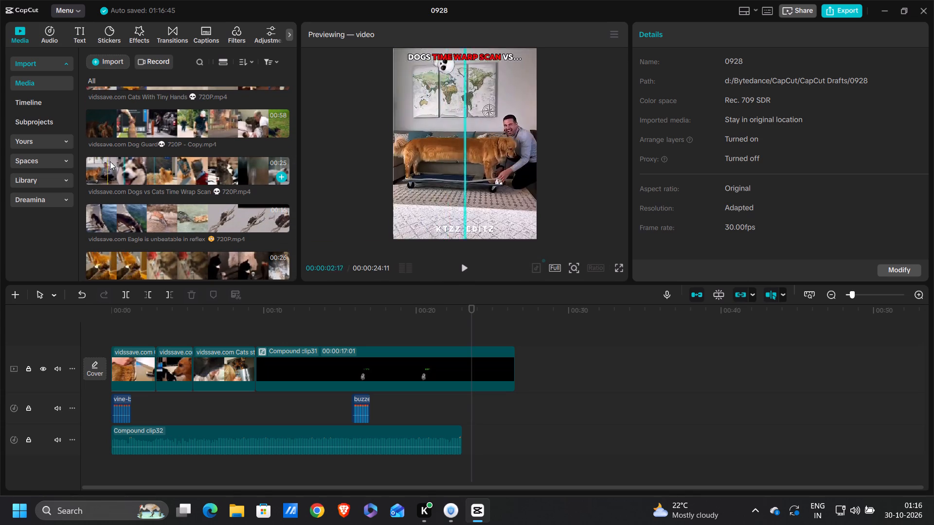
scroll(145, 218, "down", 1)
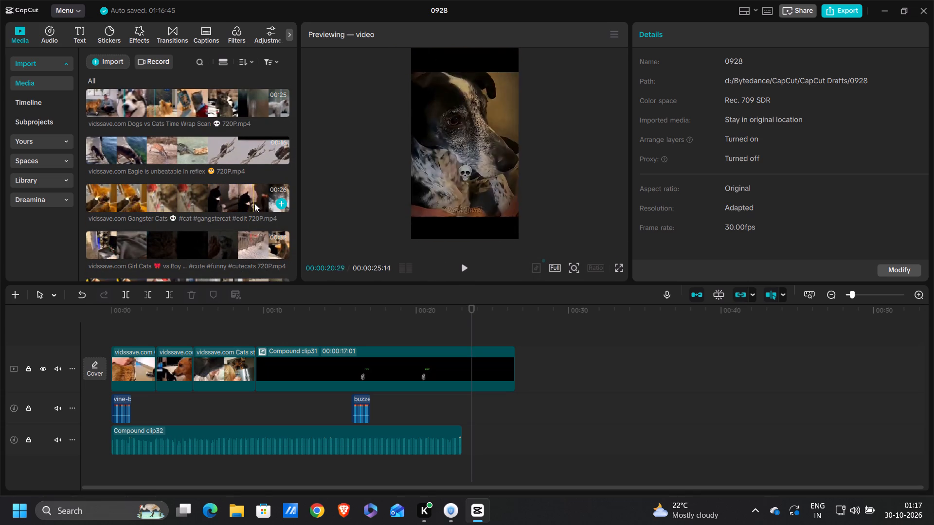
scroll(255, 203, "down", 1)
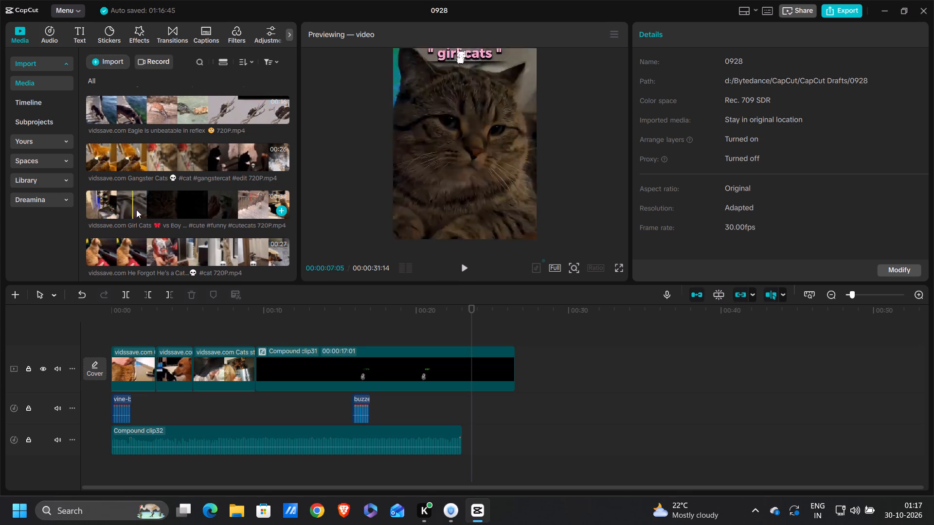
scroll(153, 213, "down", 1)
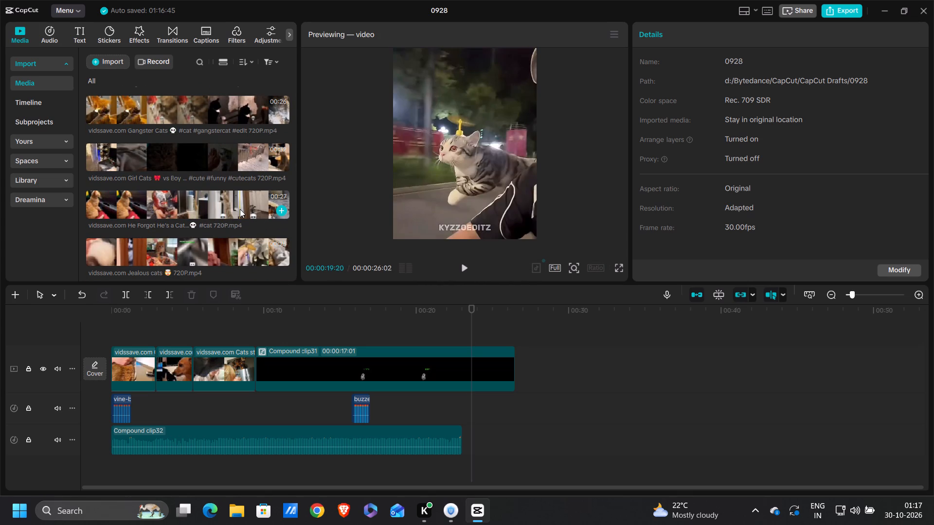
scroll(267, 207, "down", 1)
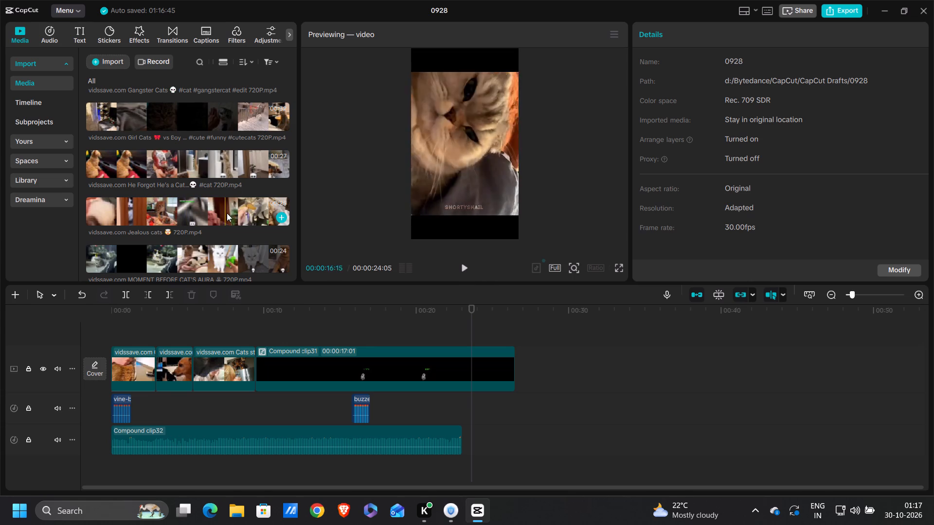
scroll(239, 212, "down", 1)
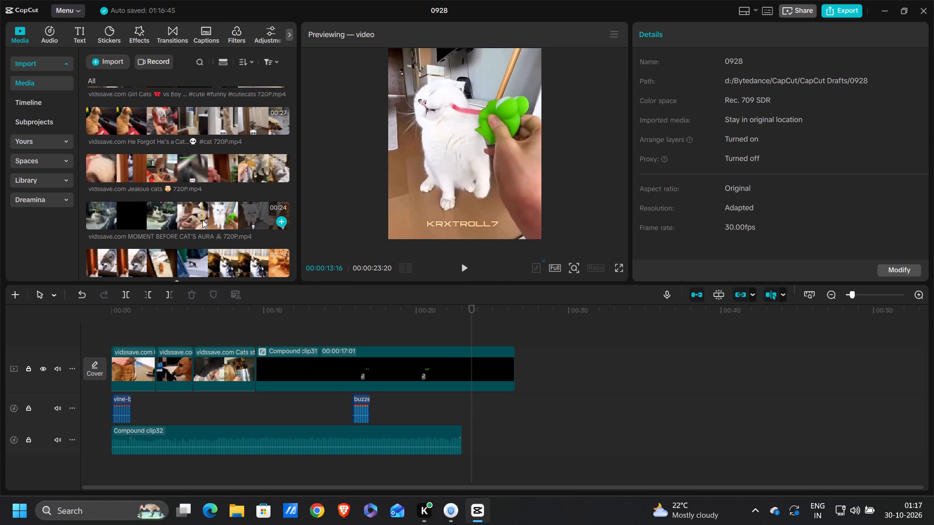
left_click_drag(202, 220, 266, 374)
Mute the "MOMENT BEFORE CAT'S AURA" clip and trim its start up to the shot of the two cats on the sofa.
left_click(257, 328)
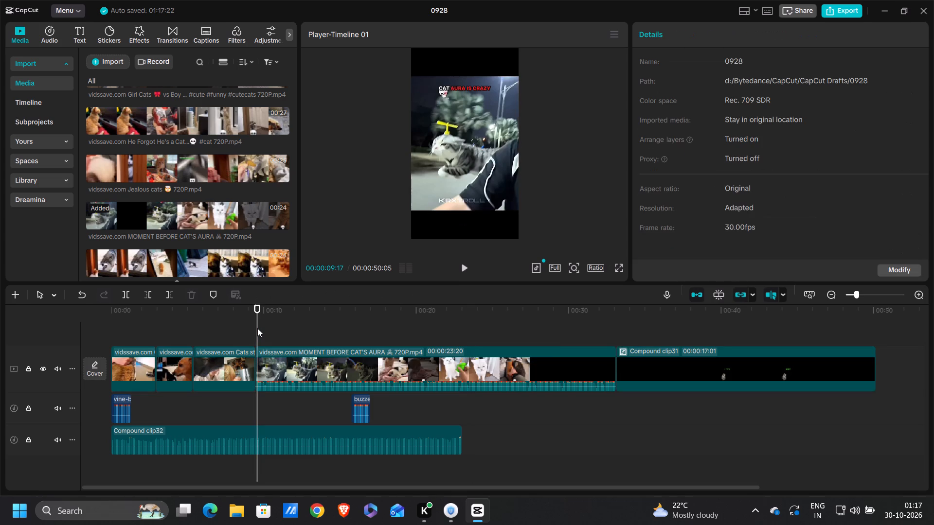
left_click_drag(257, 328, 361, 359)
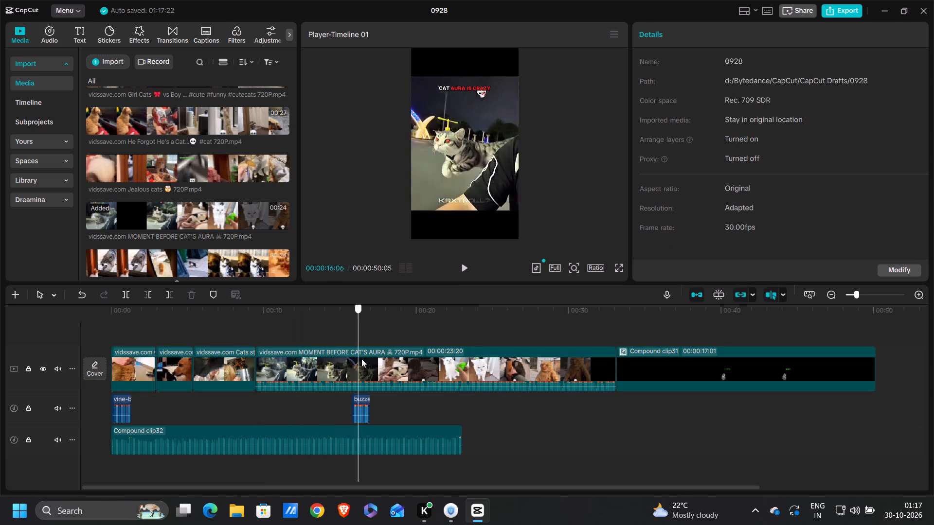
left_click_drag(361, 359, 390, 354)
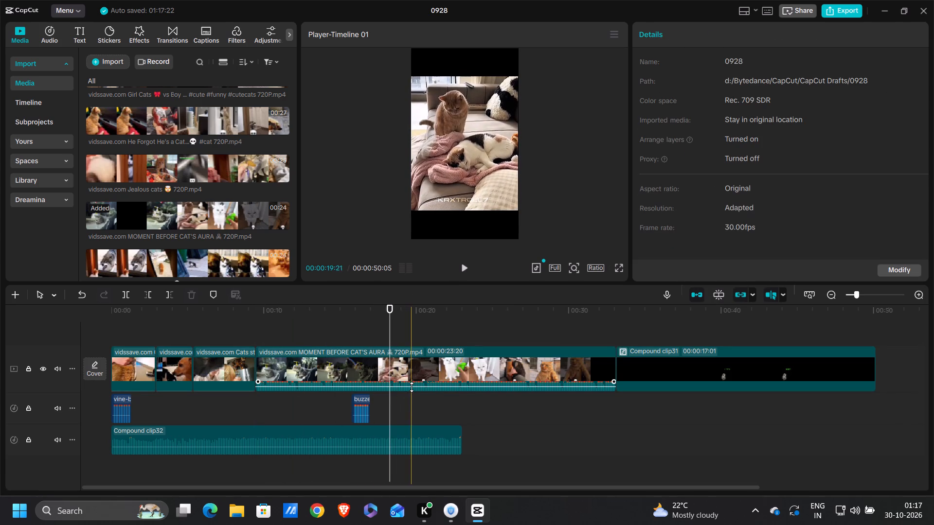
left_click_drag(412, 387, 409, 447)
left_click_drag(390, 334, 384, 335)
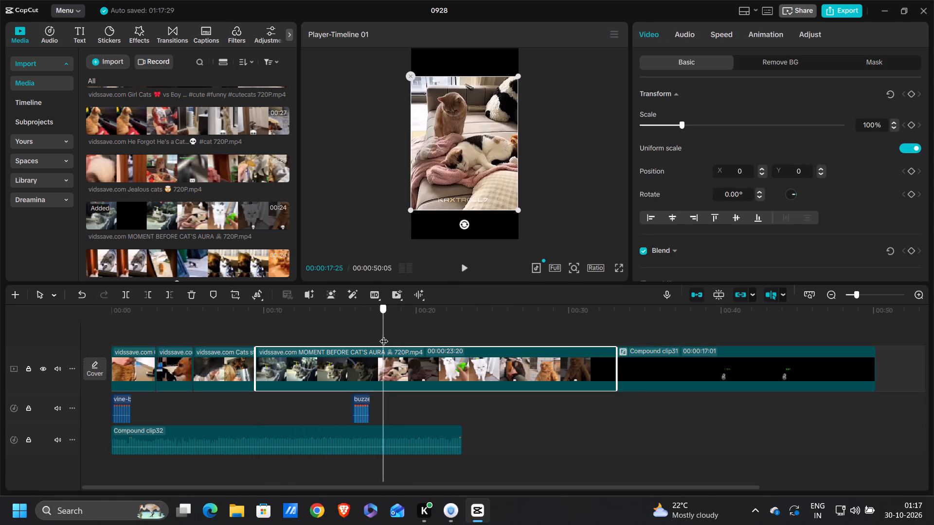
left_click_drag(384, 335, 385, 335)
left_click(146, 287)
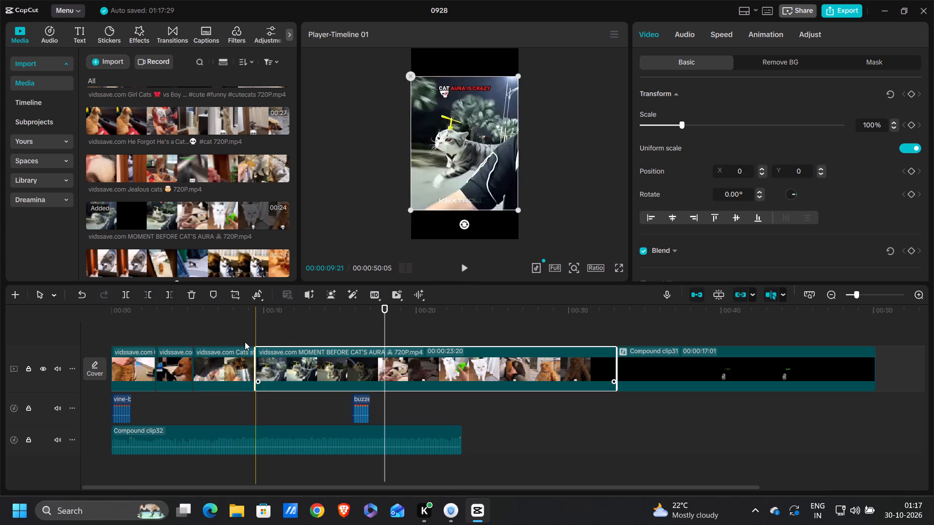
left_click(147, 289)
Crop the bottom watermark out of the "MOMENT BEFORE CAT'S AURA" clip and scale it up to 109%.
double_click(260, 345)
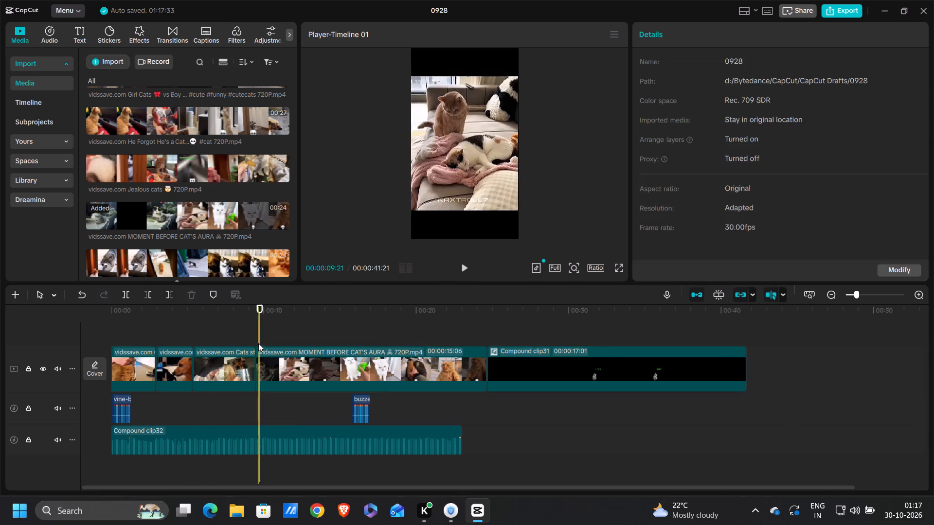
left_click(263, 367)
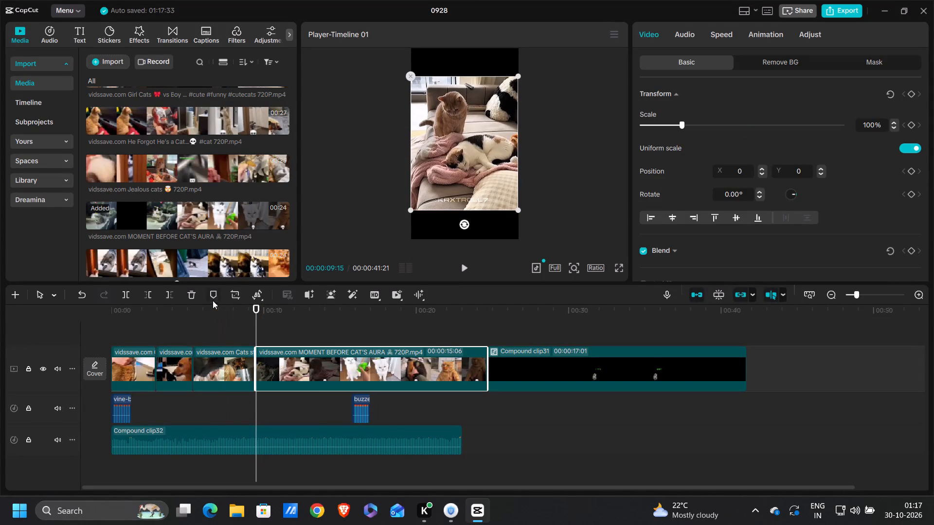
double_click(232, 300)
left_click_drag(465, 381, 466, 381)
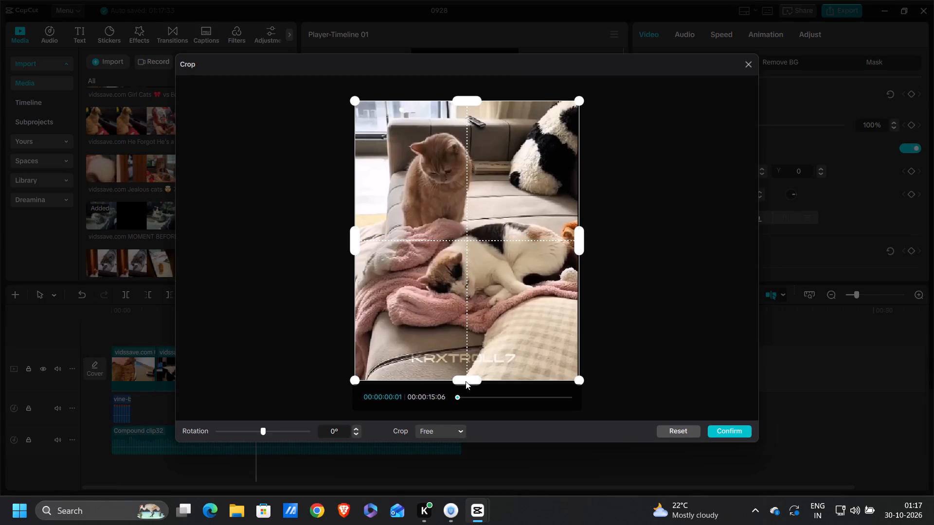
left_click_drag(466, 381, 485, 352)
left_click(727, 427)
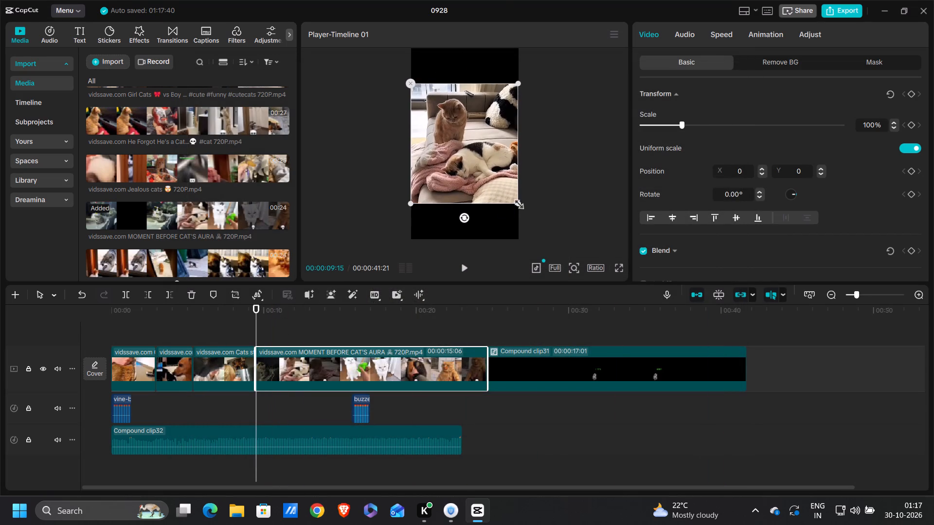
left_click_drag(516, 202, 519, 212)
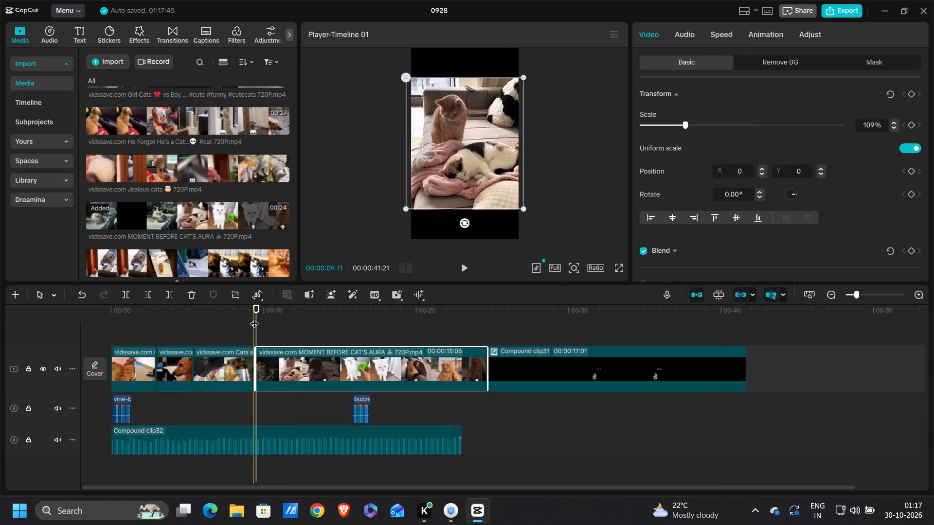
Split the "MOMENT BEFORE CAT'S AURA" clip at 00:00:12:19, near the end of the bright sofa shot before it darkens.
left_click_drag(254, 317, 313, 338)
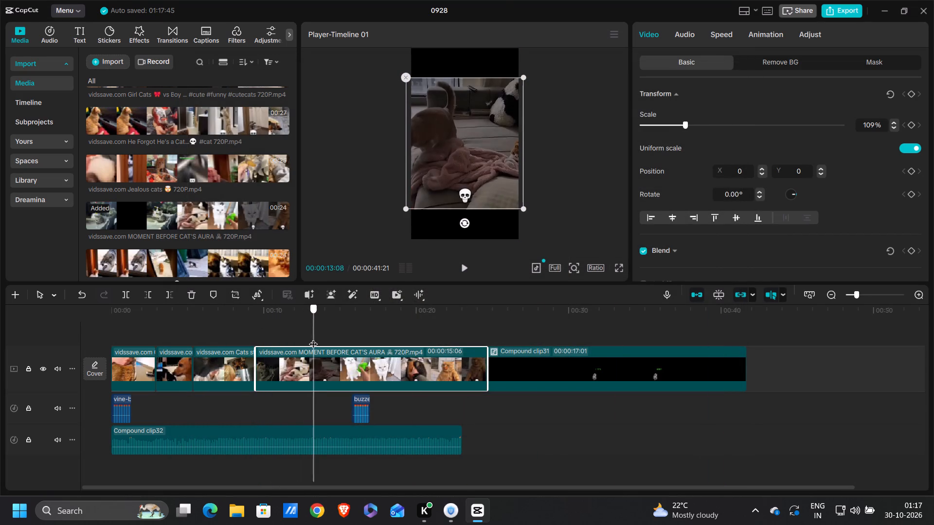
left_click_drag(313, 338, 301, 333)
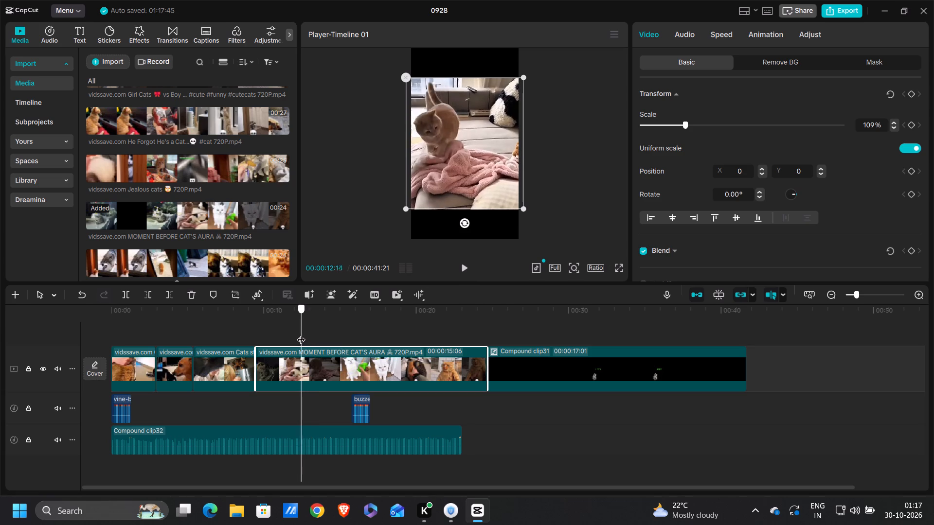
left_click_drag(301, 333, 301, 332)
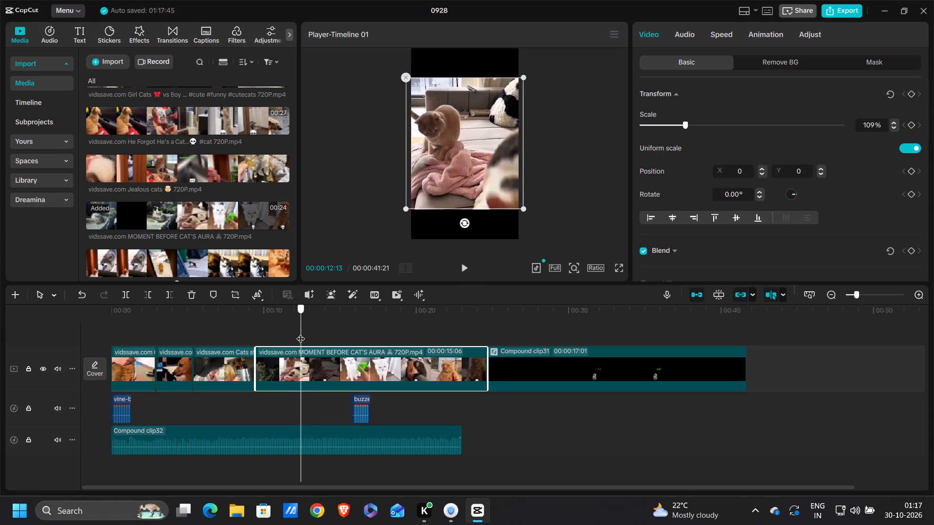
left_click_drag(301, 332, 304, 331)
left_click(304, 331)
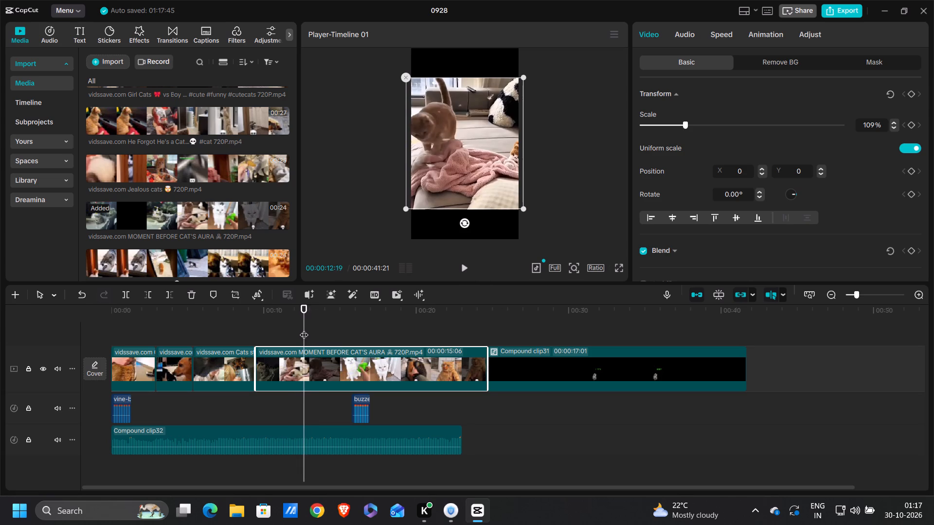
left_click(126, 292)
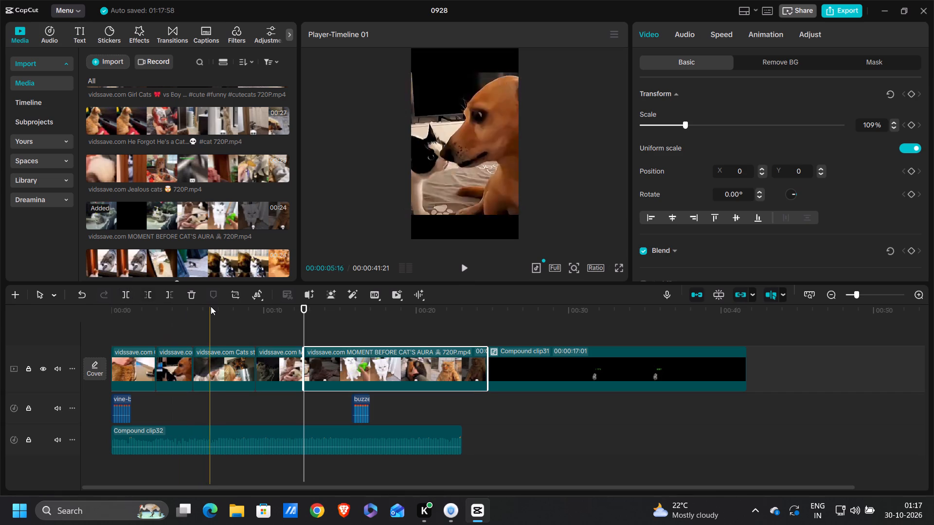
Split the remaining "MOMENT BEFORE CAT'S AURA" segment at 00:00:16:22, near the end of the bright white cat shot.
left_click_drag(303, 326, 341, 327)
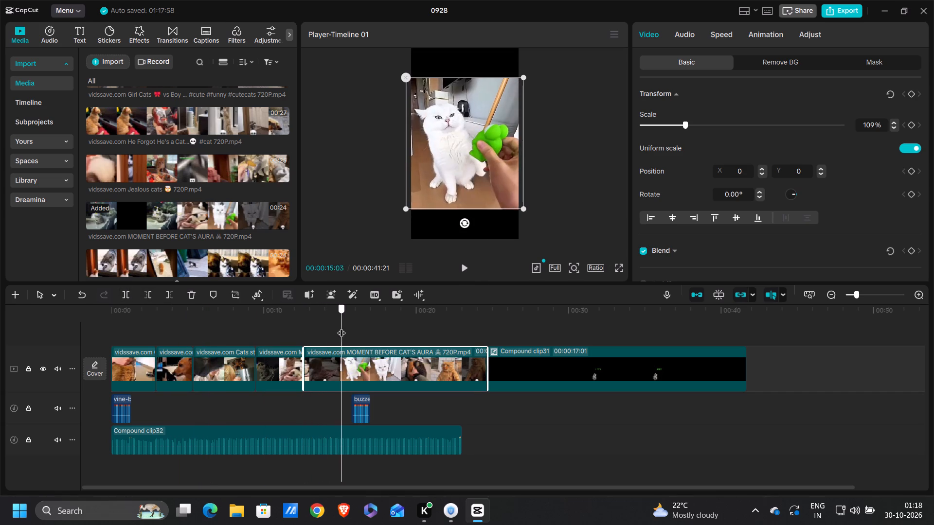
left_click_drag(341, 327, 368, 324)
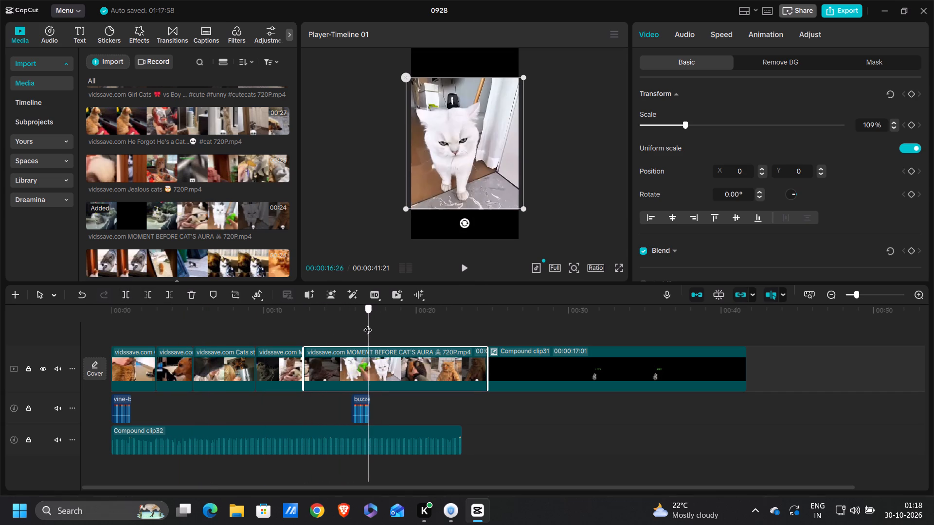
left_click_drag(368, 324, 366, 324)
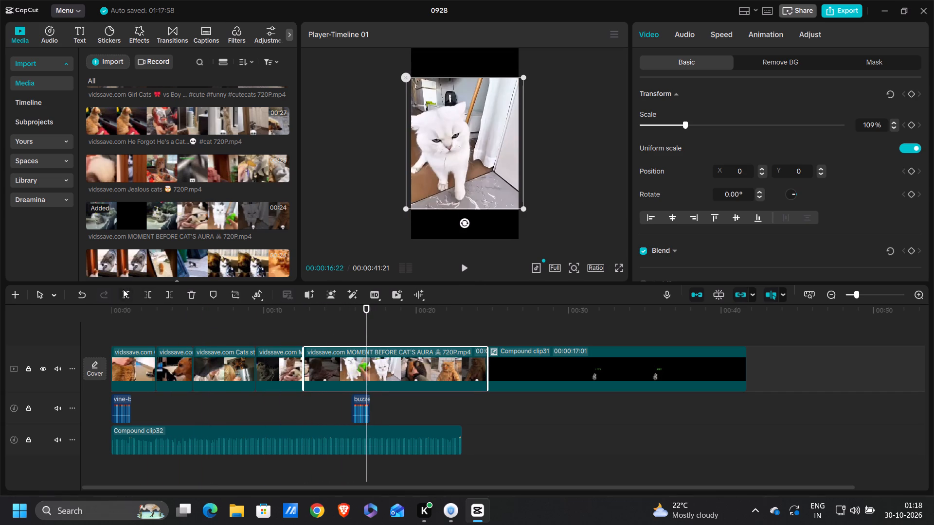
left_click(127, 291)
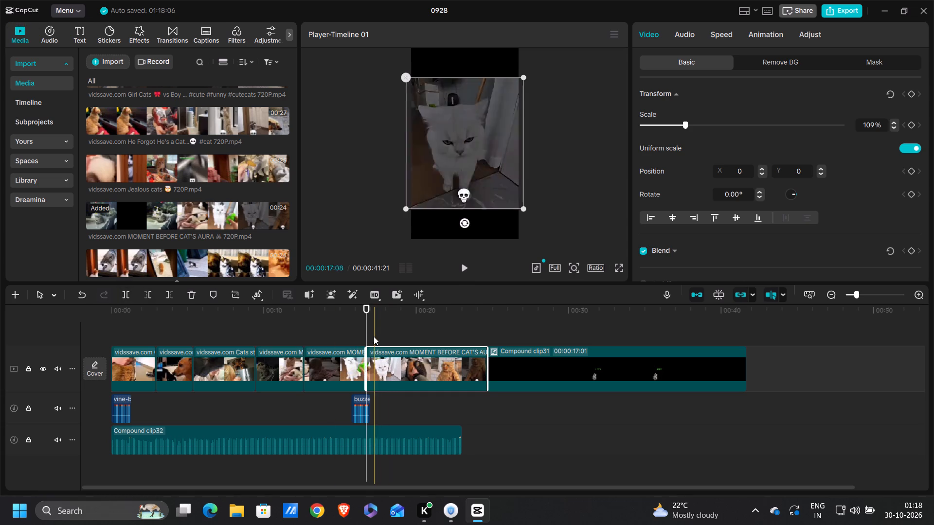
Trim the start of the last "MOMENT BEFORE CAT'S AURA" segment up to the bright shot of the hand petting the orange cat.
left_click_drag(364, 331, 423, 334)
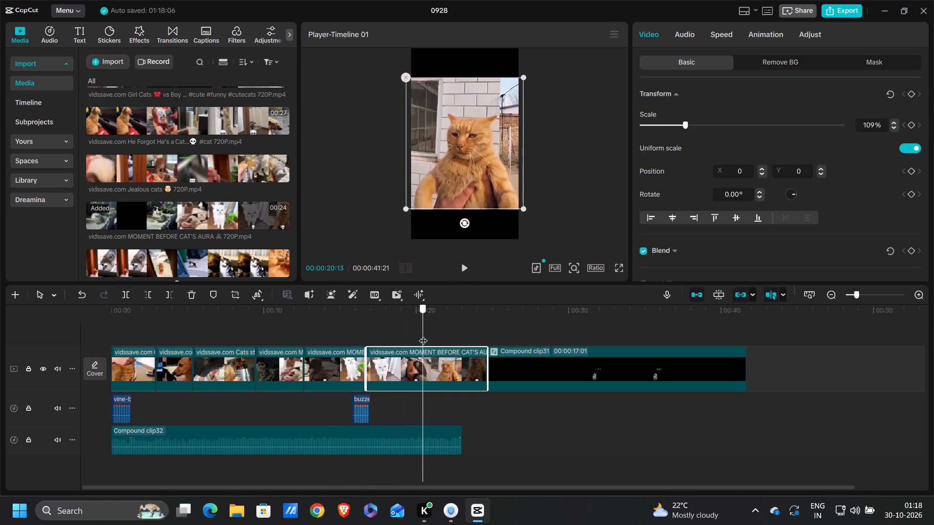
left_click_drag(423, 334, 407, 338)
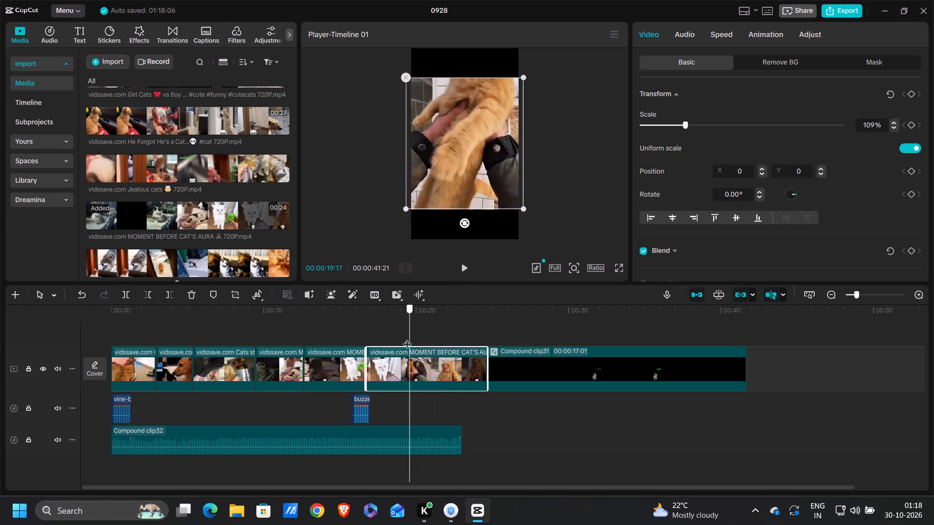
left_click_drag(407, 338, 395, 336)
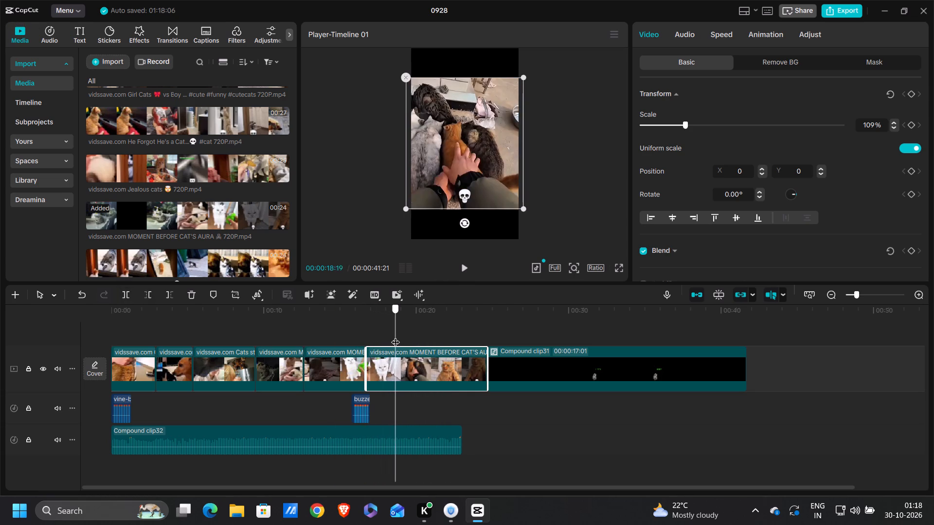
left_click_drag(395, 336, 392, 333)
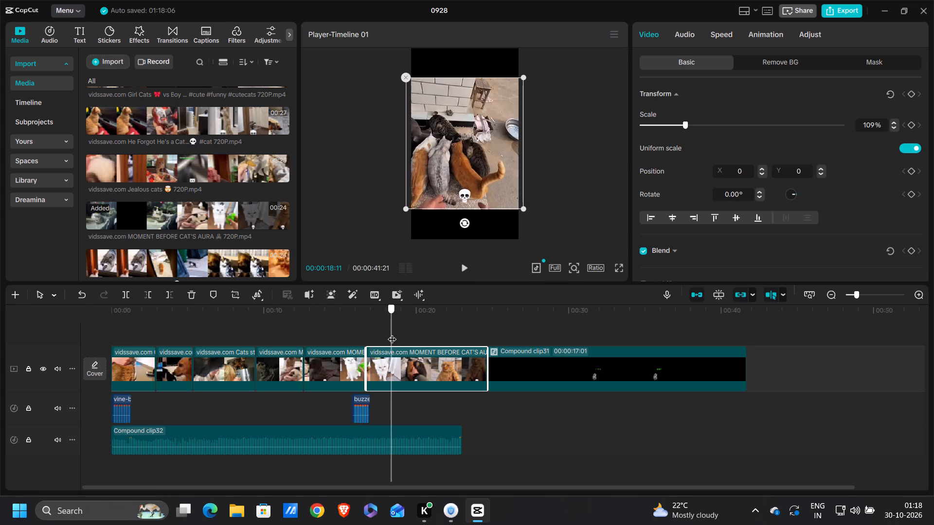
left_click_drag(392, 333, 401, 334)
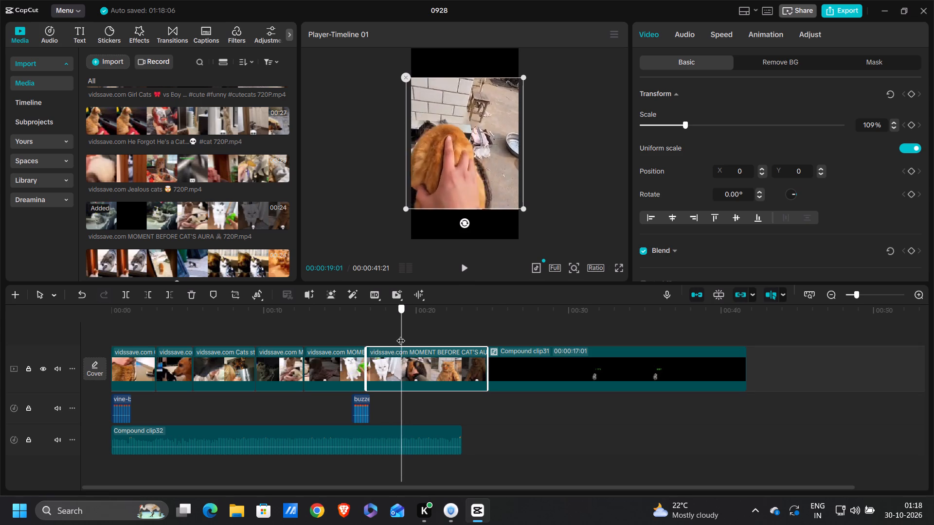
left_click_drag(401, 334, 405, 340)
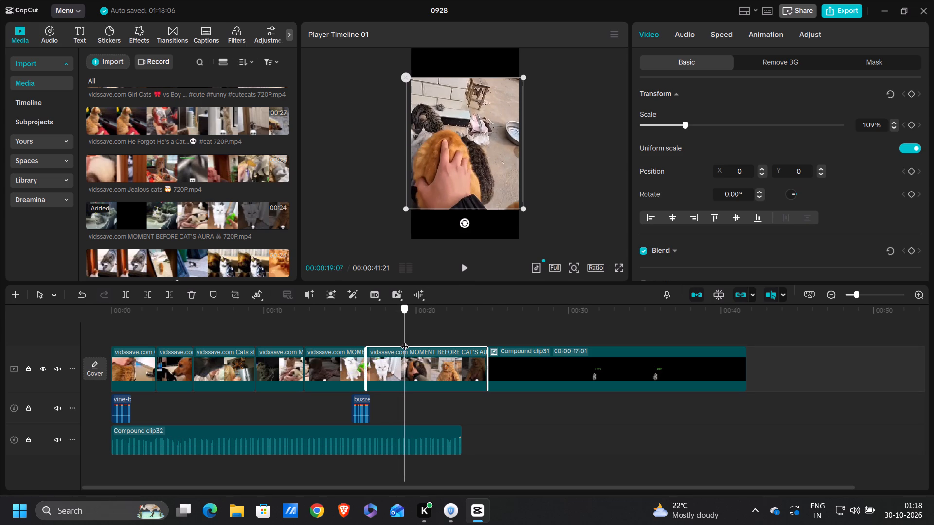
left_click_drag(405, 340, 404, 337)
key("Right")
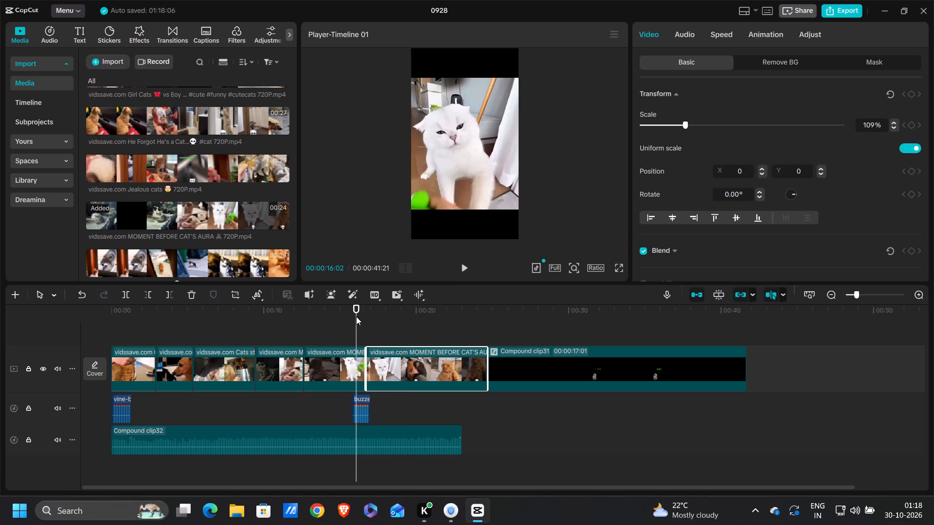
left_click_drag(356, 316, 411, 336)
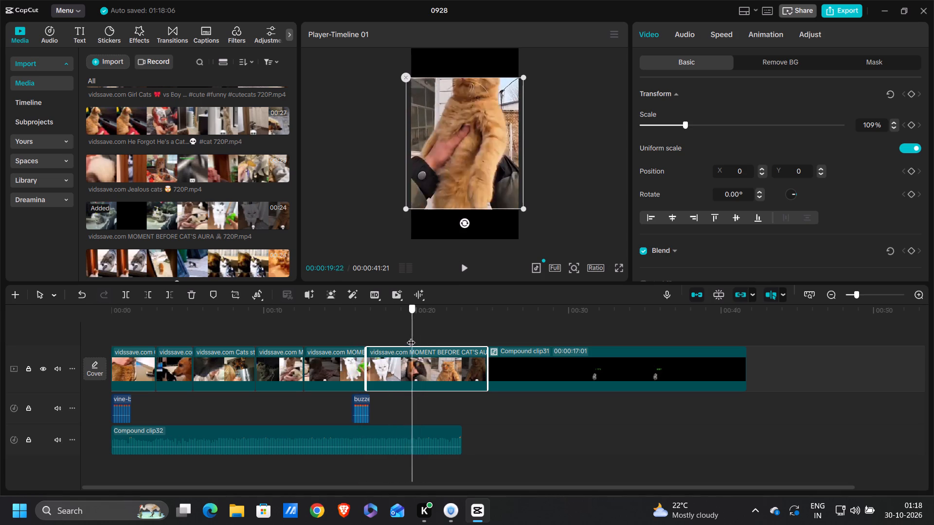
left_click_drag(411, 336, 404, 333)
left_click(152, 291)
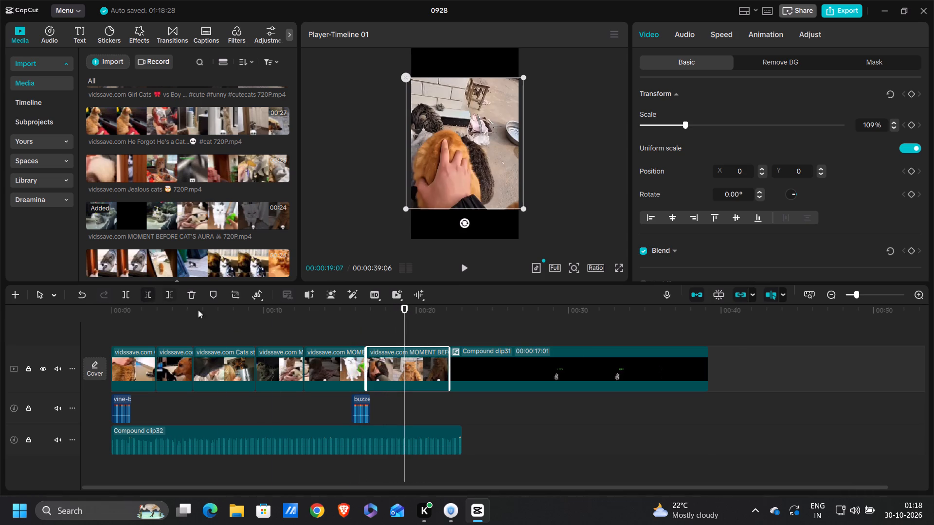
Trim the end of that orange cat segment at about 00:00:19, before the shot darkens and the skull appears.
left_click(368, 336)
left_click_drag(368, 335, 416, 339)
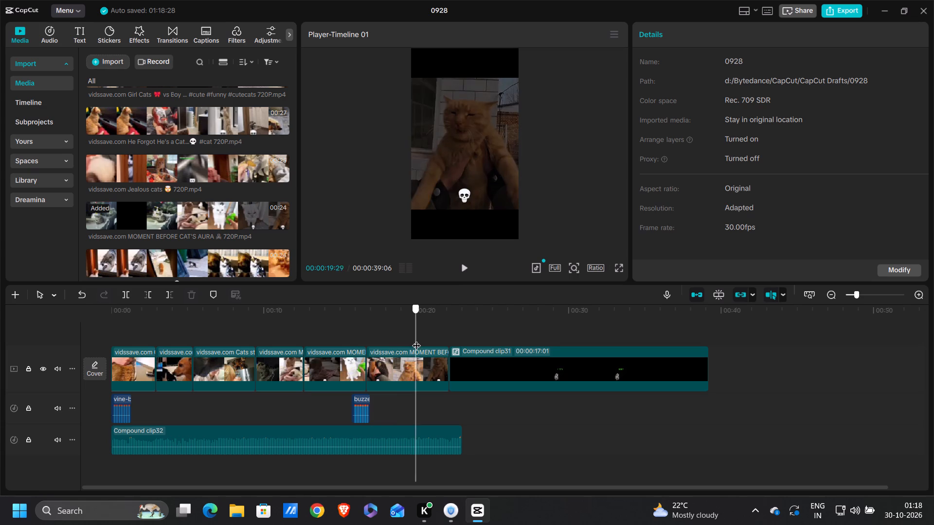
left_click_drag(416, 339, 403, 337)
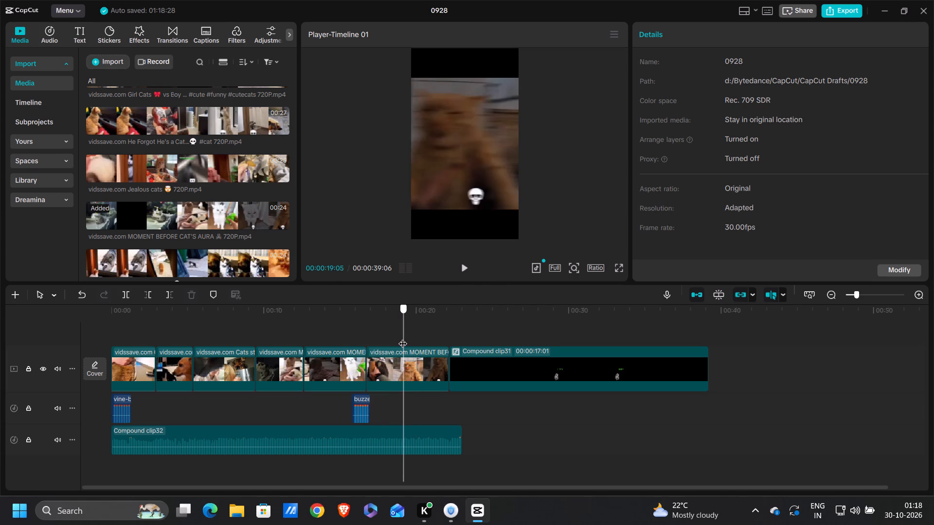
left_click_drag(403, 337, 402, 337)
left_click(165, 294)
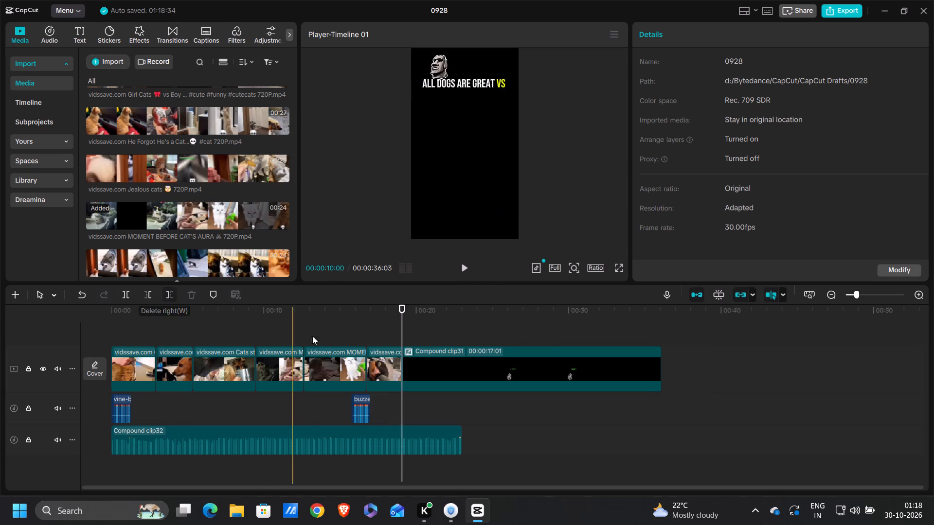
Play the video from the beginning and trim the first 5 seconds or so off the Compound clip32 audio.
left_click(108, 331)
left_click(151, 428)
key("space")
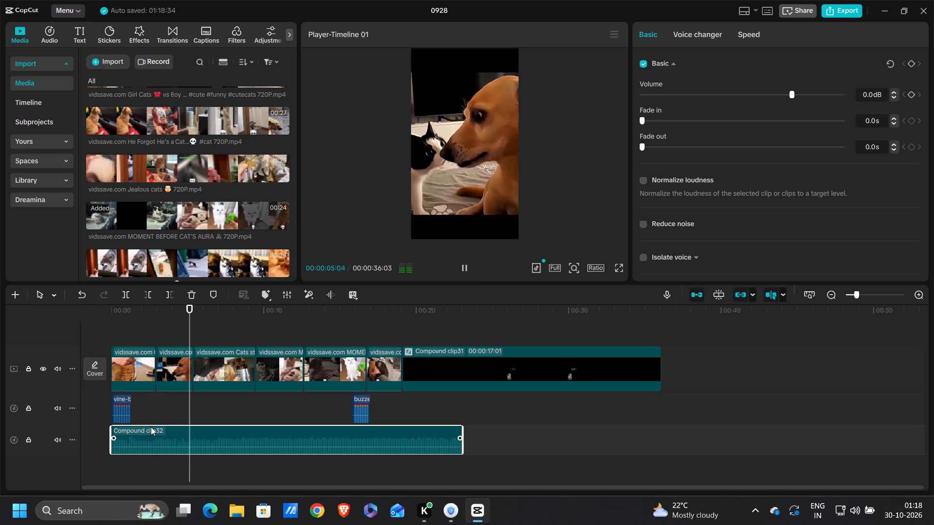
key("space")
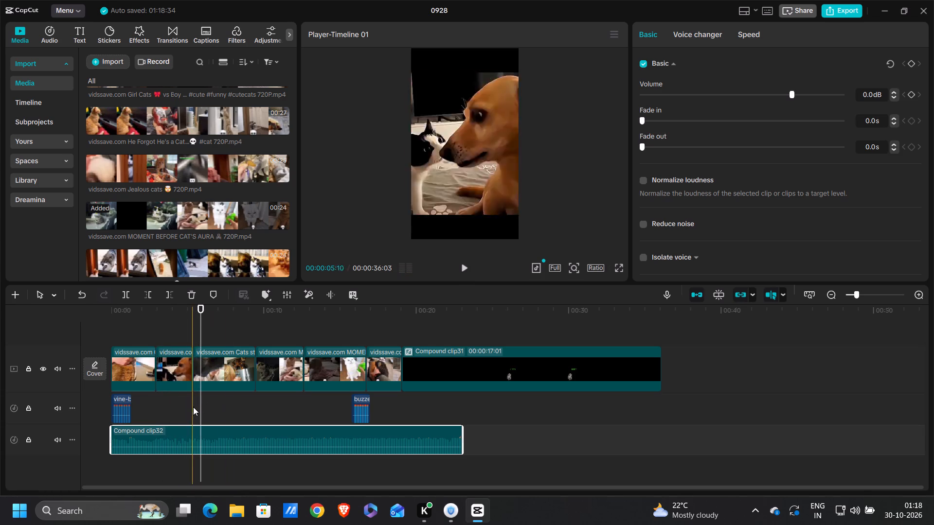
left_click_drag(201, 402, 192, 405)
left_click(150, 299)
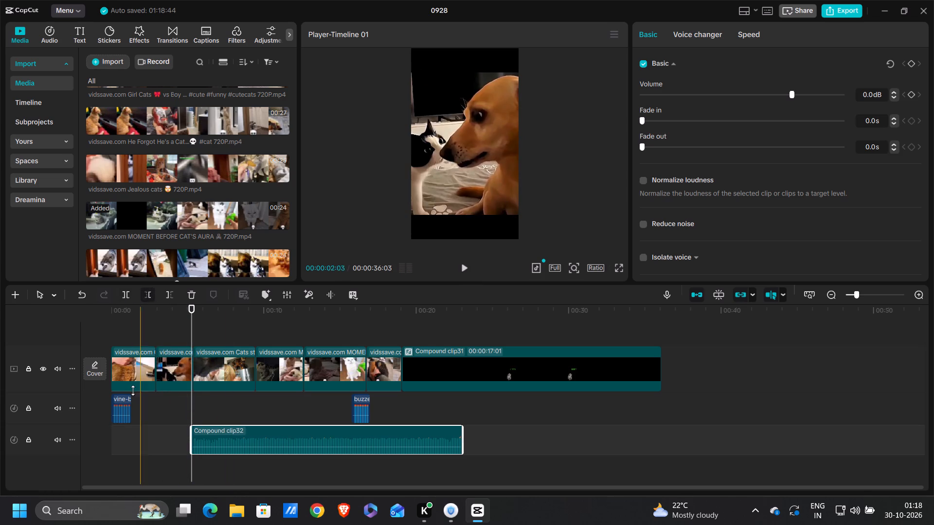
Move the trimmed Compound clip32 audio back to the start of the timeline and play the opening to check the timing.
left_click(116, 450)
left_click_drag(249, 430, 173, 433)
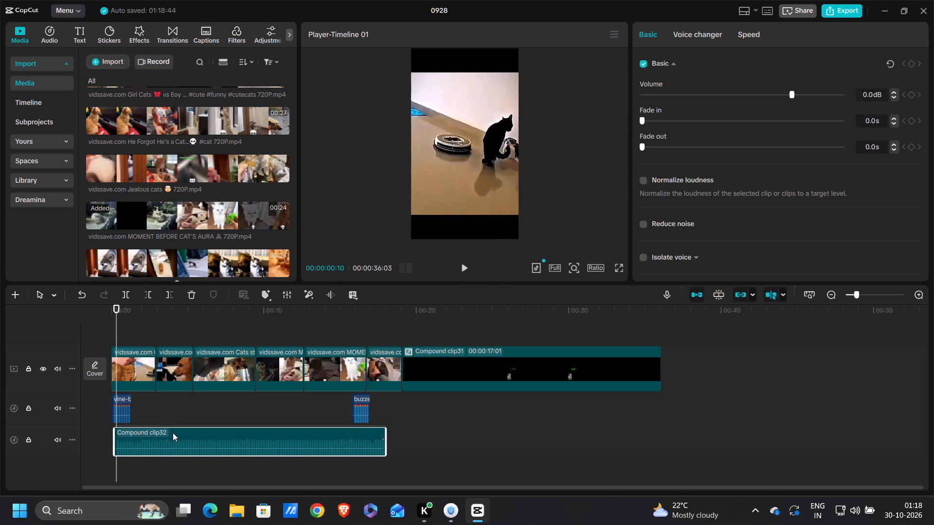
left_click(106, 338)
double_click(110, 338)
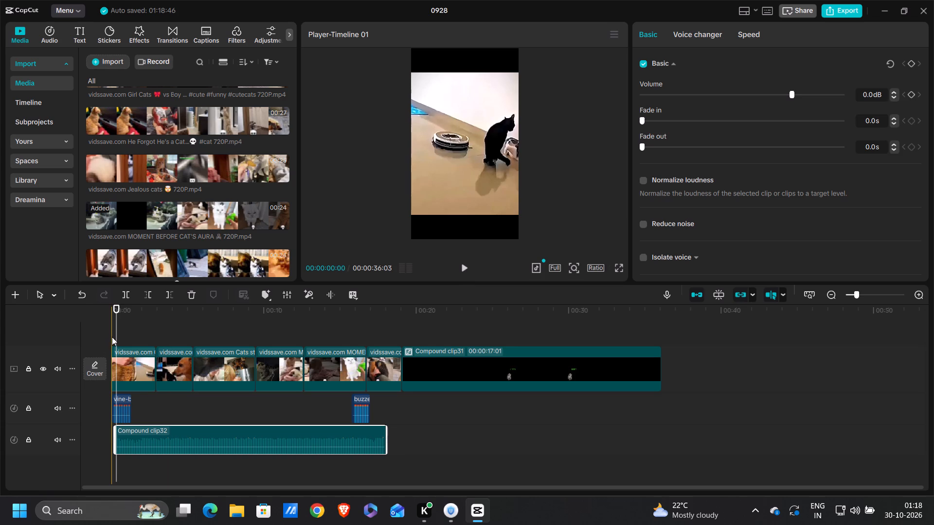
left_click_drag(117, 333, 91, 330)
key("space")
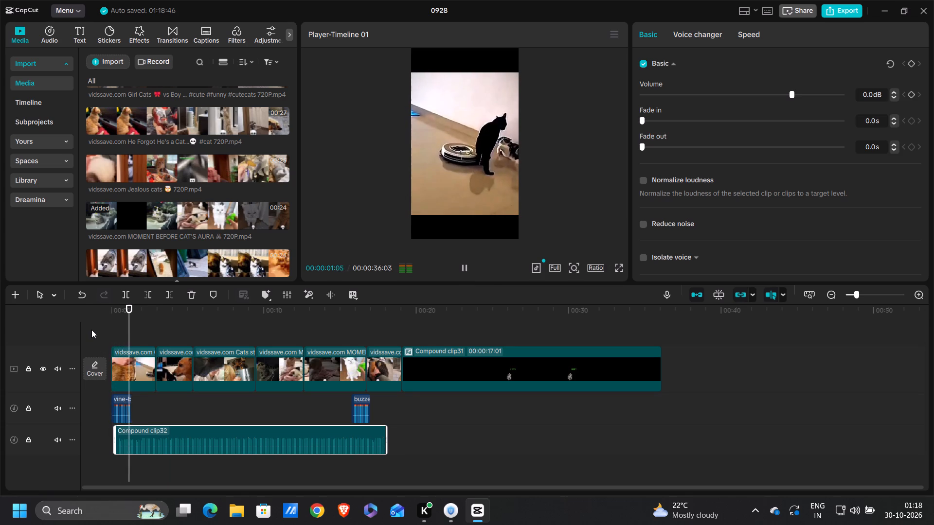
key("space")
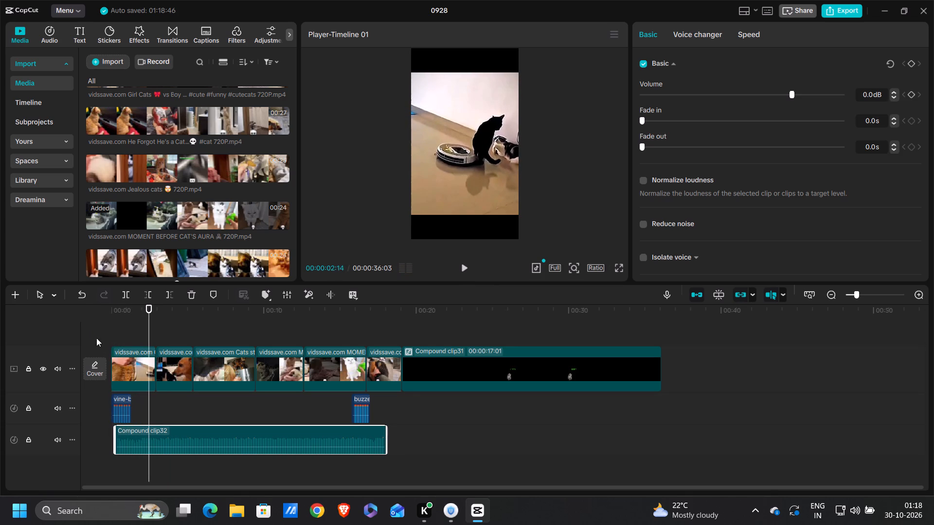
Shift the Compound clip32 audio about 1 second later and extend its start back to the beginning of the timeline.
left_click_drag(156, 435, 171, 433)
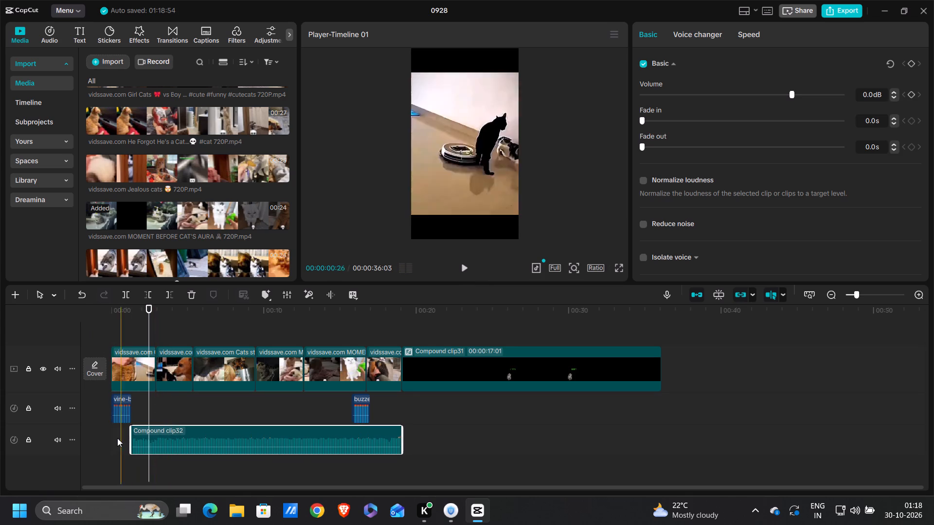
left_click_drag(132, 433, 98, 438)
Play the opening, add a freeze frame to the first cat clip at 00:00:02:26, and shorten the freeze to about 1.4 seconds.
left_click(115, 310)
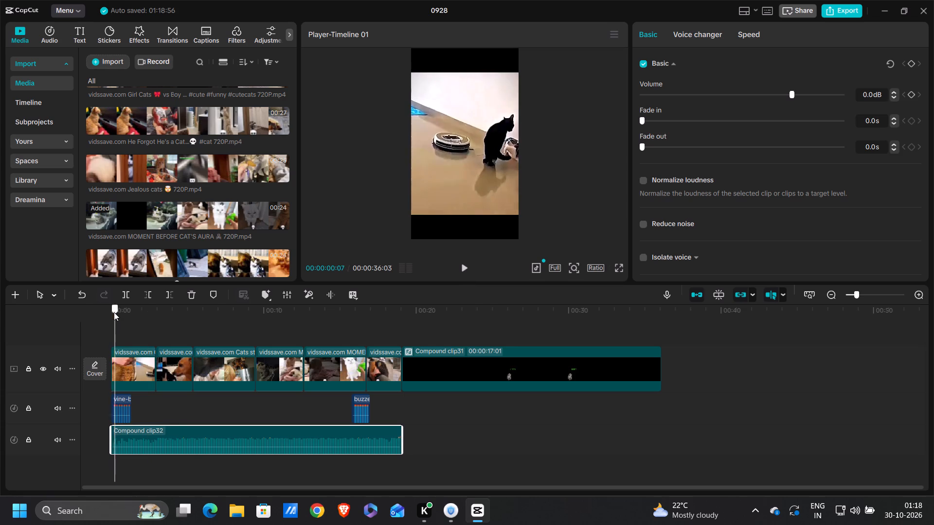
key("space")
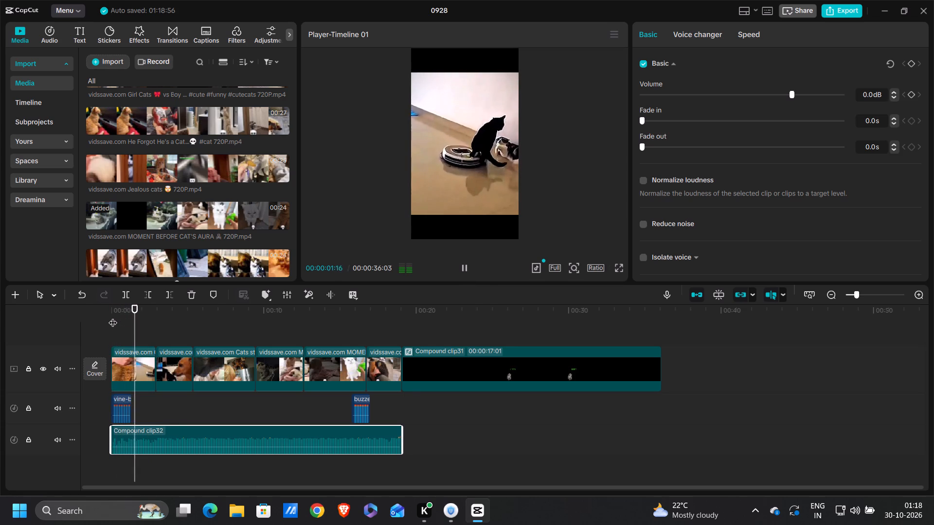
key("space")
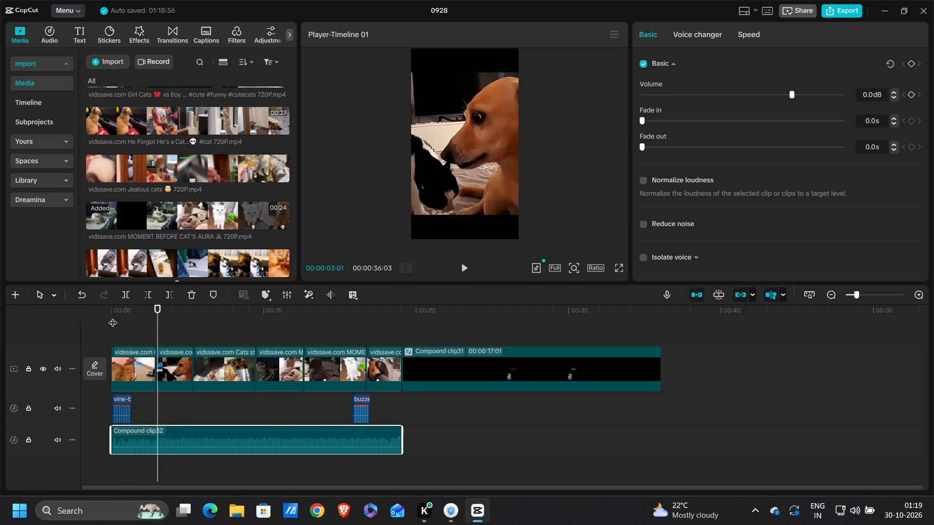
key("Left")
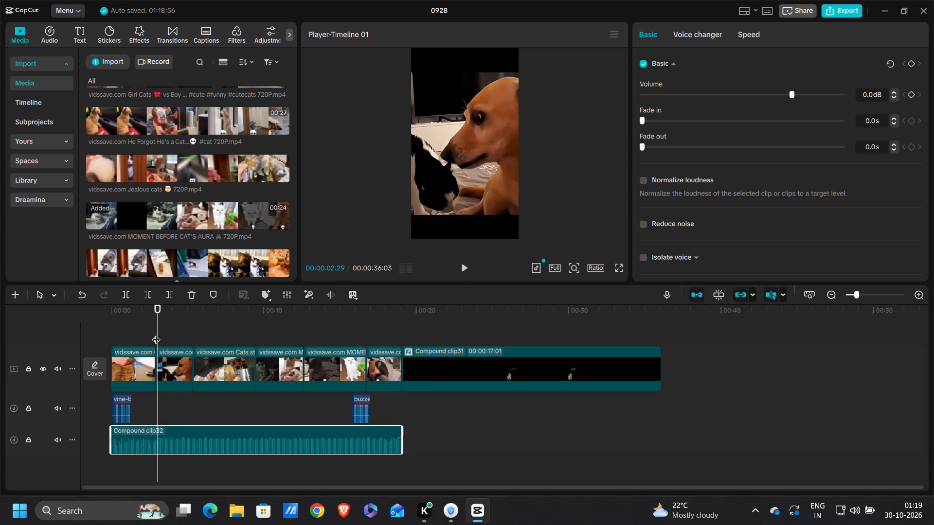
key("Left")
key("Left")
key("Left")
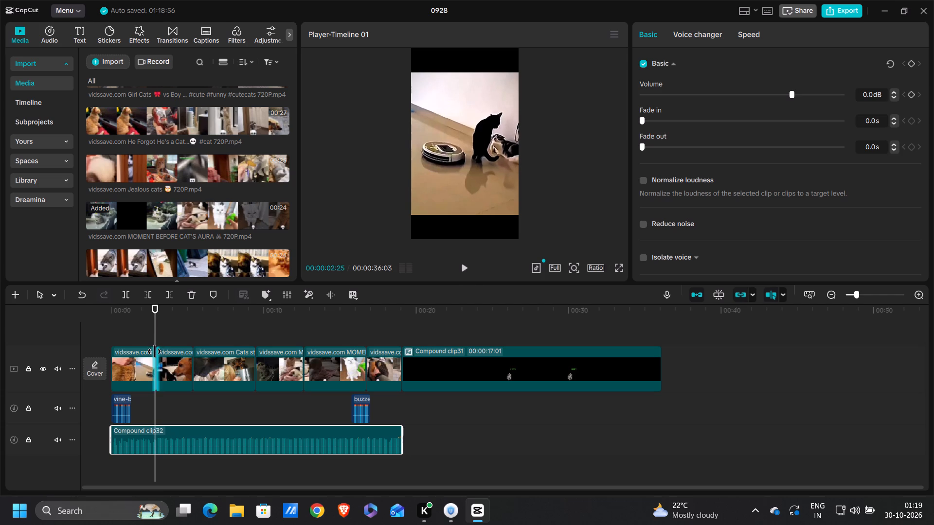
left_click(153, 352)
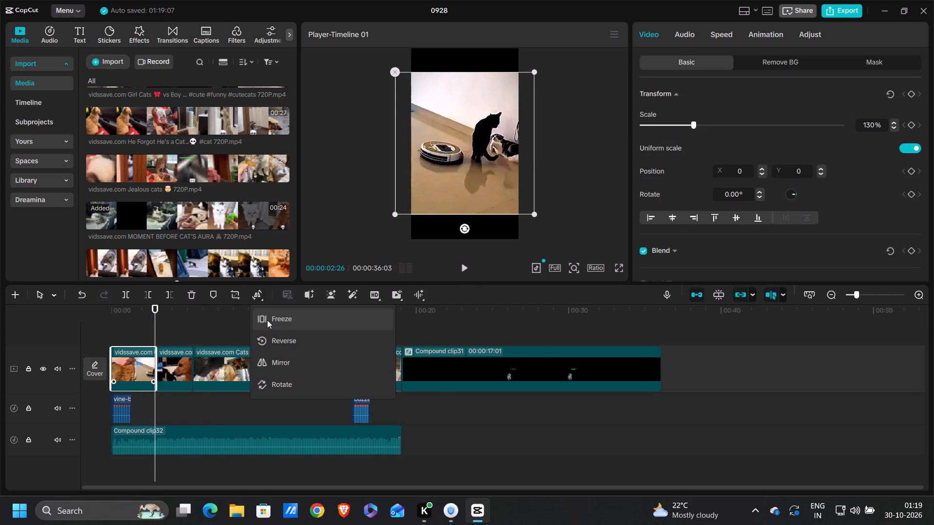
left_click(267, 320)
left_click_drag(198, 368, 174, 369)
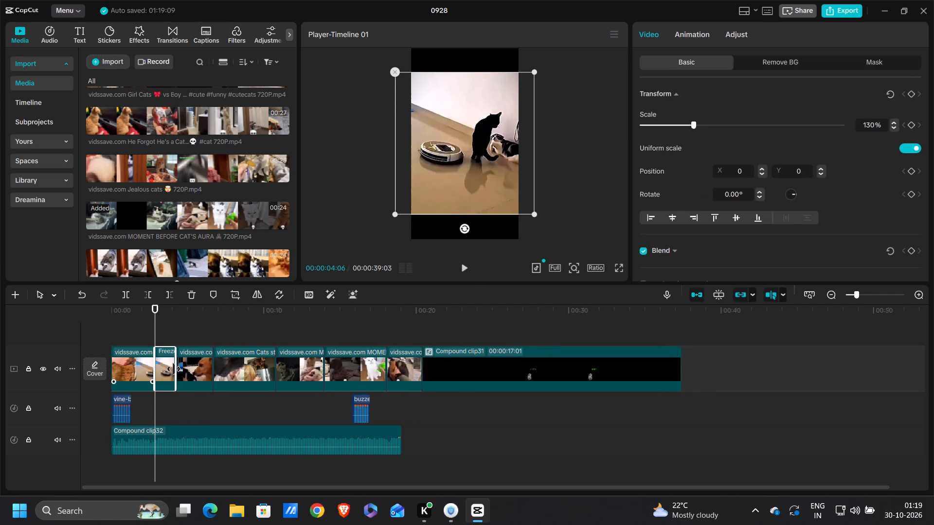
left_click_drag(174, 369, 175, 368)
Move Compound clip31 onto a track above the cat clips at the timeline's start and undo its compound clip.
left_click_drag(460, 349, 130, 308)
right_click(143, 353)
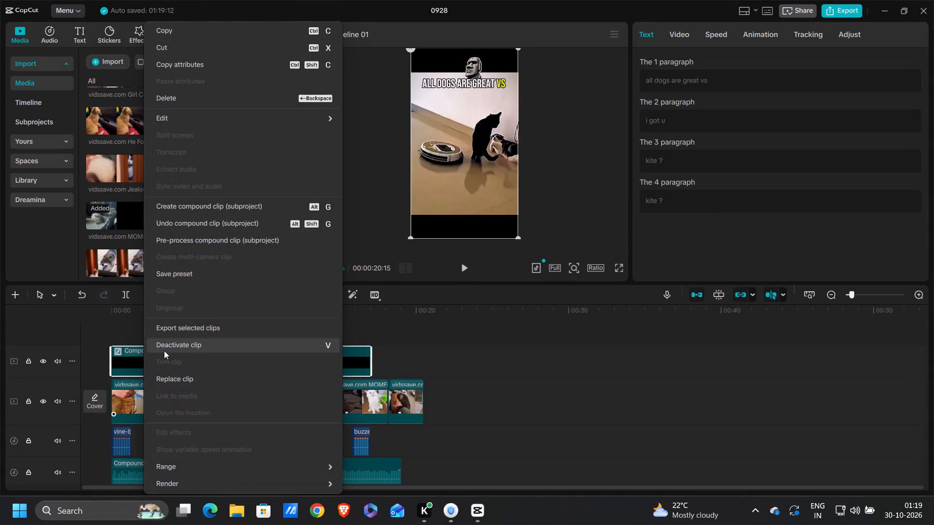
left_click(221, 229)
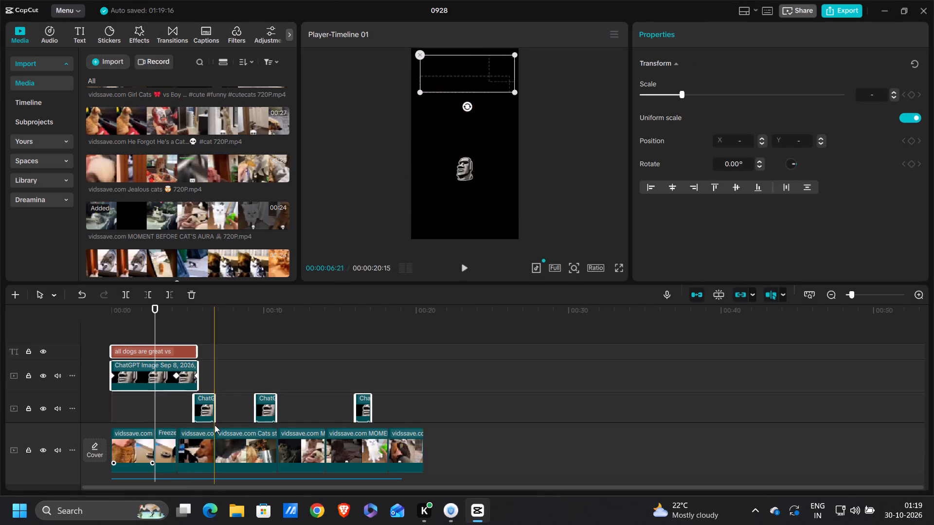
Trim the end of the "all dogs are great vs" text and the long stone-head image to 00:00:02:26, where the freeze starts.
scroll(236, 375, "down", 1)
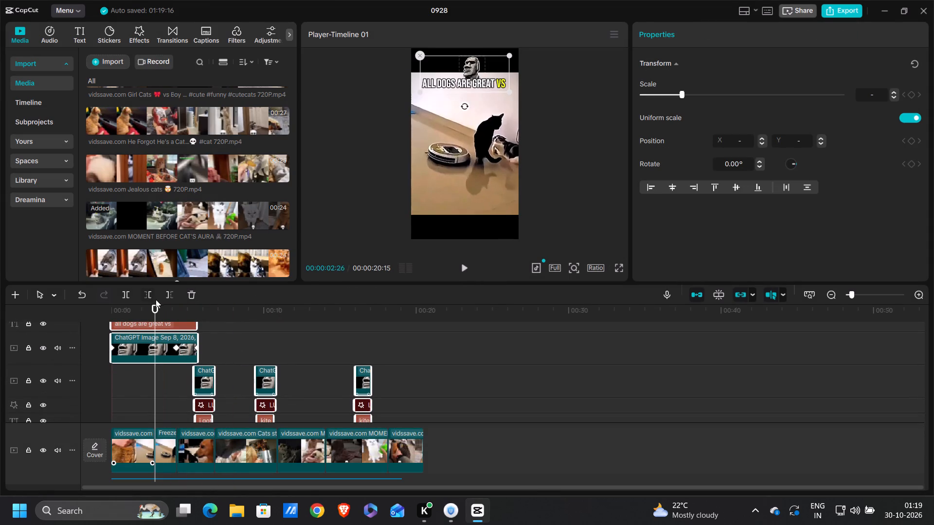
left_click(169, 293)
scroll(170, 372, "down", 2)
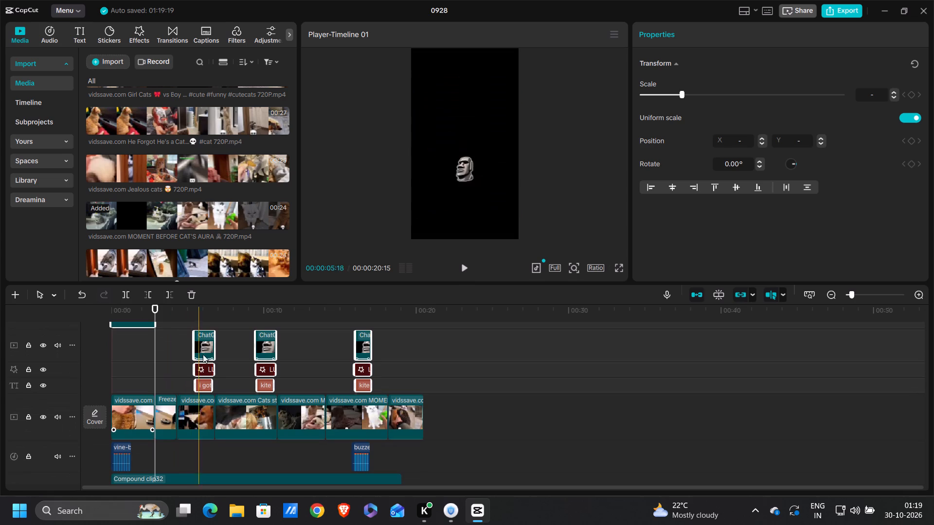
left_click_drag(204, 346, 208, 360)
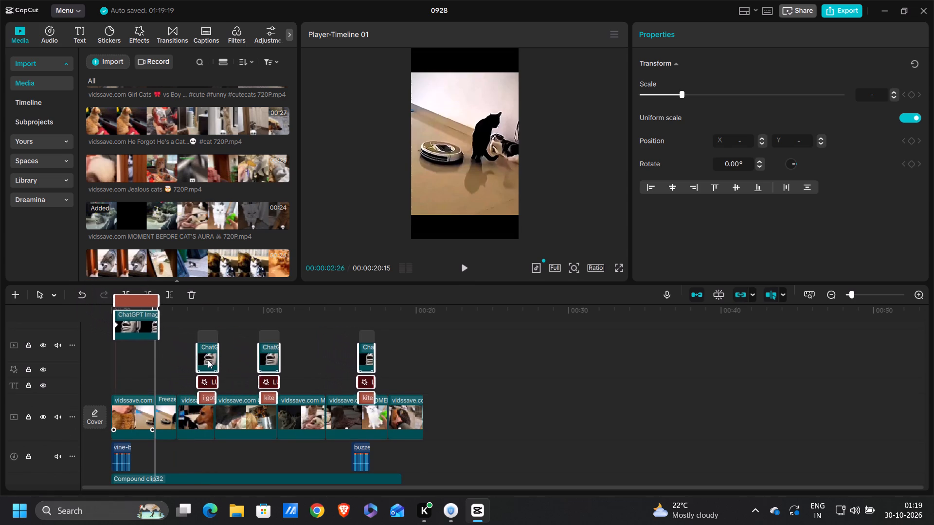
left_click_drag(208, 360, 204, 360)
Move the first short stone-head image, with its effect and "i got u" text, onto the freeze frame of the first clip.
left_click(176, 342)
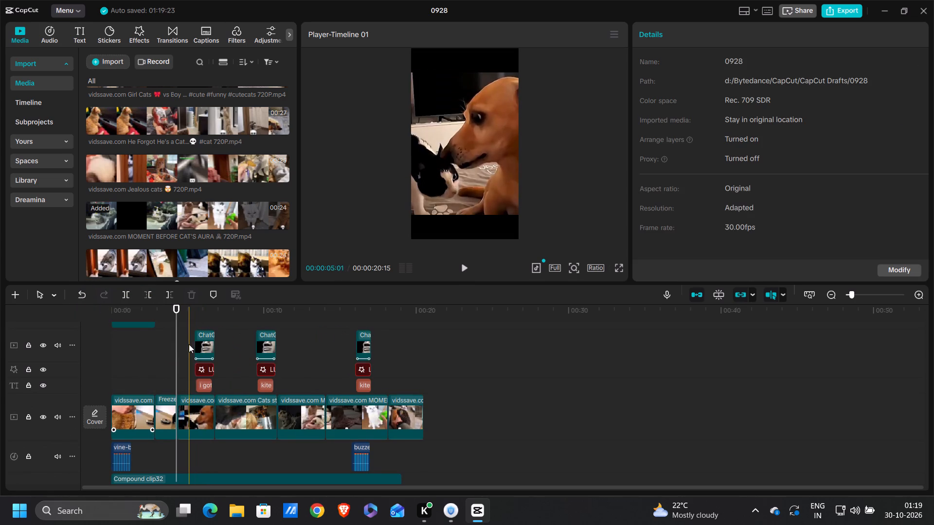
left_click_drag(189, 344, 219, 389)
left_click_drag(206, 347, 165, 347)
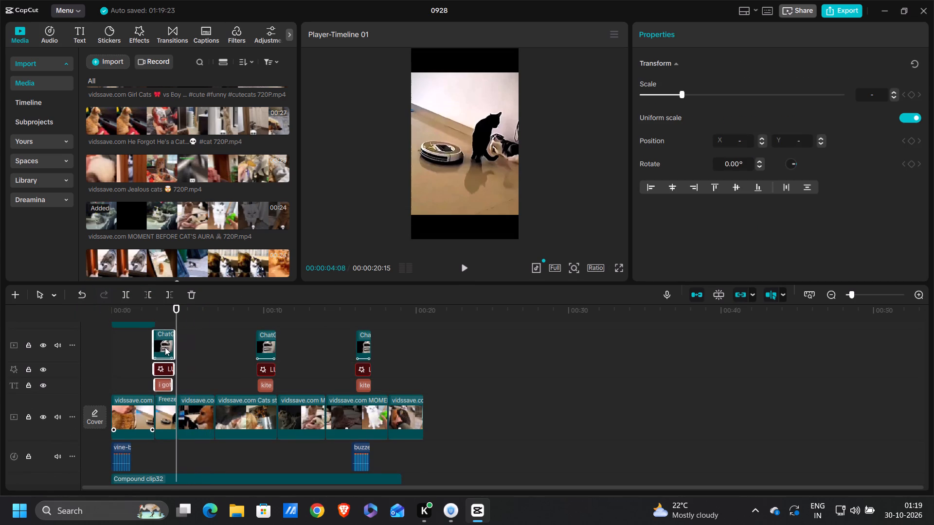
left_click_drag(165, 347, 167, 349)
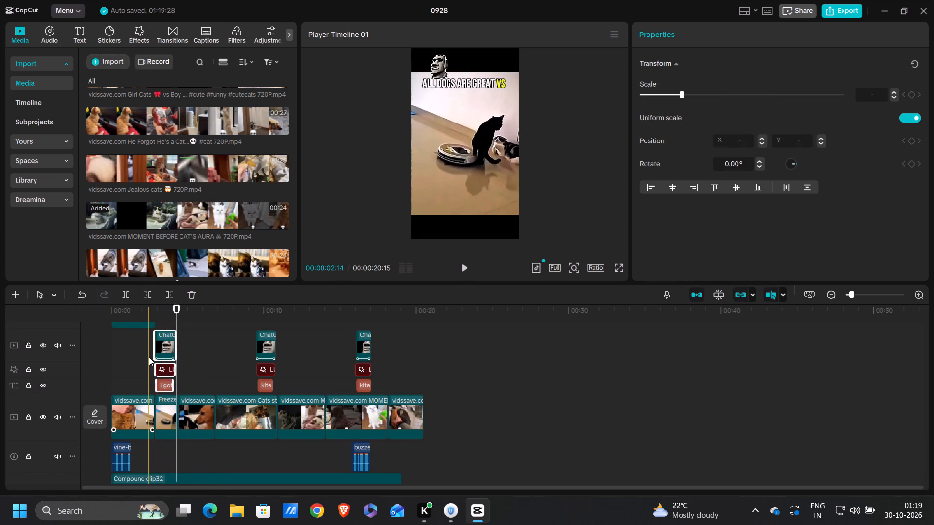
Add the LCD Glitch video effect over the first freeze frame and trim it to match the short stone-head image's length.
left_click(149, 357)
key("space")
key("space")
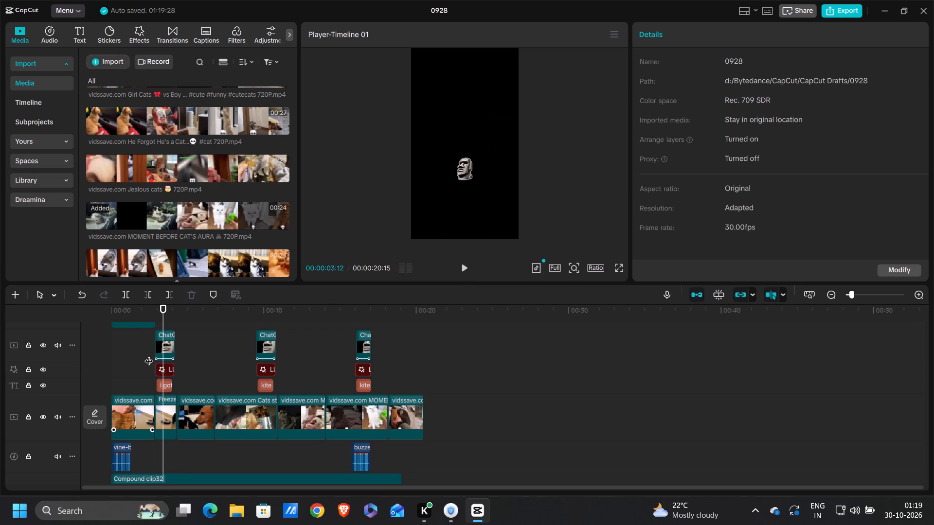
left_click(158, 370)
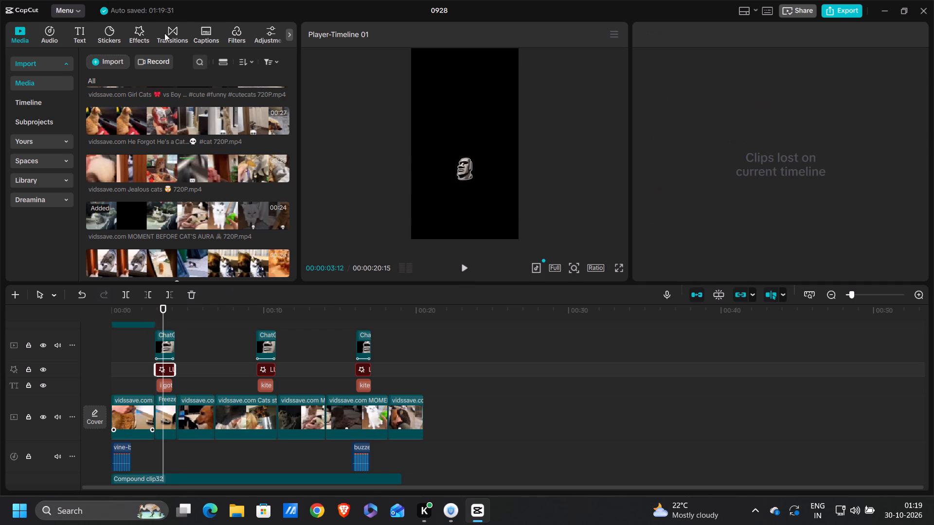
left_click(144, 29)
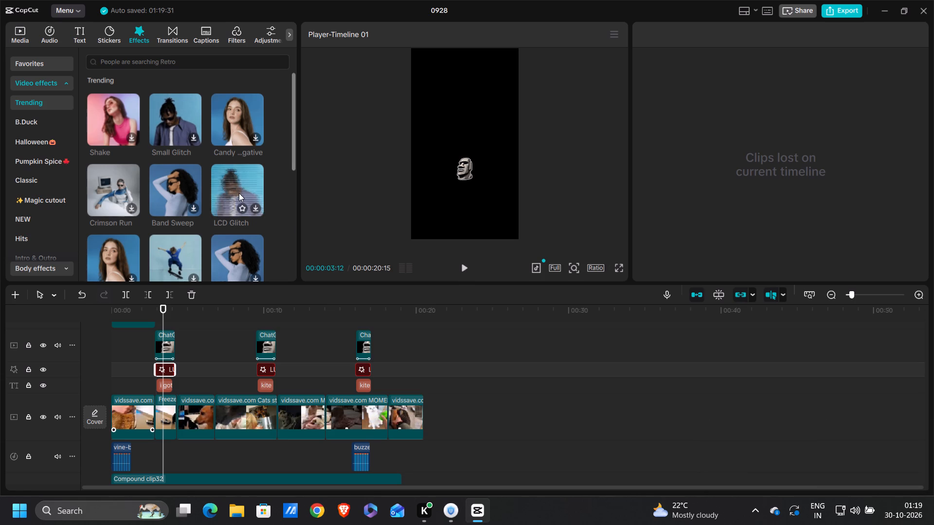
left_click_drag(242, 185, 169, 365)
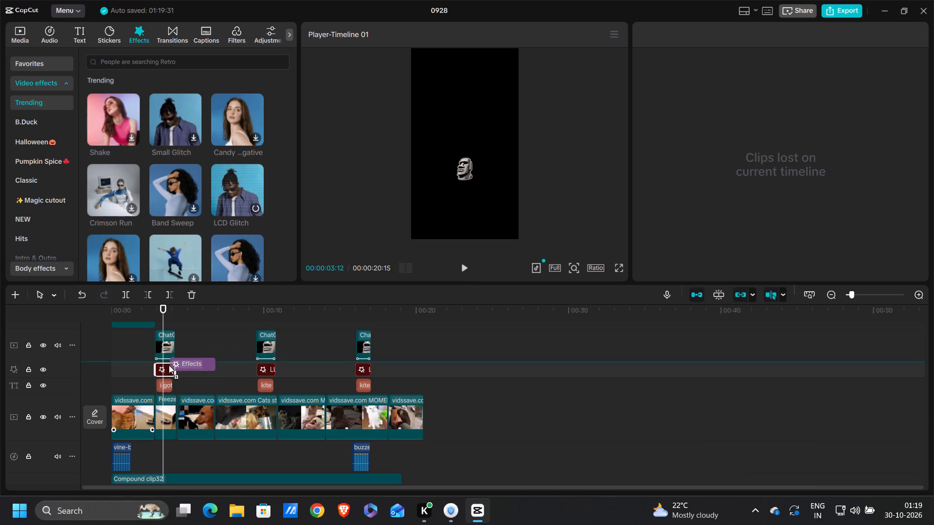
left_click_drag(169, 365, 154, 369)
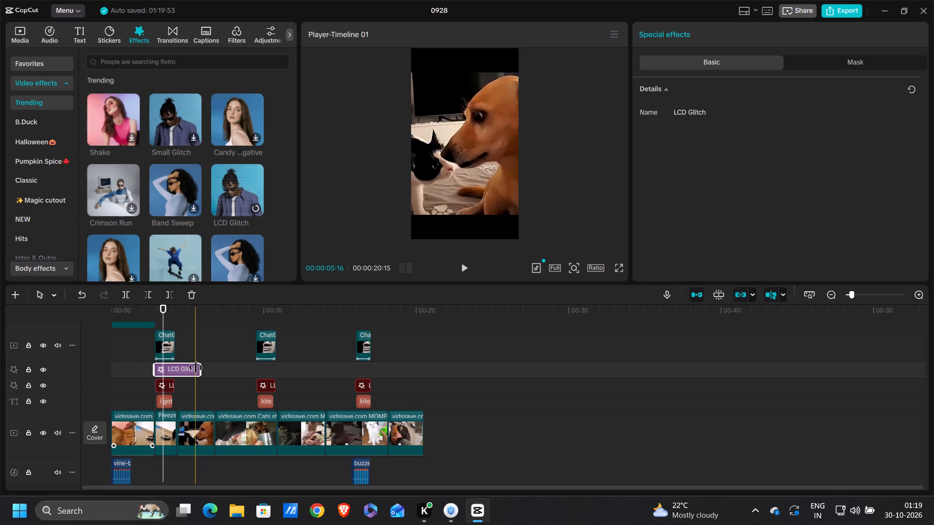
left_click_drag(196, 367, 198, 367)
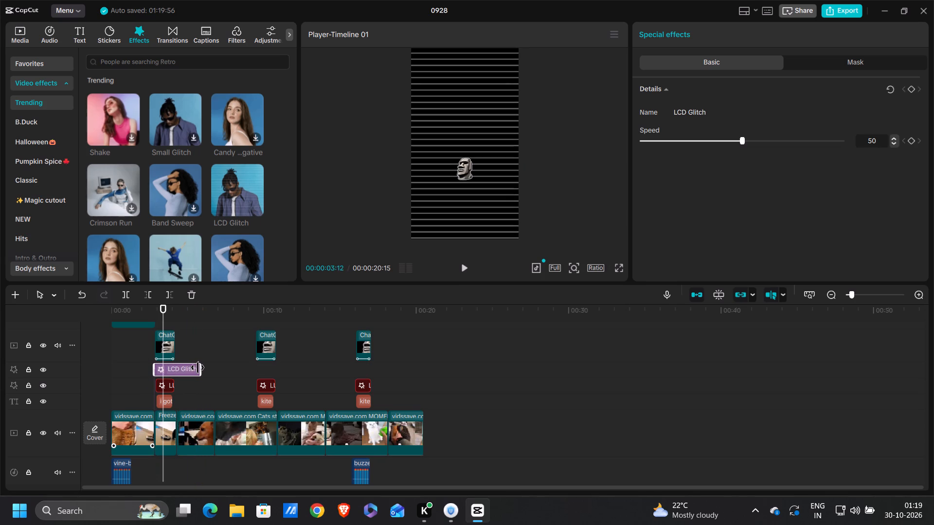
left_click_drag(198, 367, 201, 368)
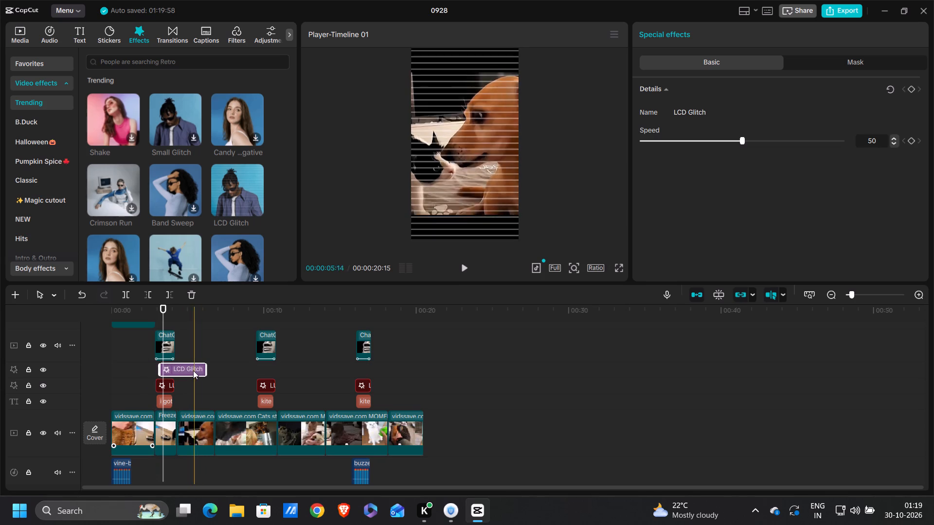
left_click(191, 370)
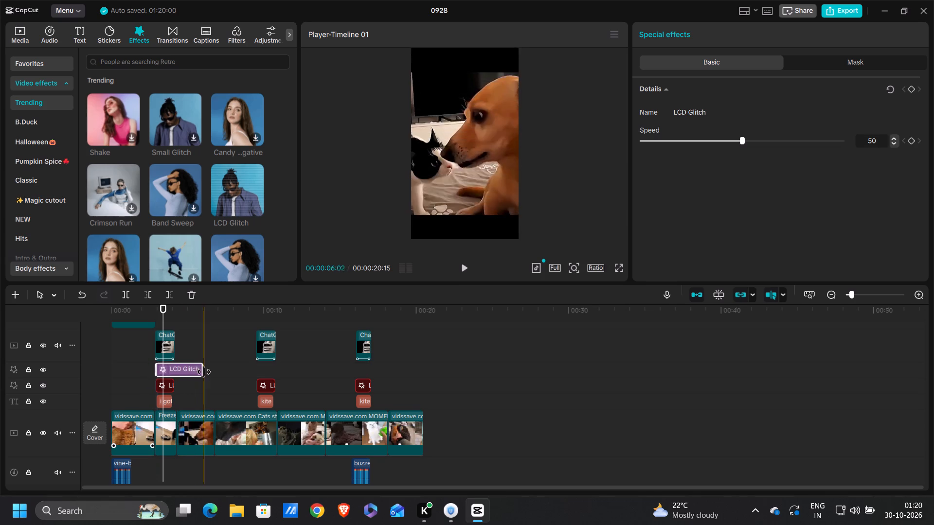
left_click_drag(201, 371, 174, 370)
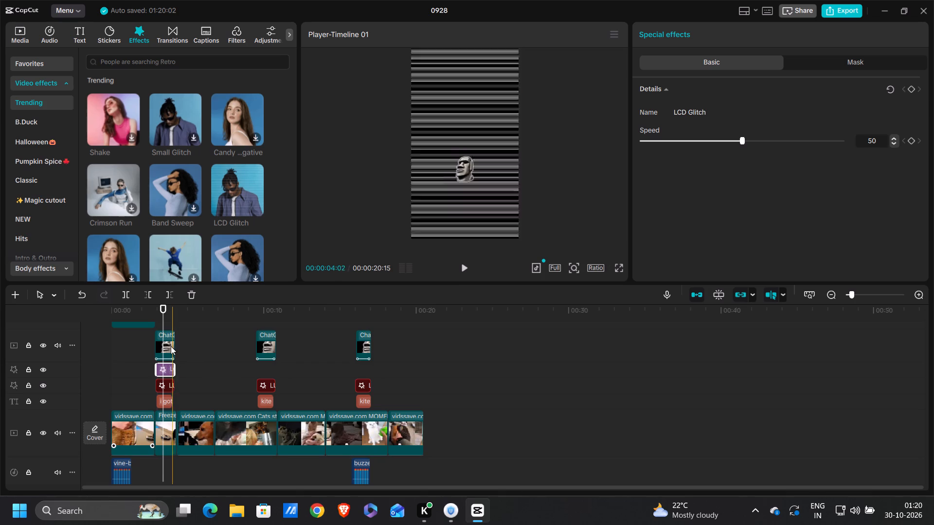
Delete the old red effect clip beneath LCD Glitch on the first freeze frame and play that section back.
left_click_drag(162, 320, 143, 322)
key("space")
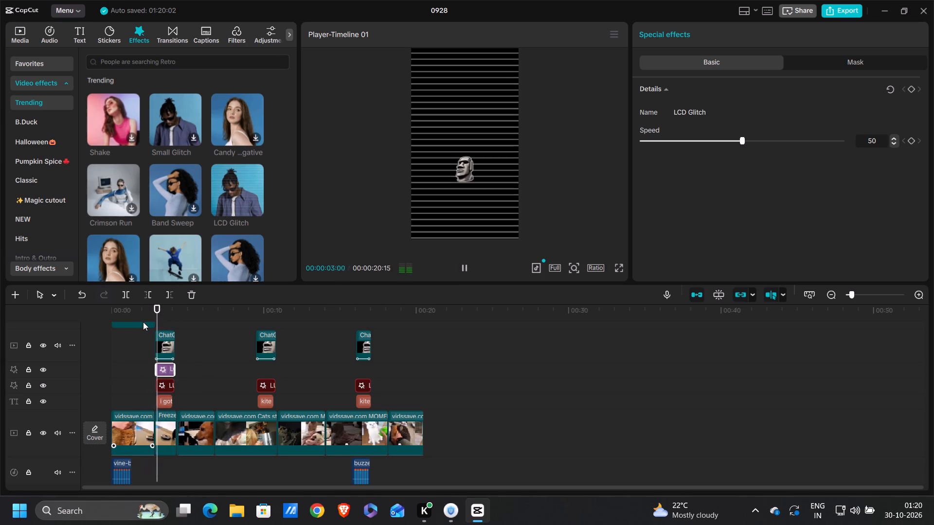
key("space")
key("space")
key("space")
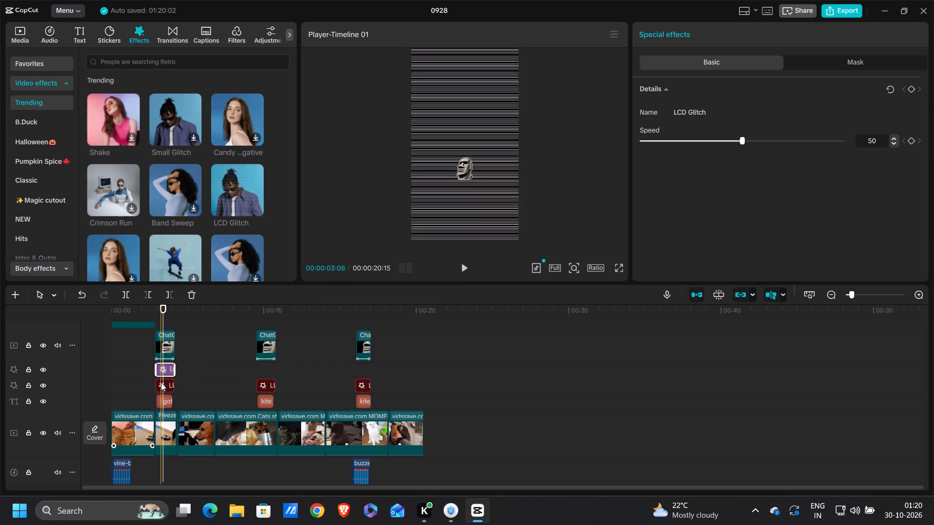
left_click(161, 383)
key("BackSpace")
left_click(154, 384)
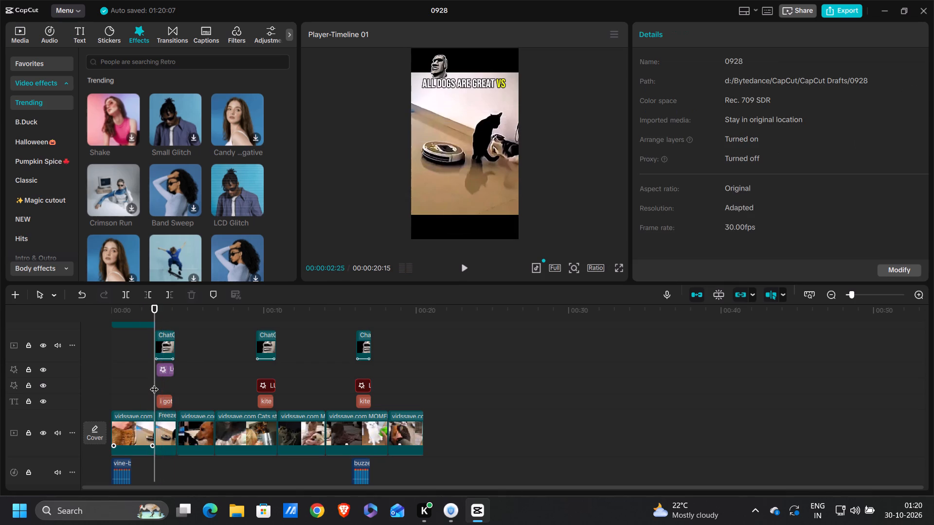
key("space")
key("space")
Add a Rectangle mask to the LCD Glitch effect, feather its edges widely across the frame, and play the freeze section.
left_click(164, 368)
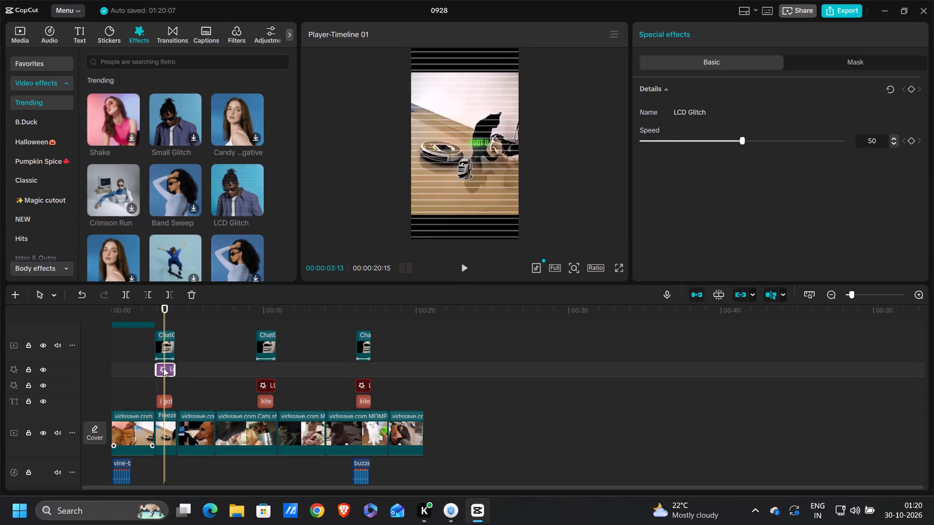
left_click(849, 66)
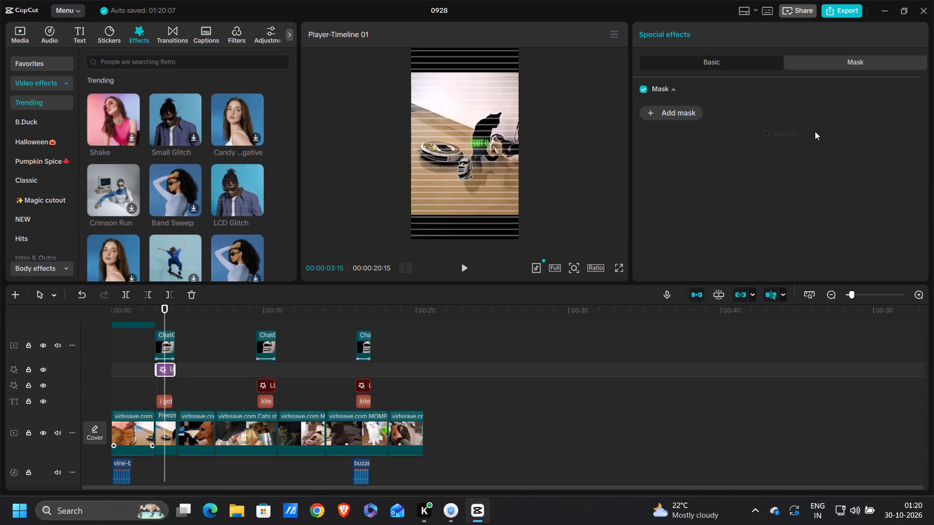
left_click(670, 105)
left_click(671, 111)
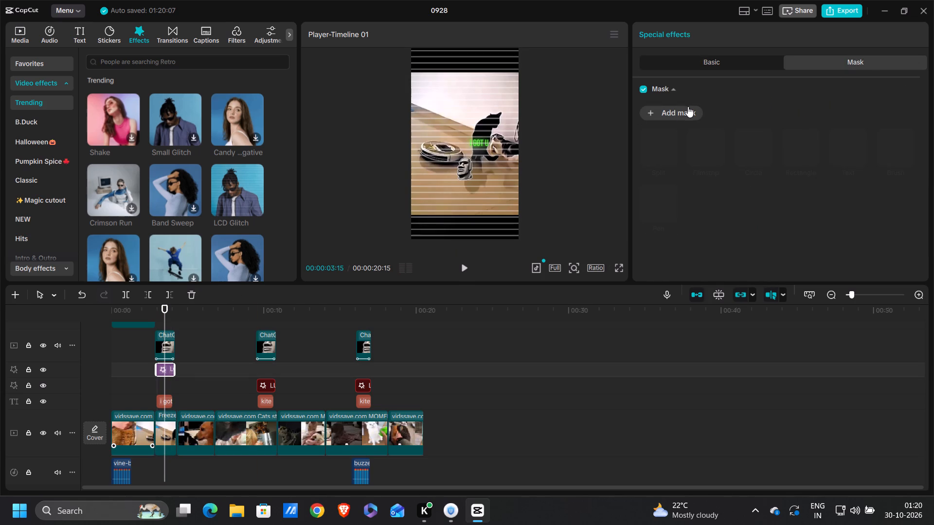
left_click(686, 110)
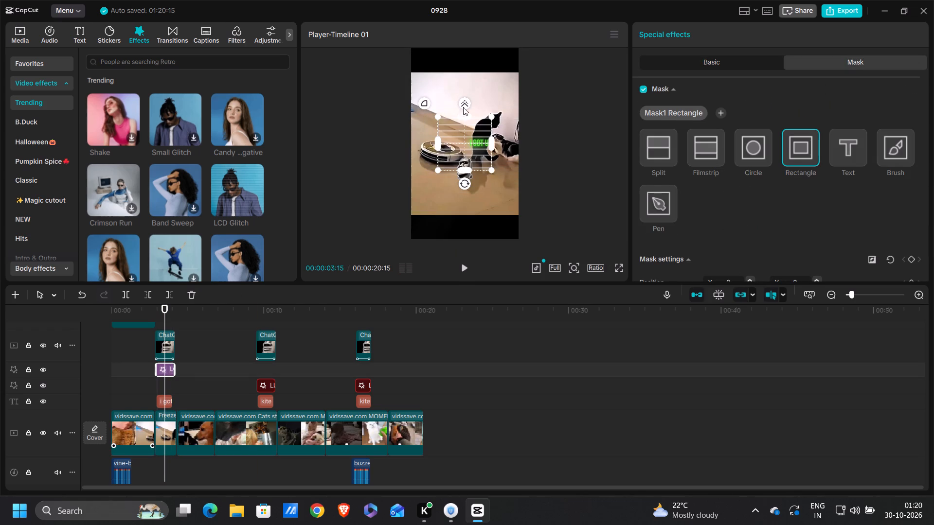
left_click_drag(465, 102, 470, 46)
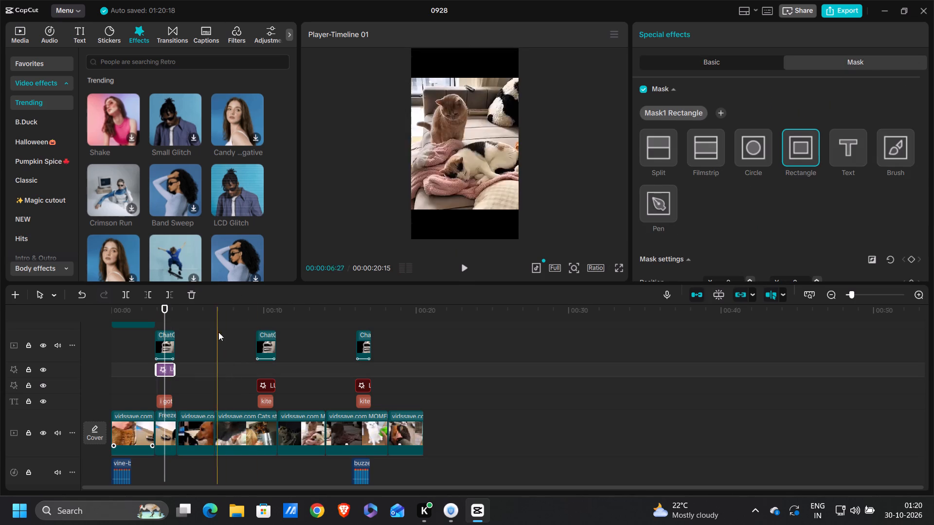
left_click_drag(166, 316, 155, 317)
key("space")
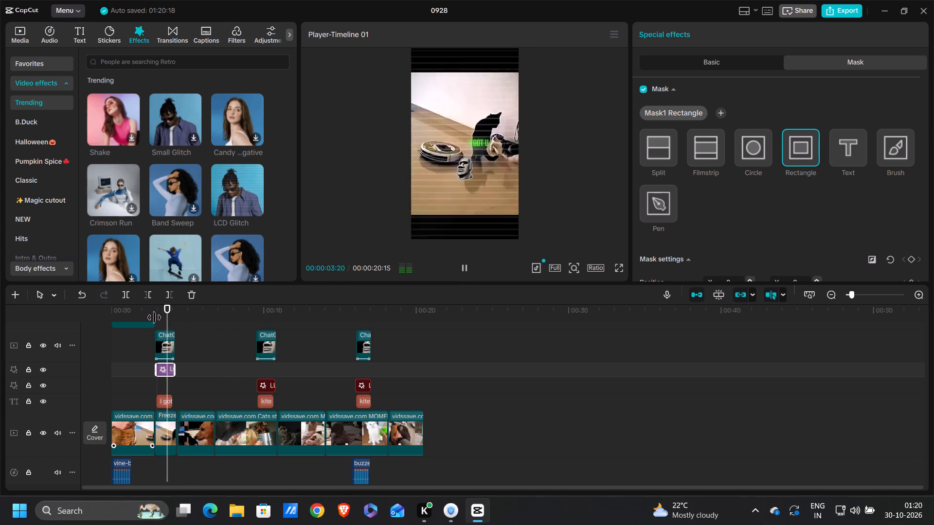
key("space")
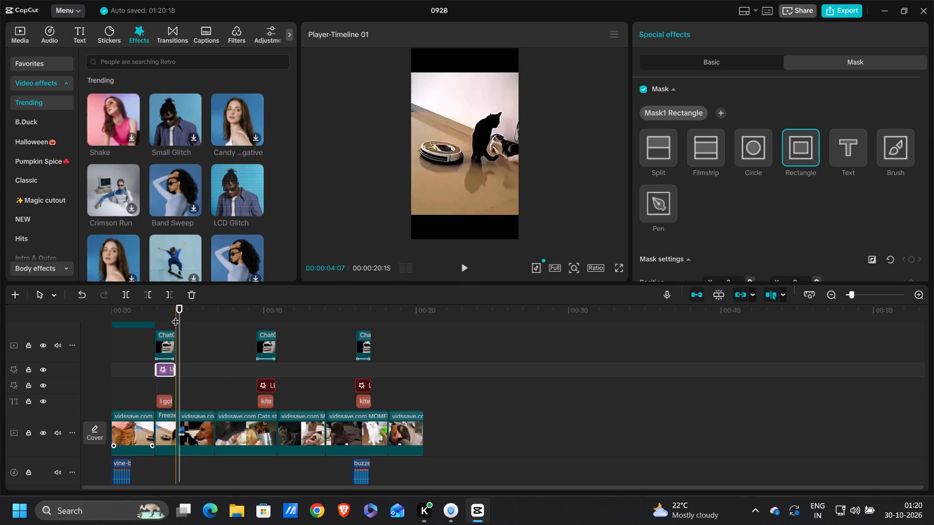
Browse the Trending video effects to the end of the category, previewing candidates for another effect in the video.
scroll(153, 263, "down", 1)
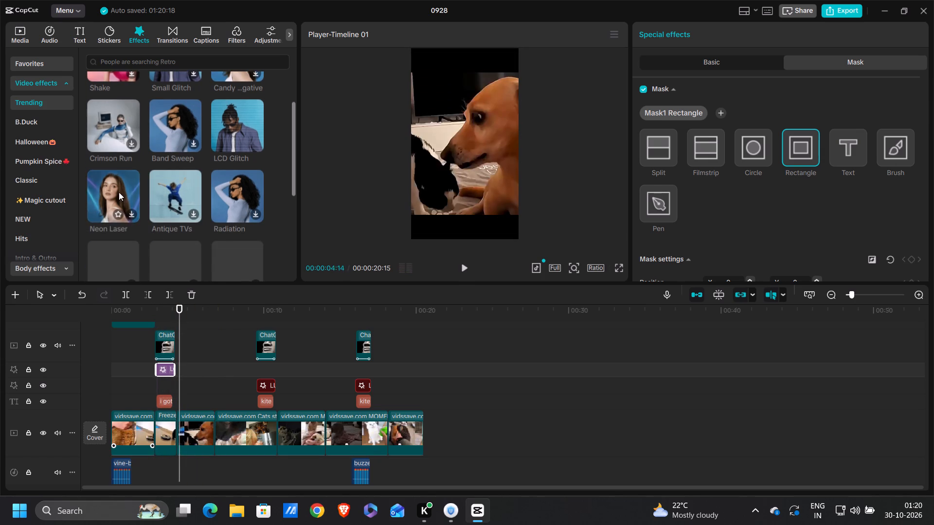
scroll(119, 192, "down", 1)
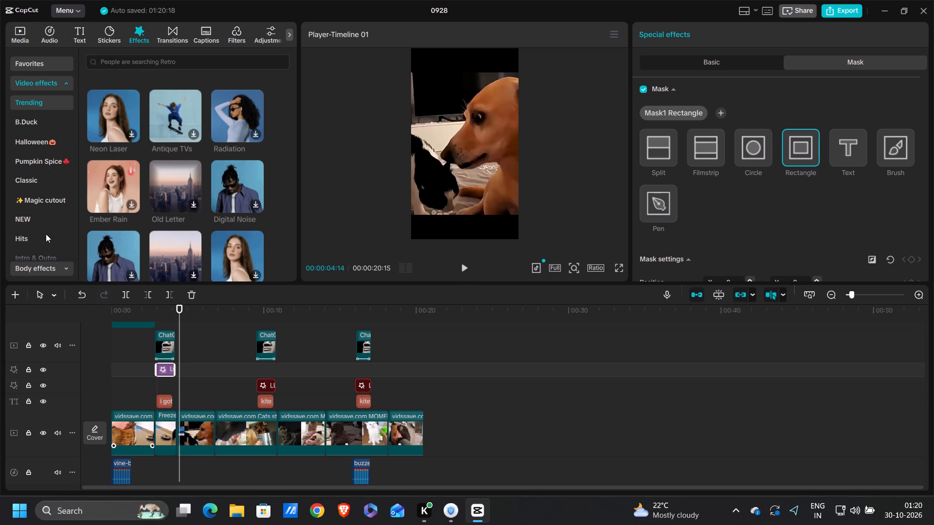
scroll(159, 206, "down", 1)
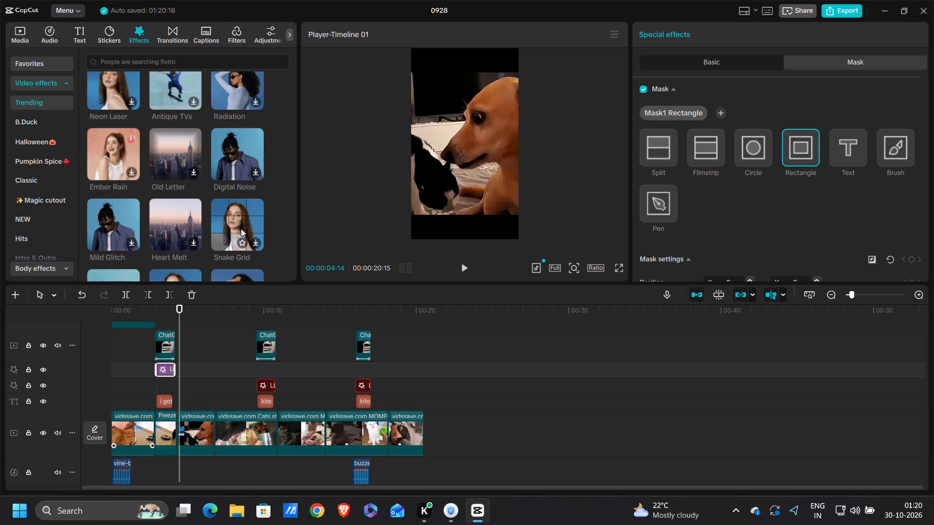
scroll(241, 228, "down", 1)
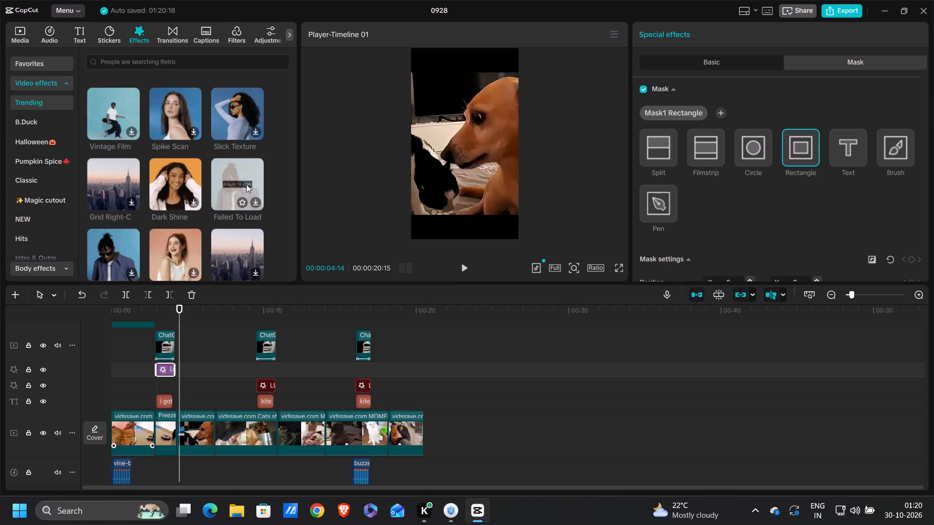
scroll(246, 184, "down", 1)
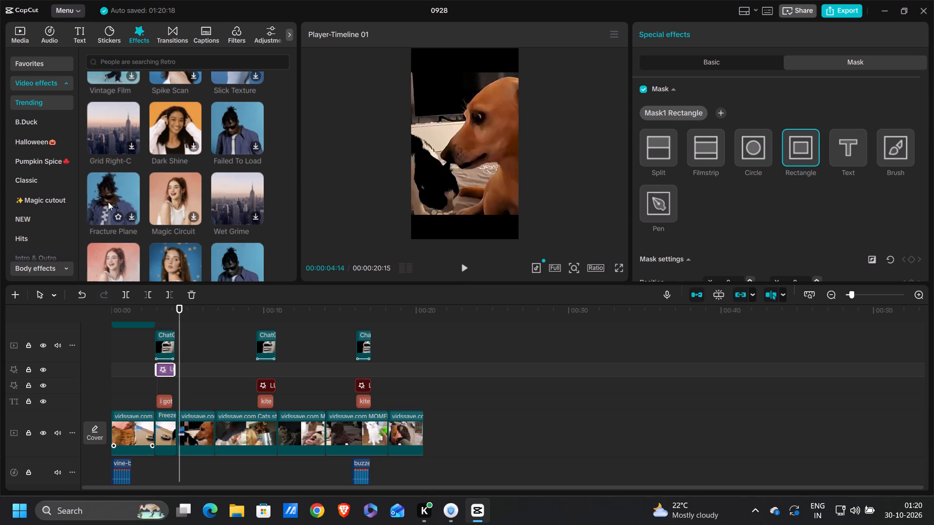
scroll(100, 251, "down", 1)
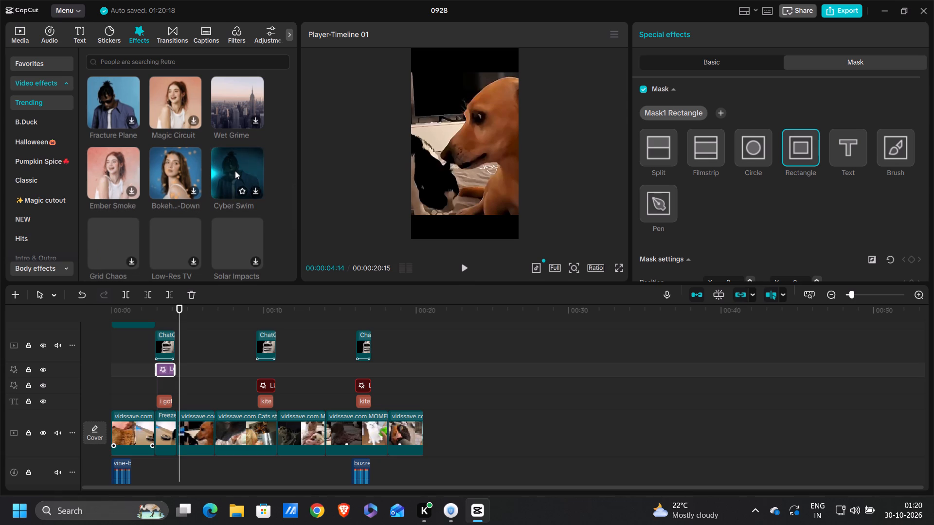
scroll(235, 171, "down", 1)
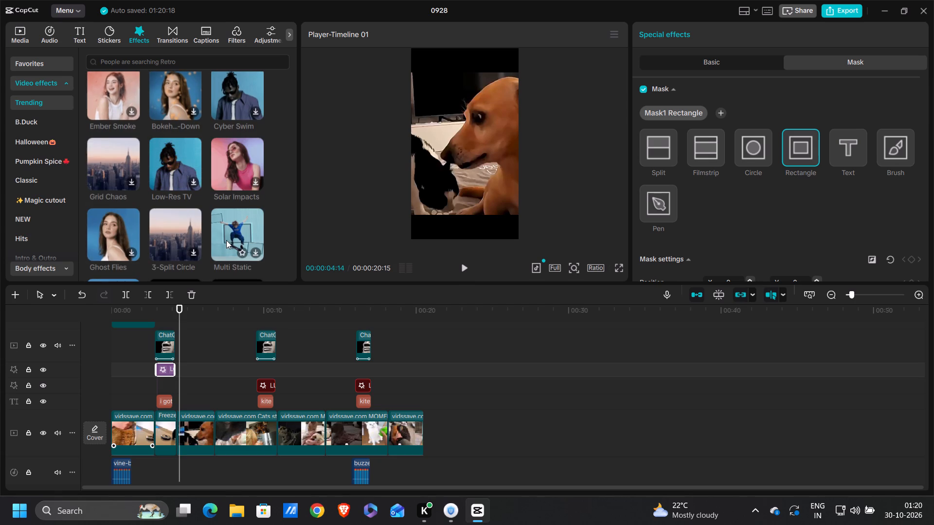
scroll(163, 172, "down", 1)
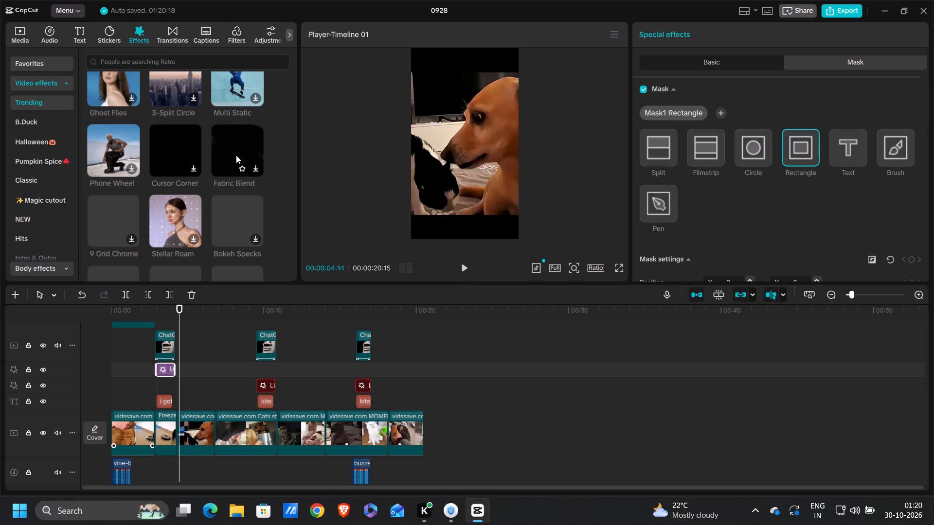
scroll(235, 155, "down", 1)
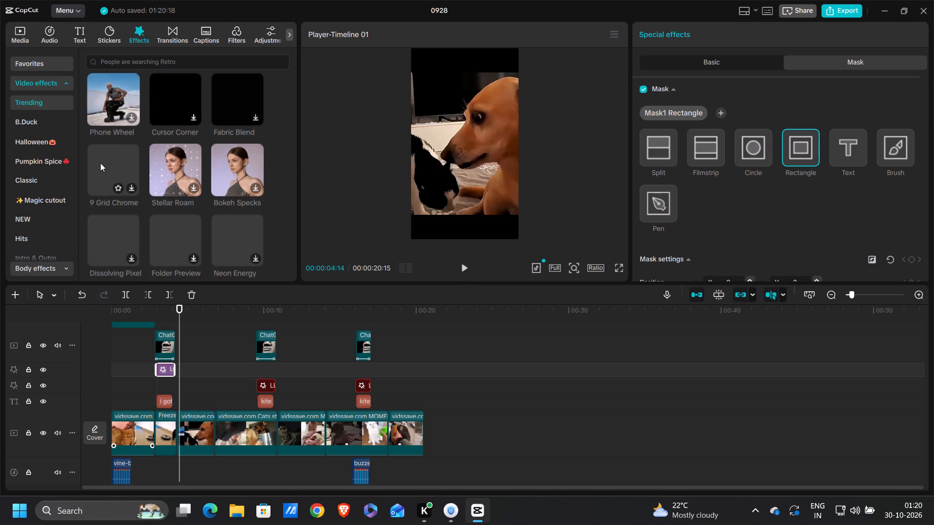
scroll(110, 255, "down", 1)
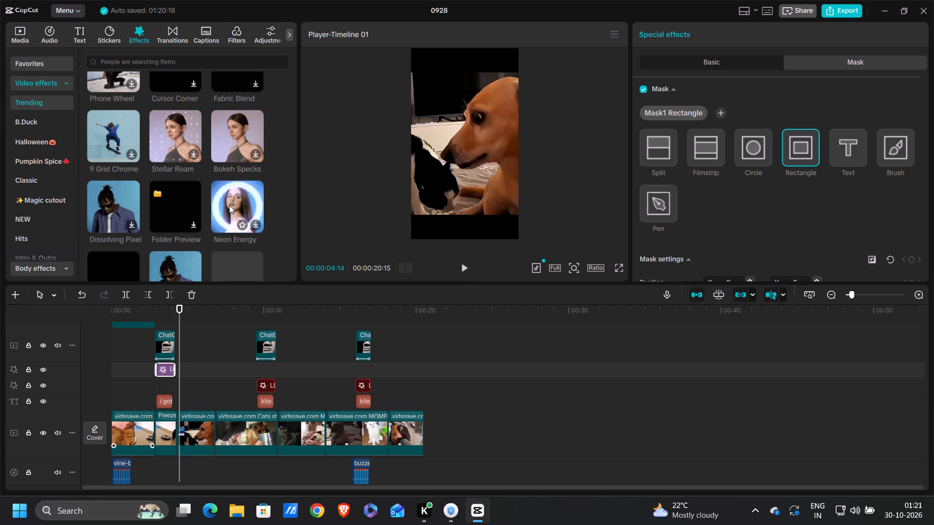
scroll(114, 206, "down", 1)
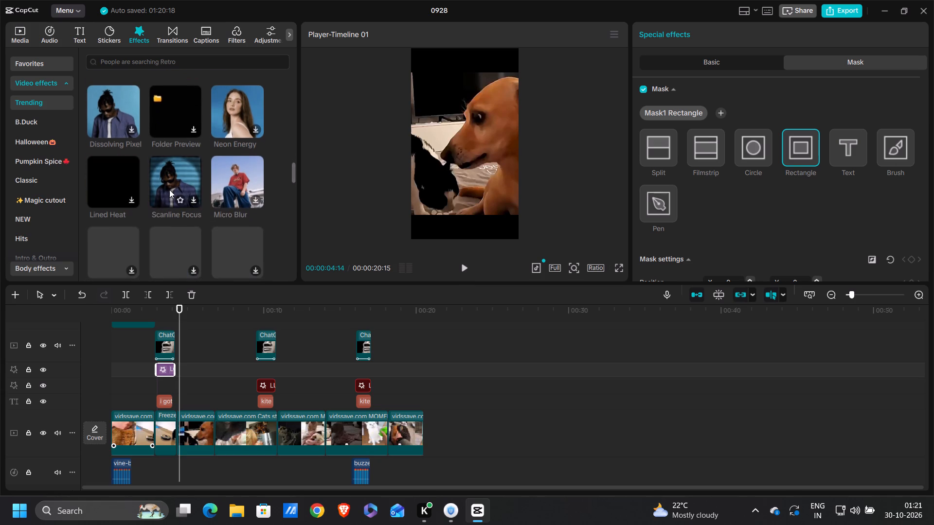
scroll(169, 190, "down", 2)
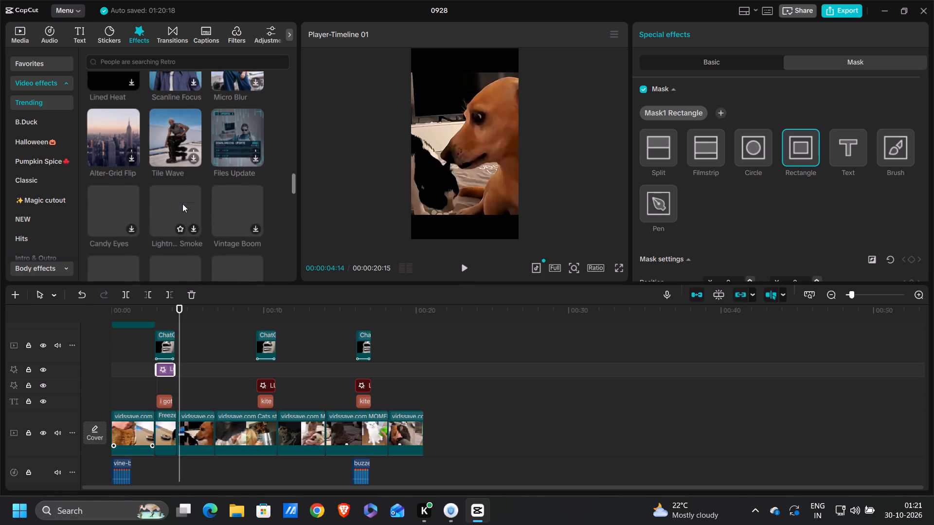
scroll(182, 204, "down", 1)
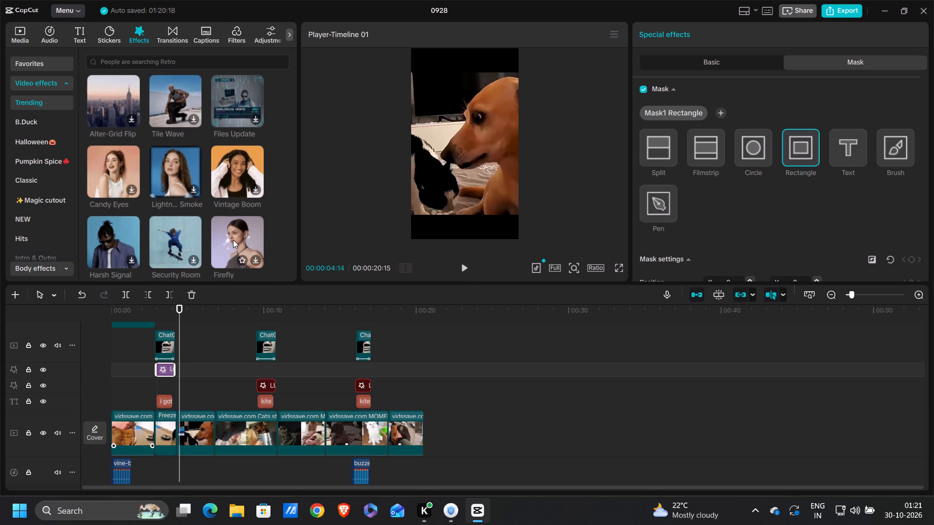
scroll(102, 227, "down", 1)
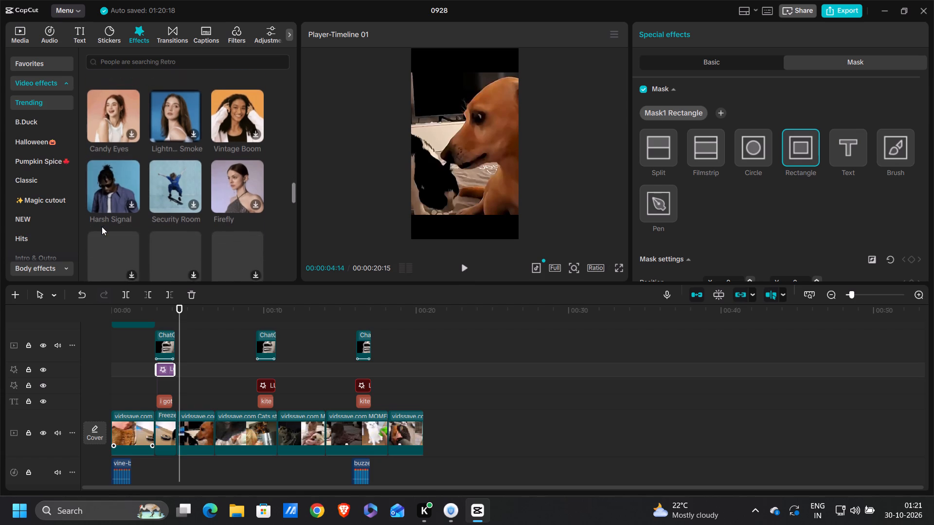
scroll(102, 227, "down", 1)
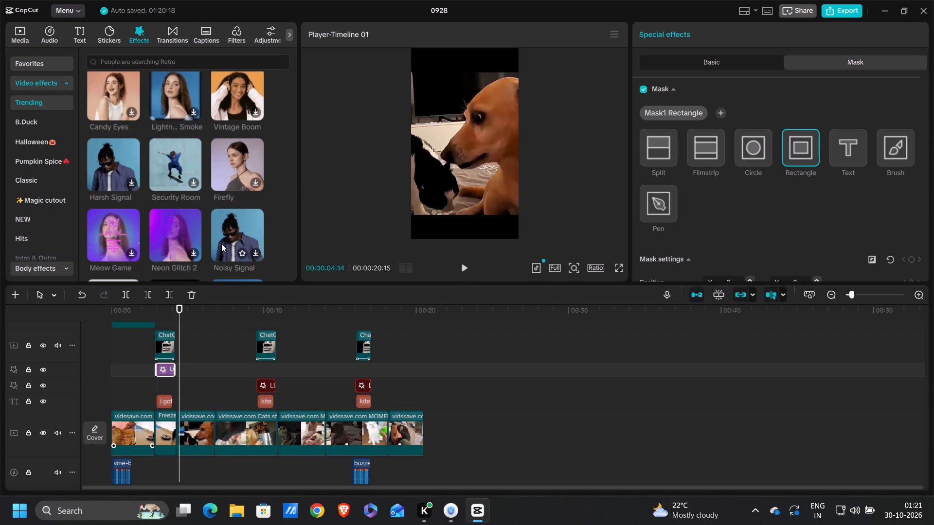
scroll(221, 244, "down", 1)
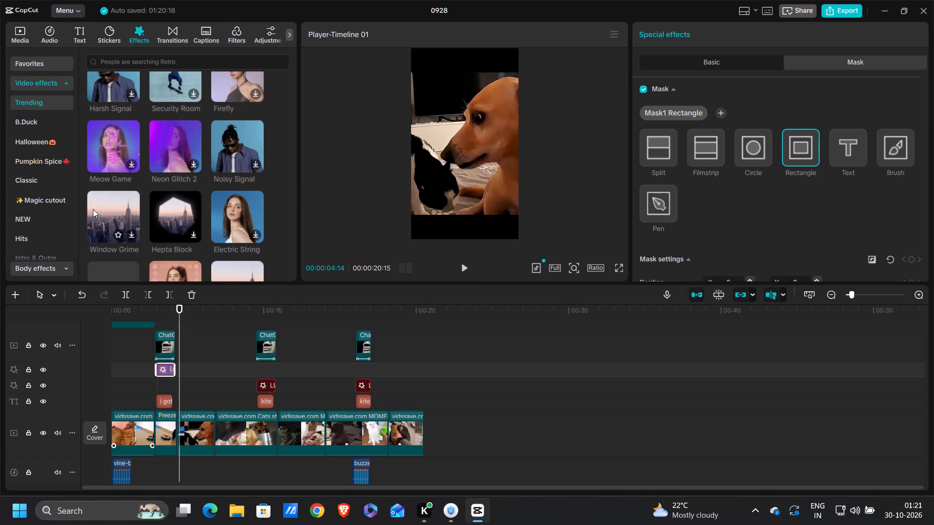
scroll(105, 221, "down", 1)
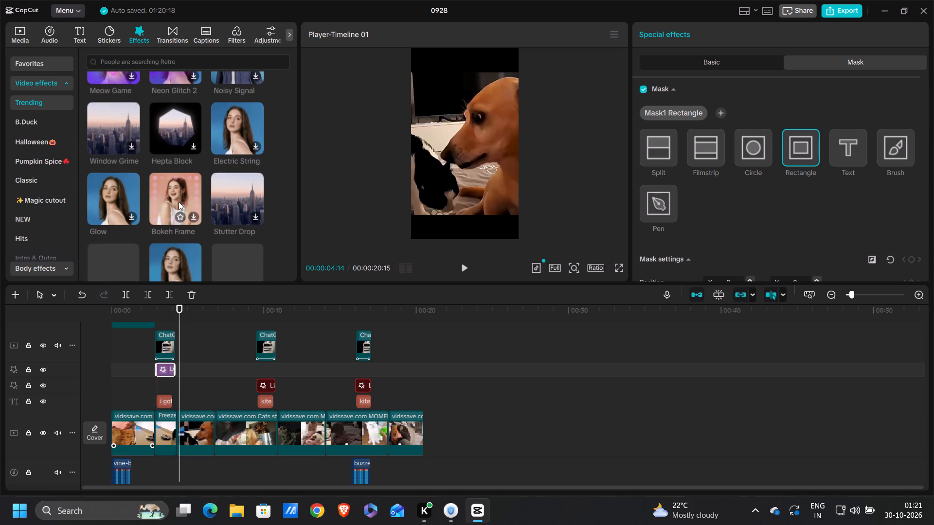
scroll(236, 204, "down", 1)
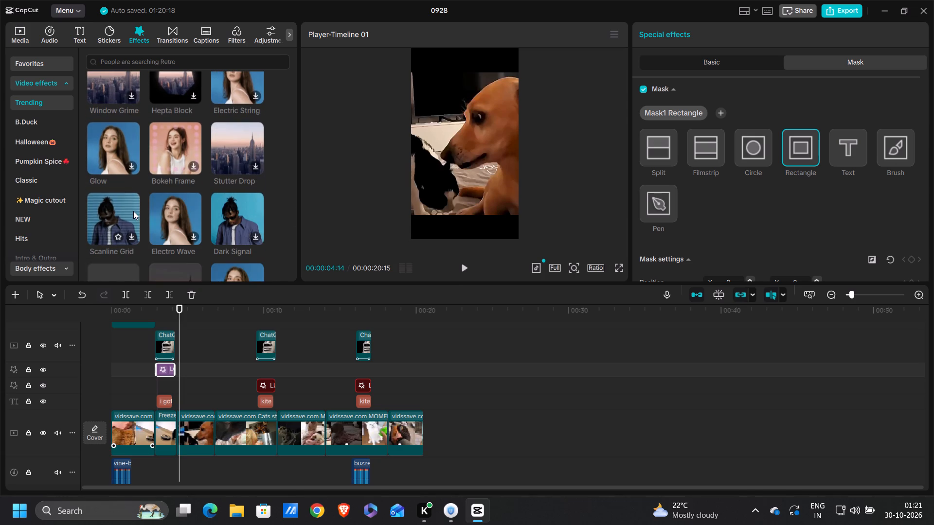
scroll(133, 211, "down", 1)
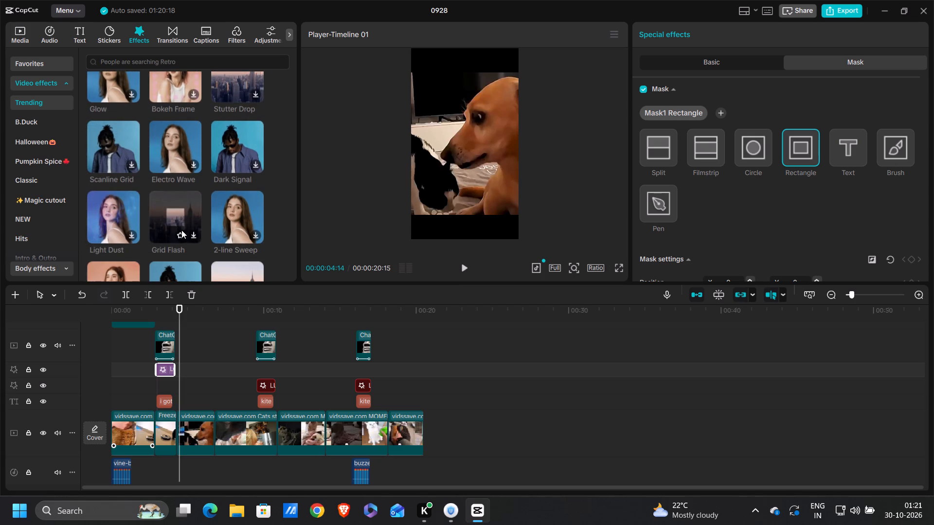
scroll(226, 230, "down", 1)
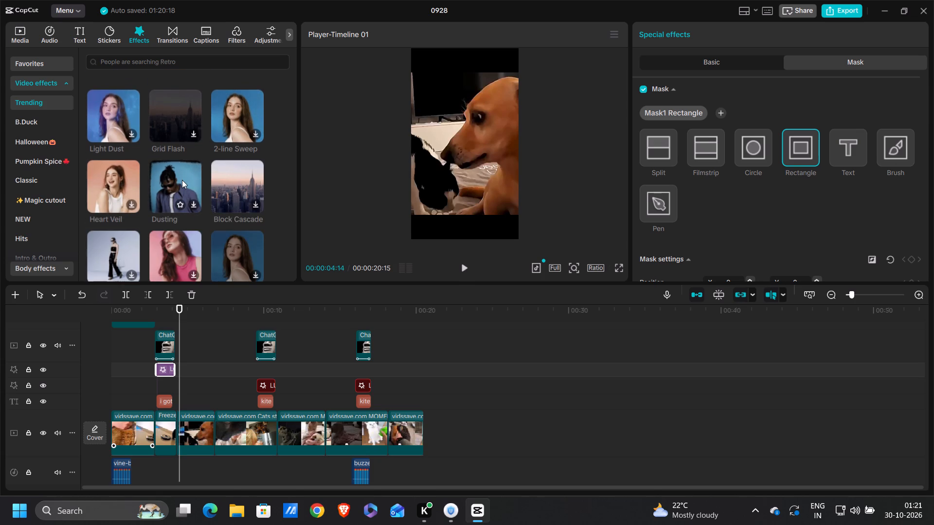
scroll(182, 180, "down", 1)
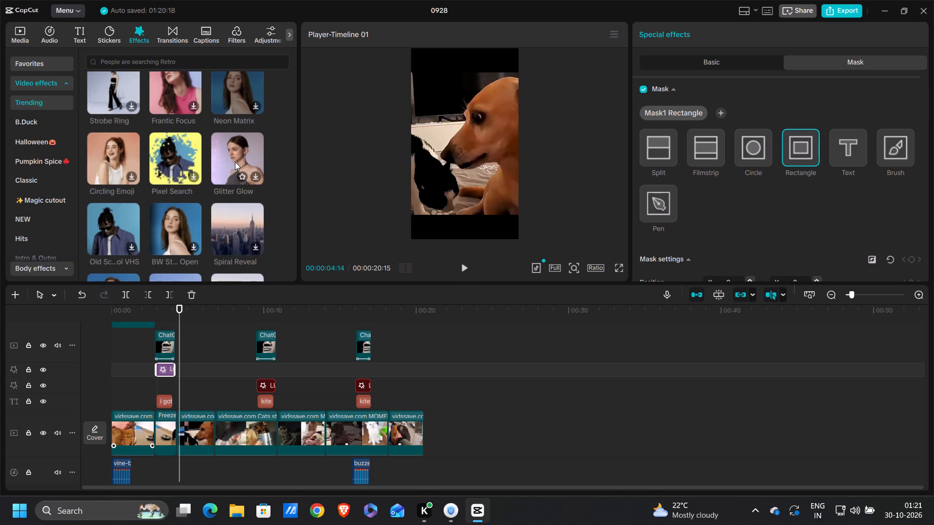
scroll(171, 229, "down", 1)
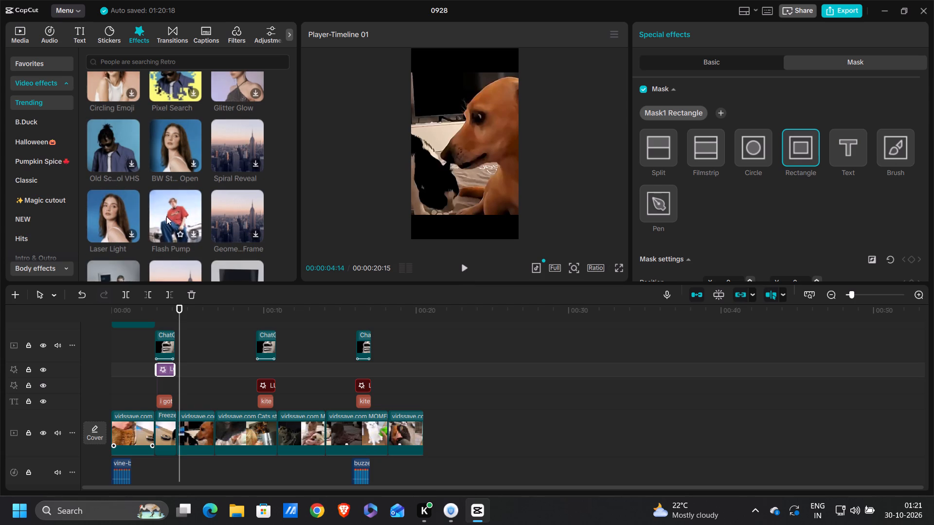
scroll(166, 216, "down", 1)
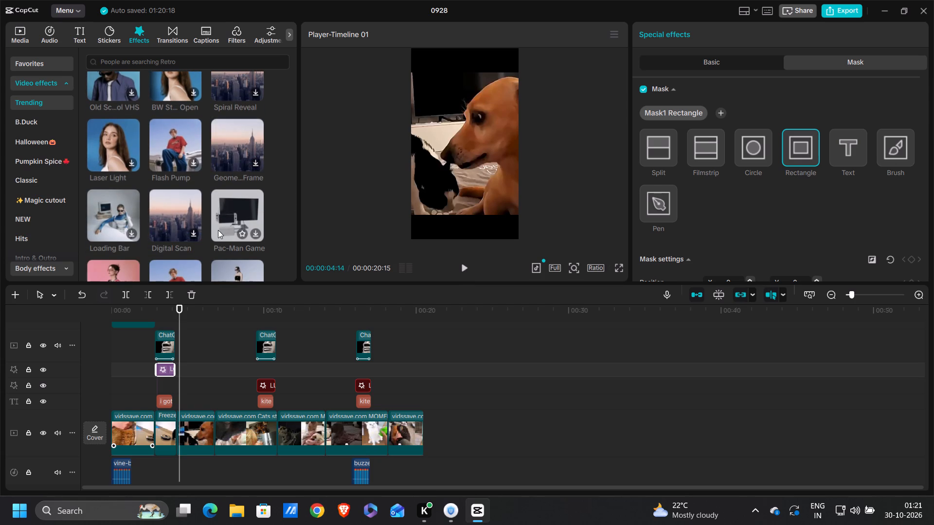
scroll(218, 230, "down", 1)
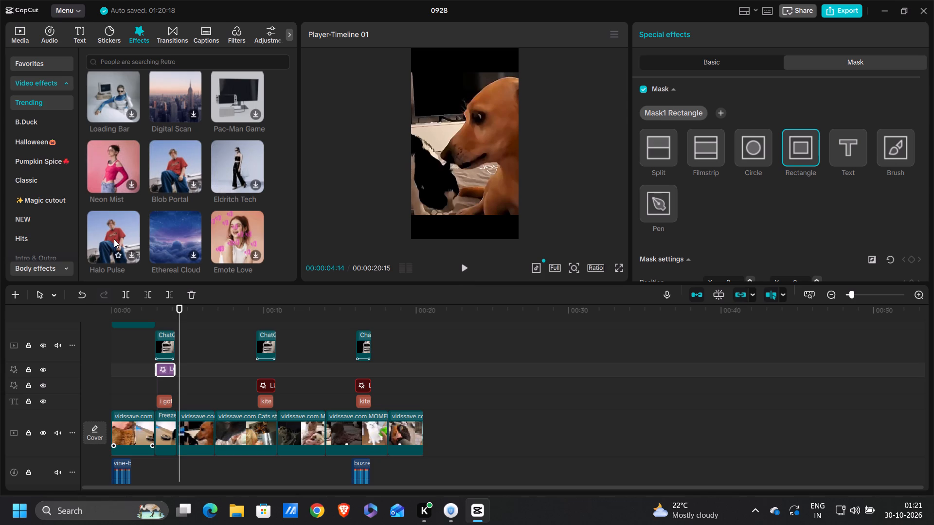
scroll(174, 239, "down", 2)
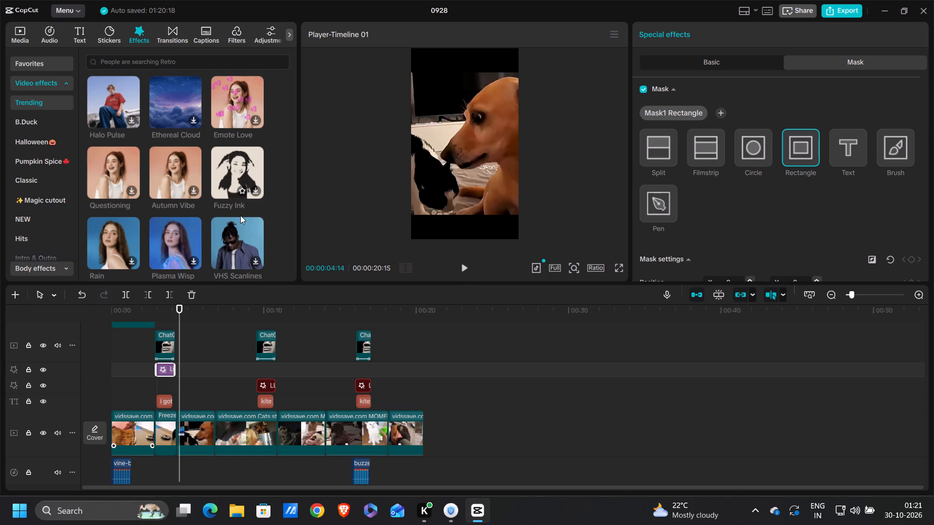
scroll(242, 224, "down", 1)
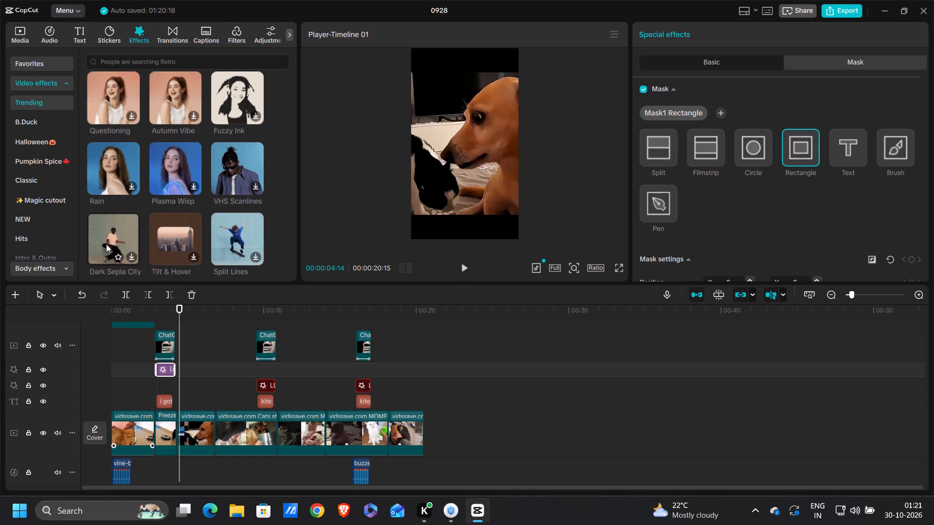
scroll(228, 233, "down", 1)
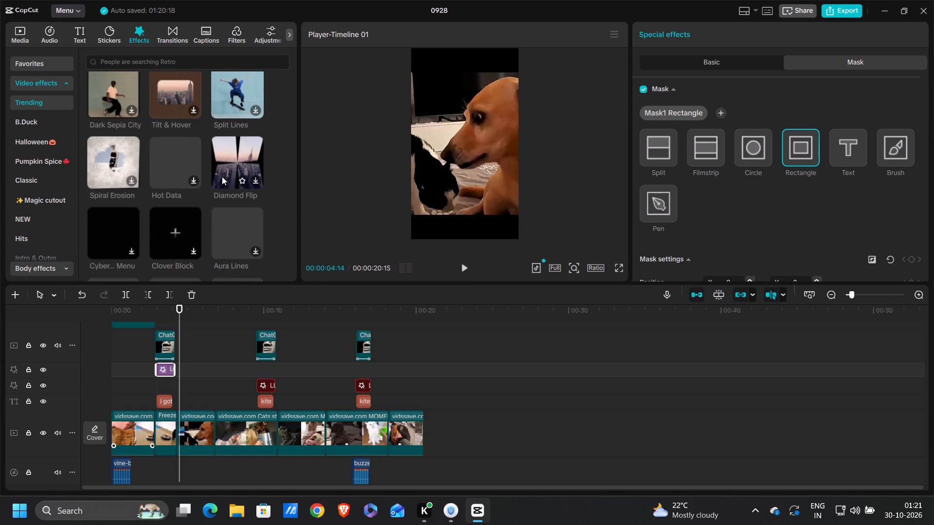
scroll(176, 164, "down", 1)
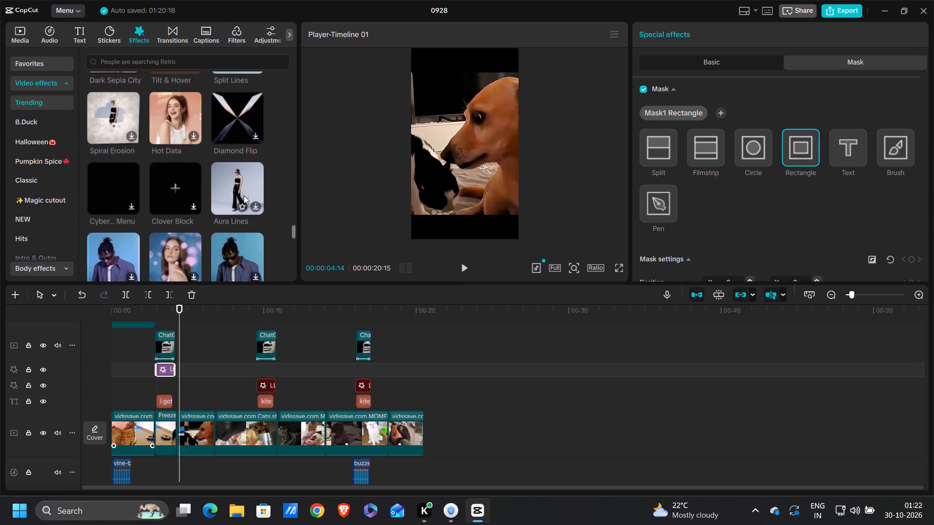
scroll(131, 177, "down", 1)
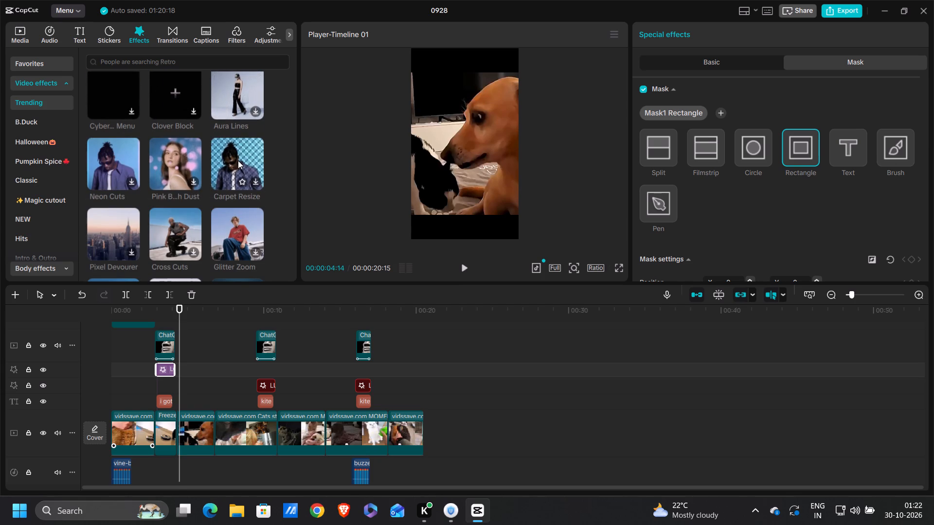
scroll(177, 235, "down", 1)
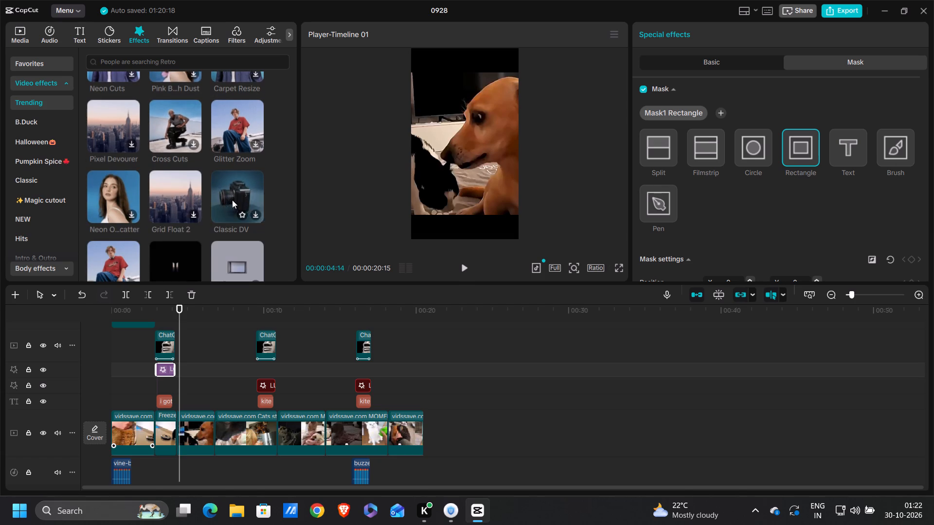
scroll(232, 200, "down", 1)
scroll(169, 190, "down", 1)
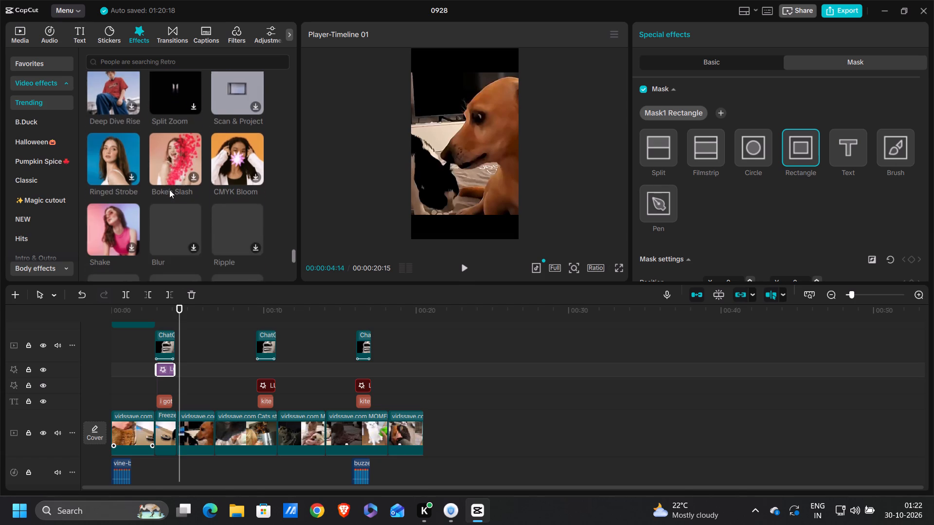
scroll(169, 190, "down", 1)
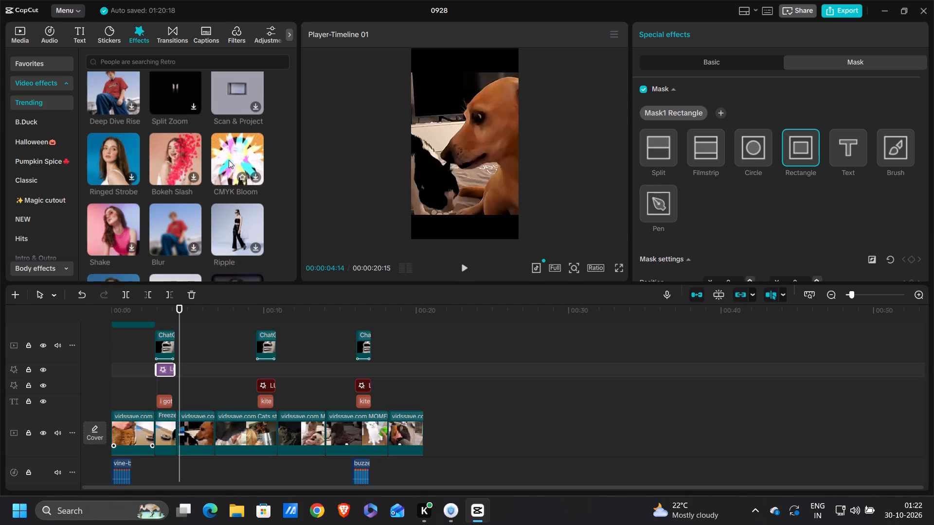
scroll(229, 160, "down", 1)
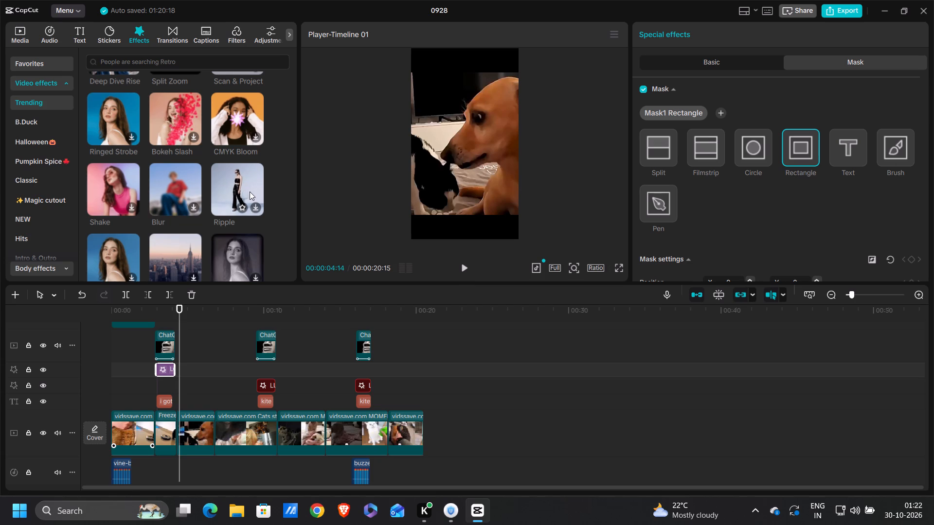
scroll(186, 189, "down", 1)
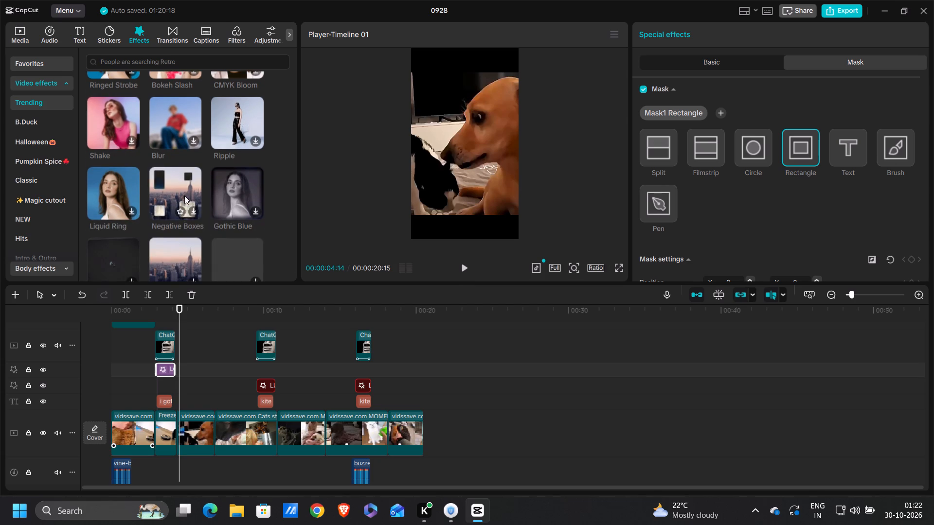
scroll(248, 196, "down", 1)
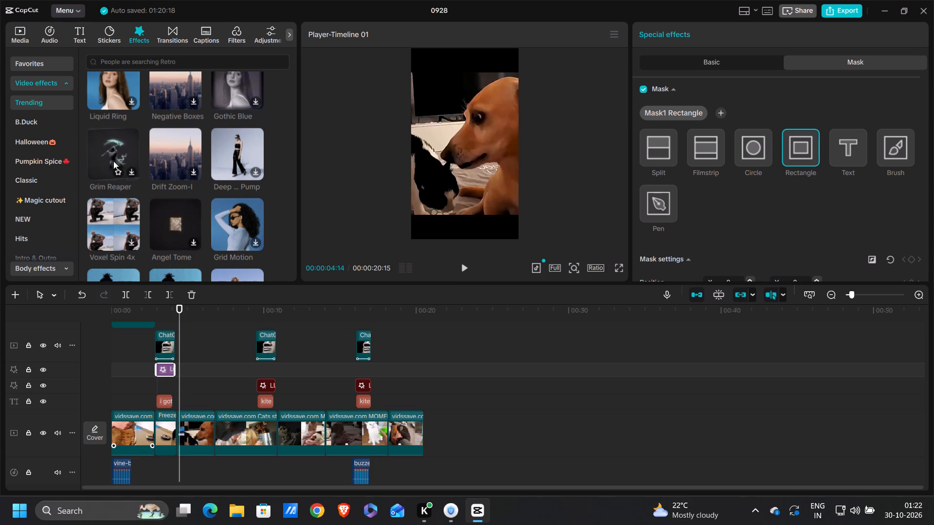
scroll(170, 228, "down", 1)
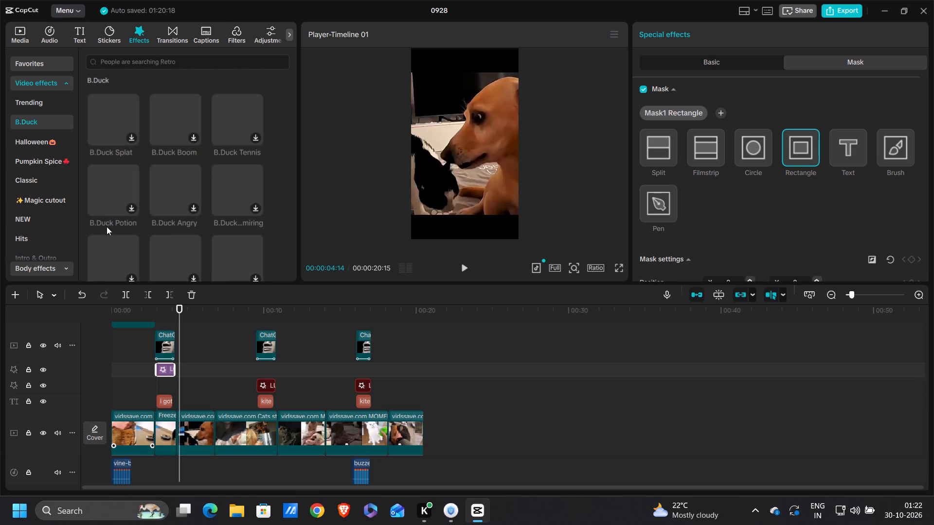
Open the Hits category of video effects to look for another effect.
scroll(53, 236, "down", 1)
left_click(50, 211)
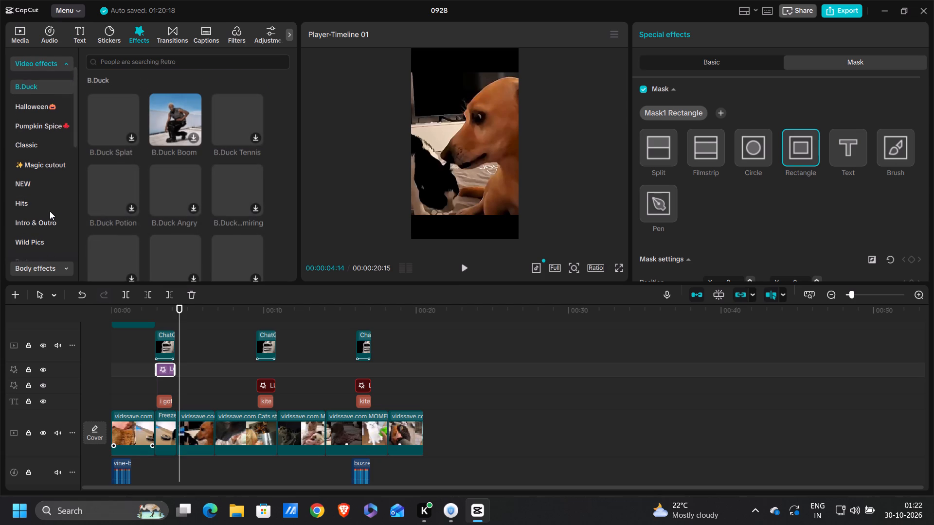
left_click(48, 203)
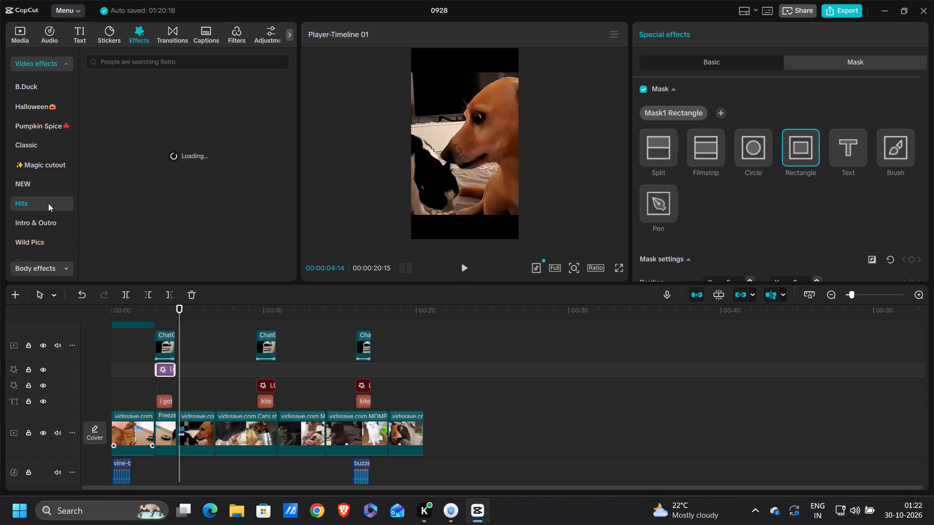
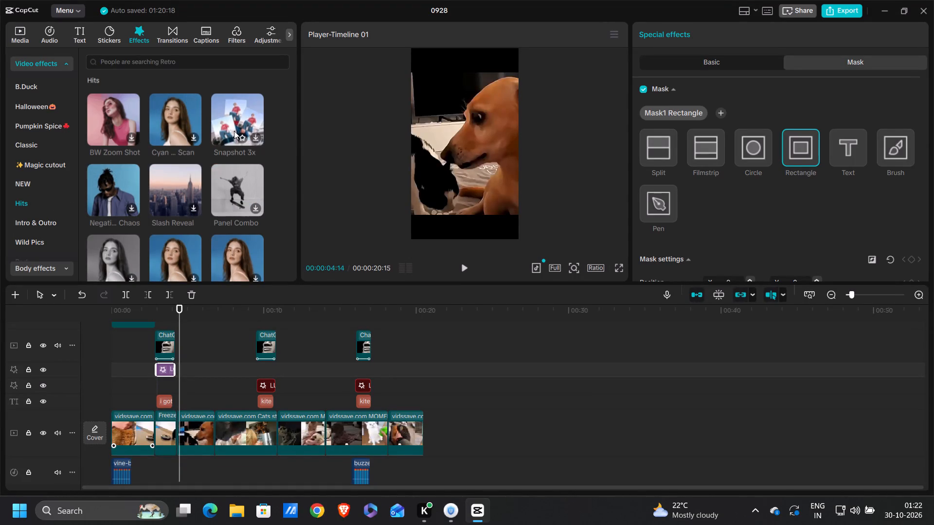
Add the Error Quake effect from the Hits category at the start of the first freeze frame, beneath the LCD Glitch effect.
scroll(234, 131, "down", 1)
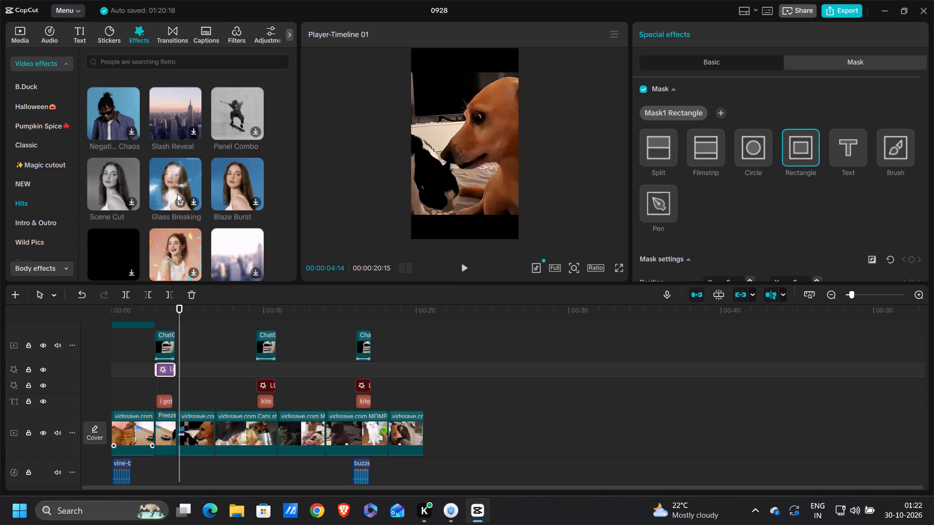
scroll(126, 190, "down", 1)
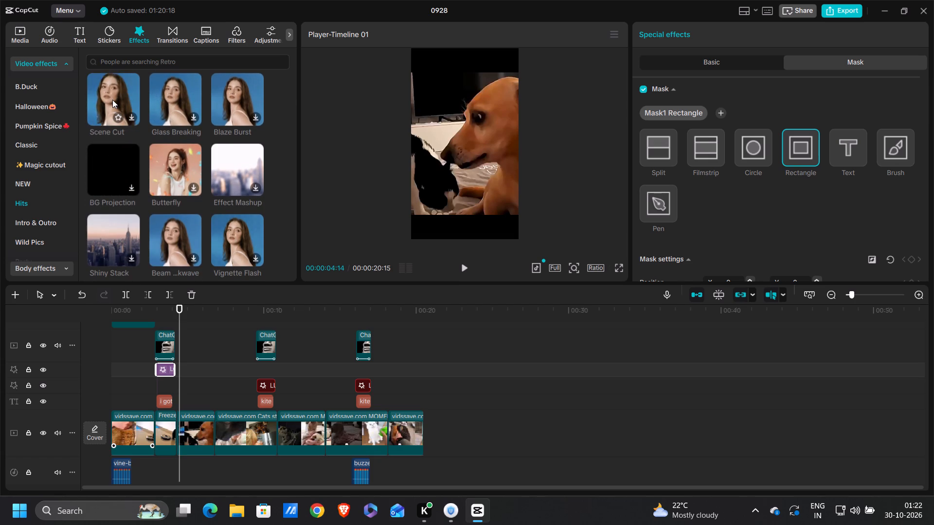
scroll(176, 203, "down", 1)
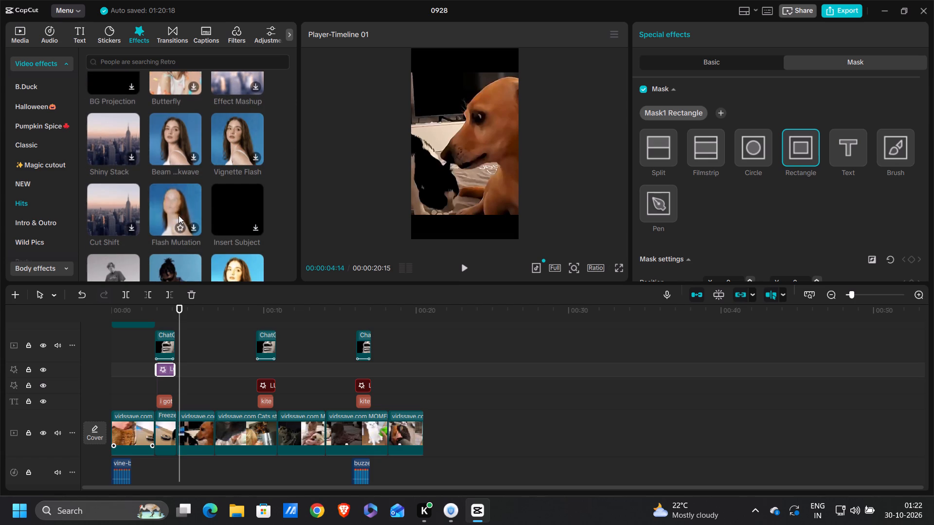
scroll(179, 215, "down", 1)
left_click_drag(173, 164, 173, 170)
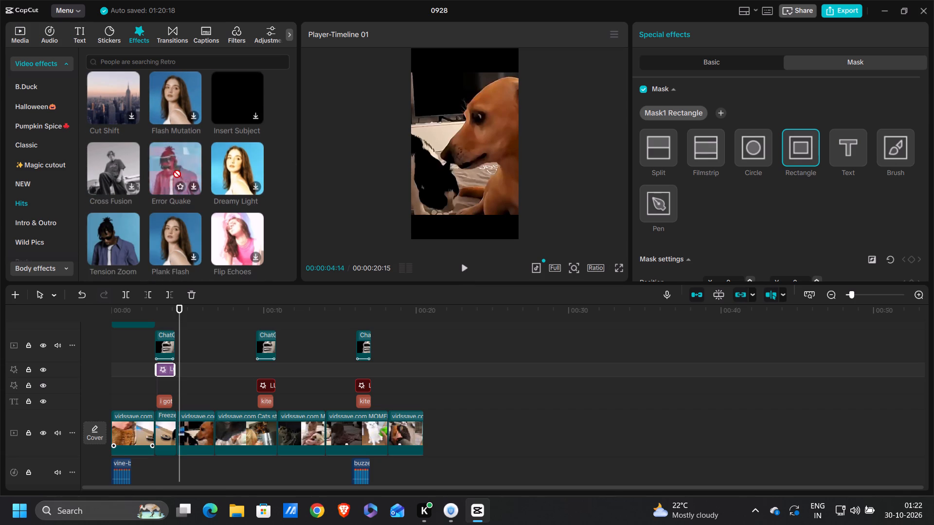
left_click_drag(173, 170, 155, 383)
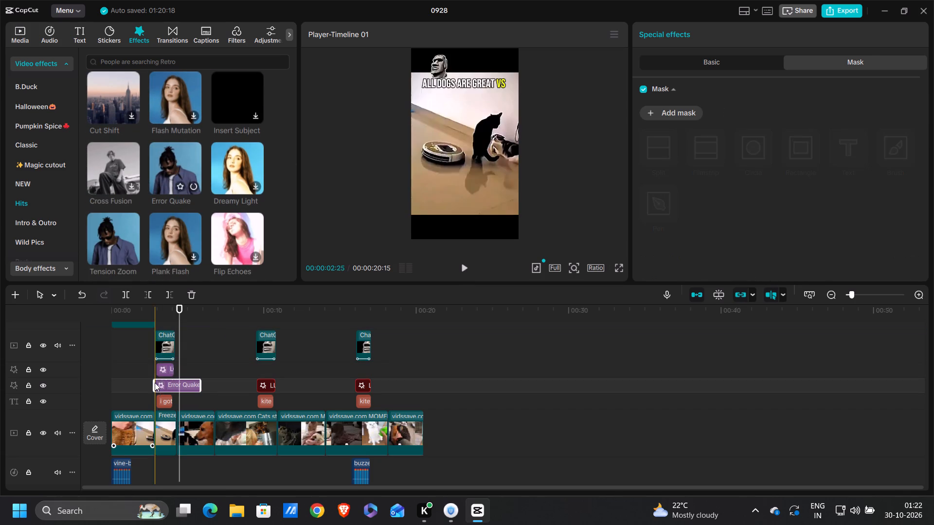
Move the LCD Glitch effect from the first freeze frame to above the second red effect clip, near 10 seconds.
left_click(167, 370)
left_click_drag(166, 369, 269, 367)
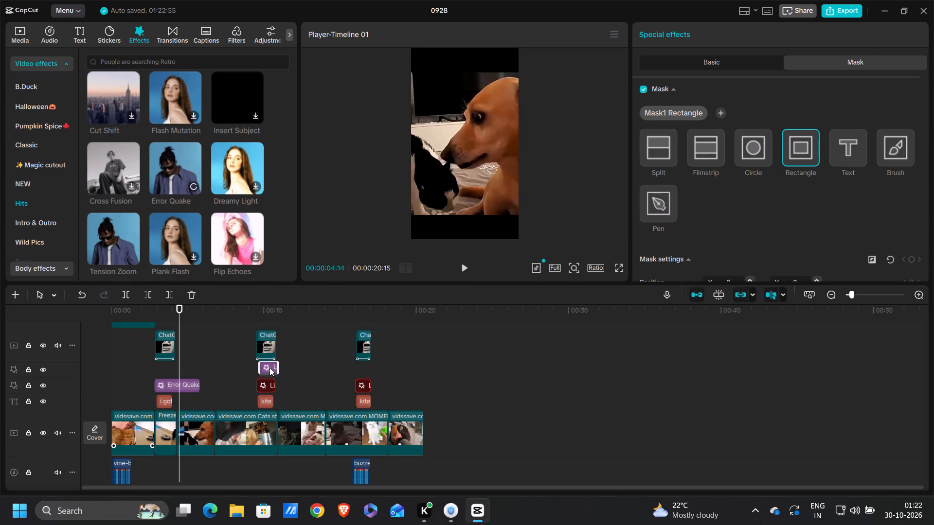
left_click_drag(269, 367, 269, 367)
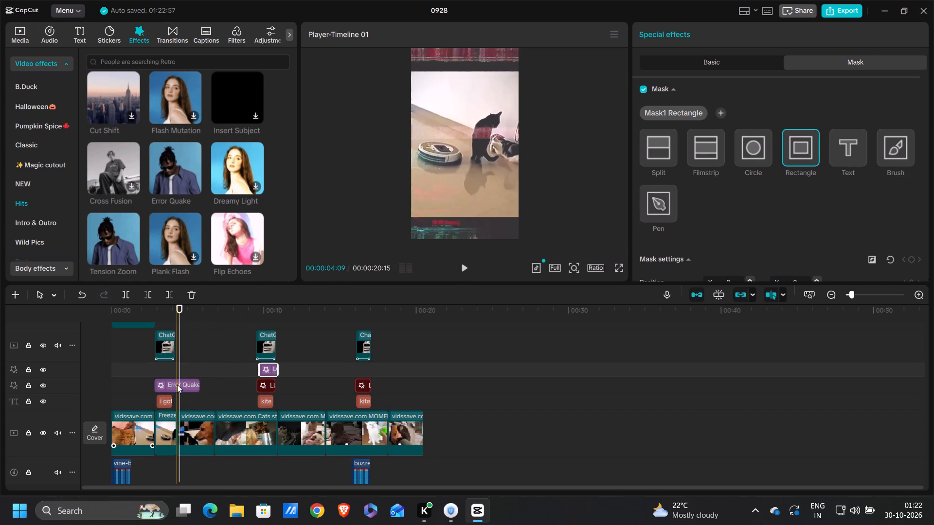
Trim the end of the Error Quake effect to fit the first freeze frame and play that section back.
left_click(177, 385)
left_click(177, 385)
left_click(176, 385)
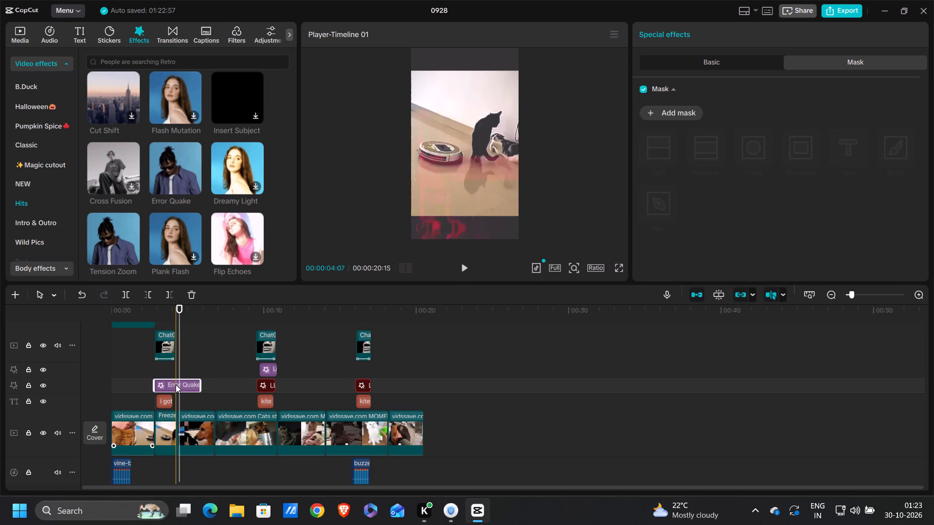
left_click_drag(198, 383, 172, 388)
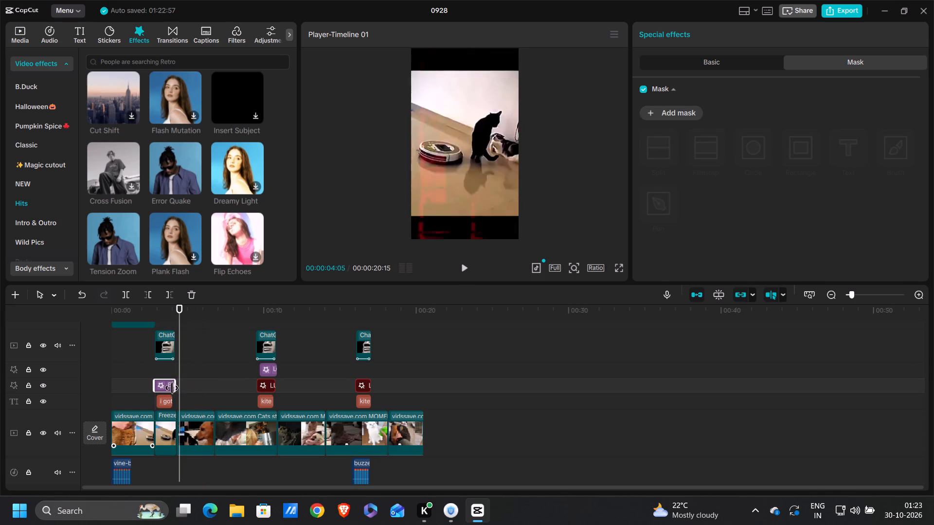
left_click_drag(172, 388, 170, 387)
left_click(143, 376)
key("space")
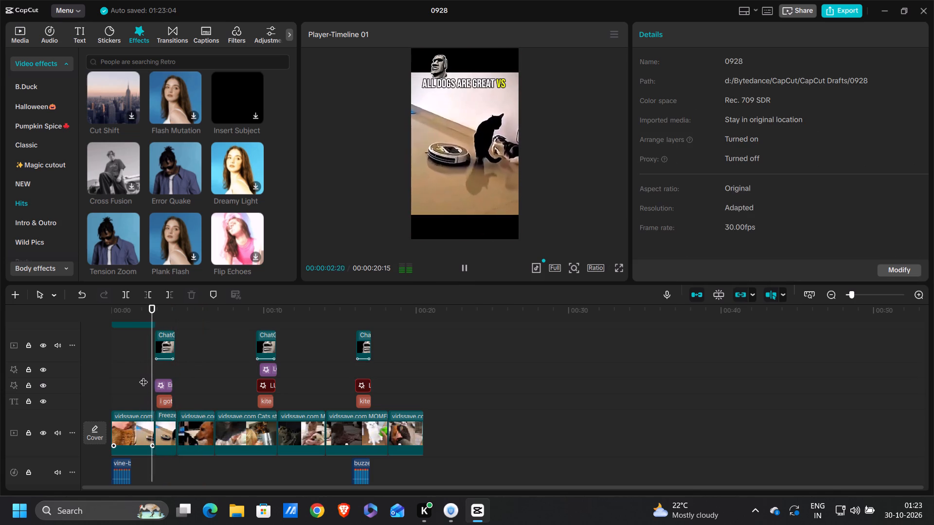
key("space")
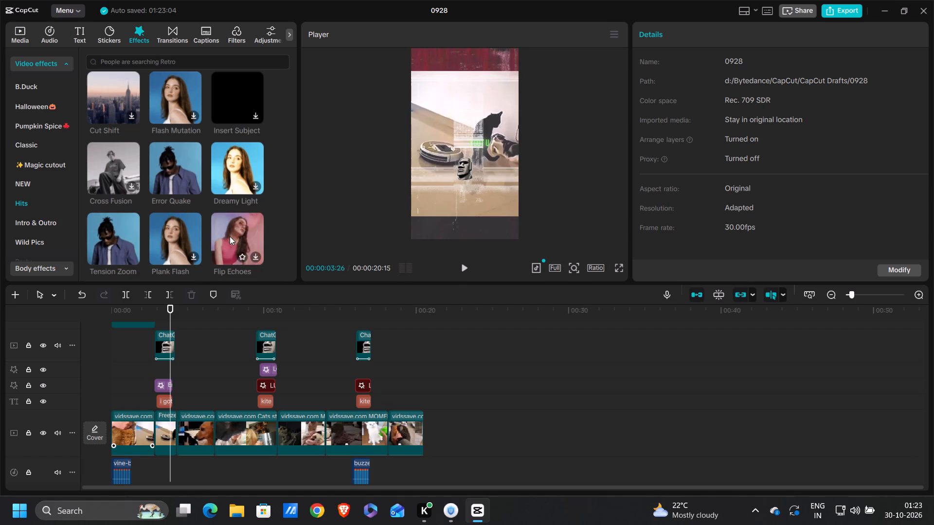
Browse the rest of the Hits video effects, previewing candidates such as Toxic Lightning and Grim Neo for another effect.
scroll(230, 236, "down", 1)
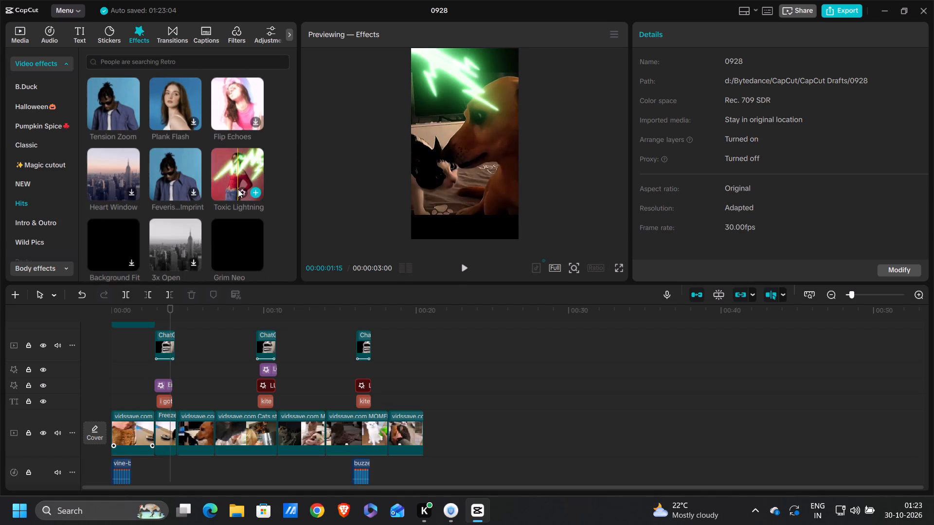
scroll(172, 252, "down", 1)
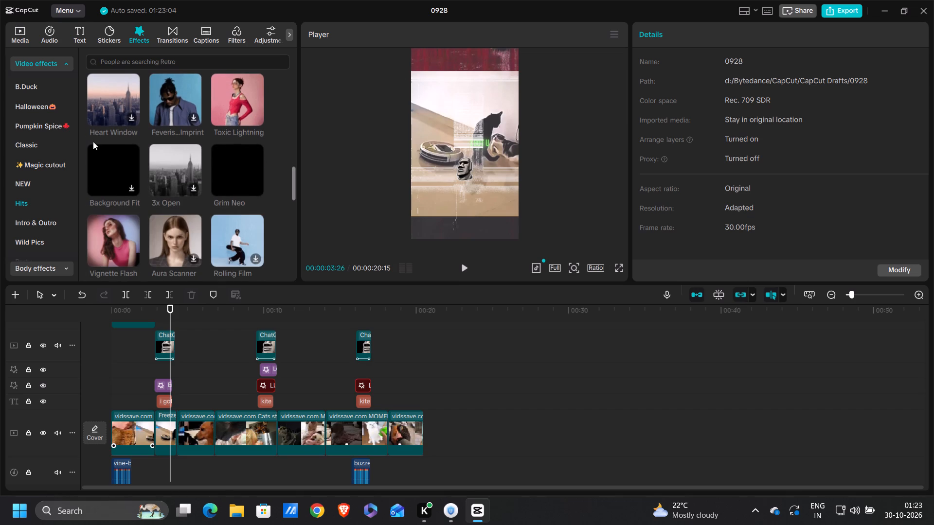
scroll(222, 175, "down", 1)
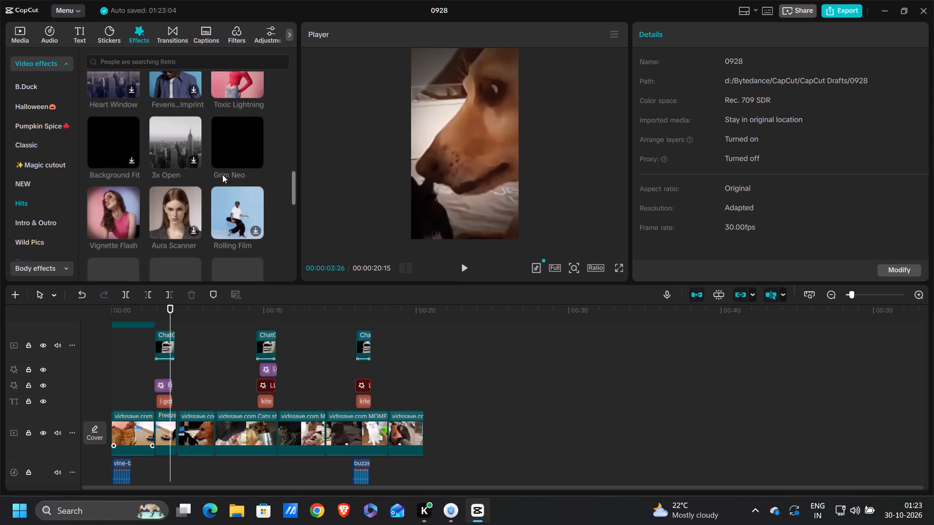
scroll(222, 175, "down", 1)
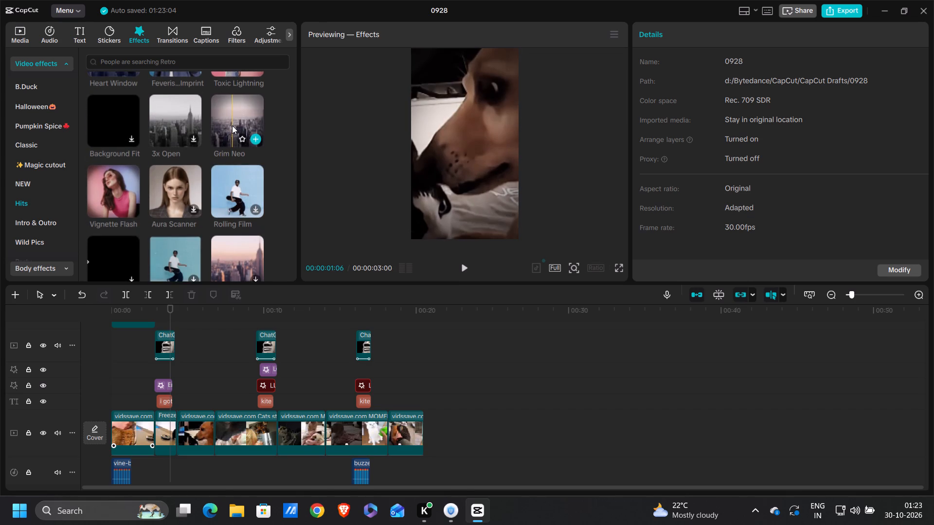
scroll(232, 125, "down", 1)
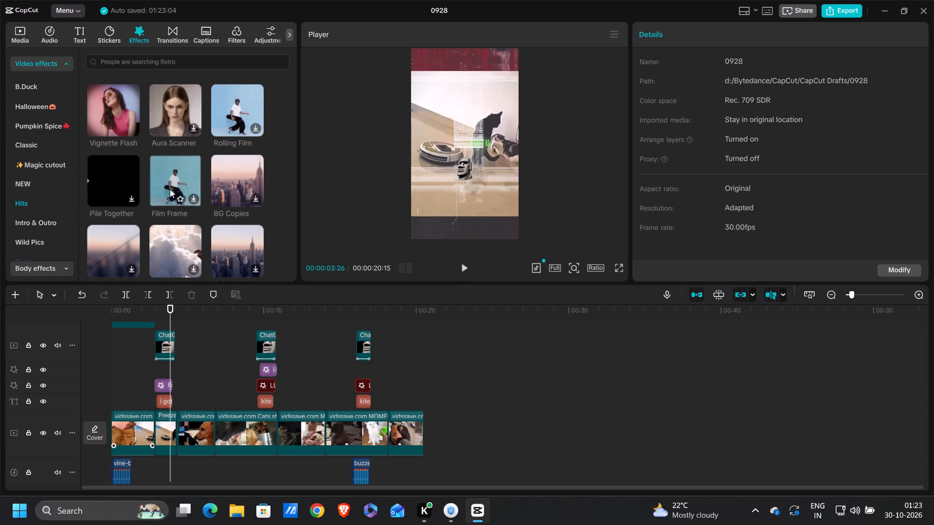
scroll(249, 187, "down", 1)
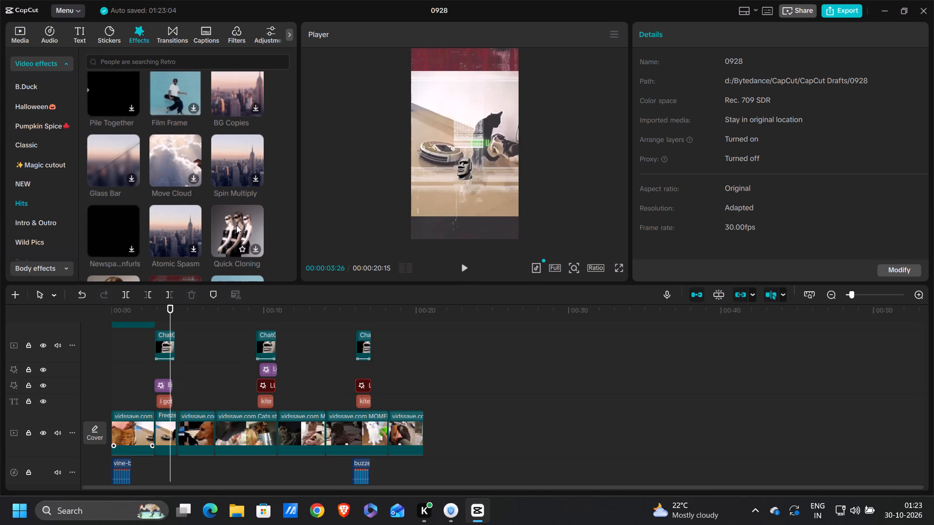
scroll(189, 224, "down", 1)
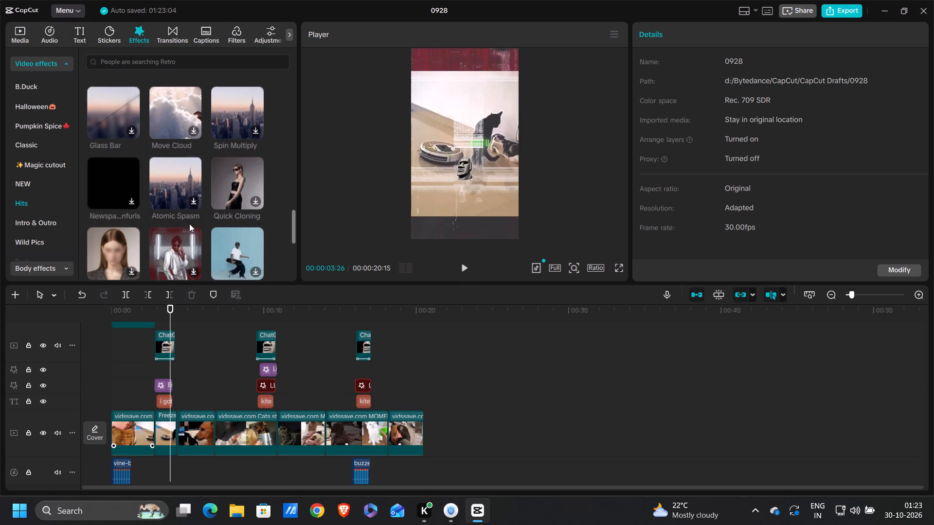
scroll(189, 224, "down", 1)
scroll(113, 236, "down", 1)
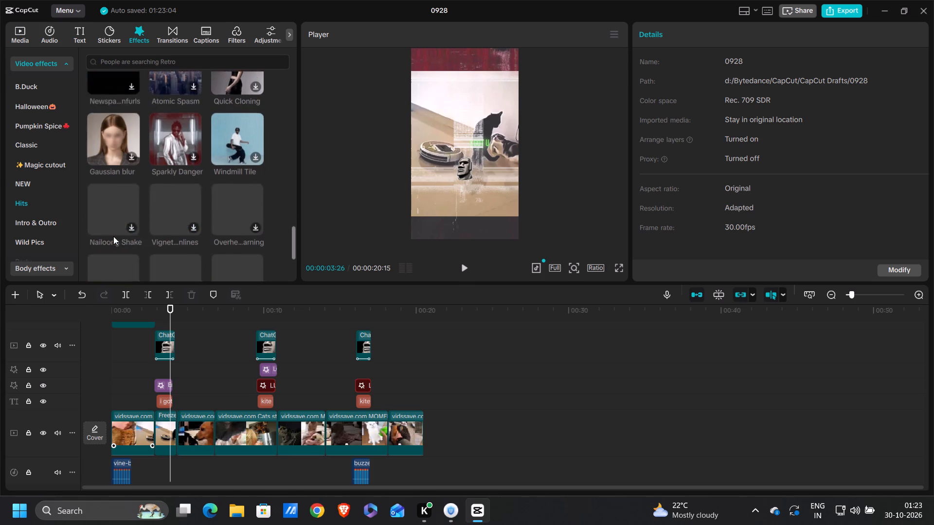
scroll(113, 236, "down", 1)
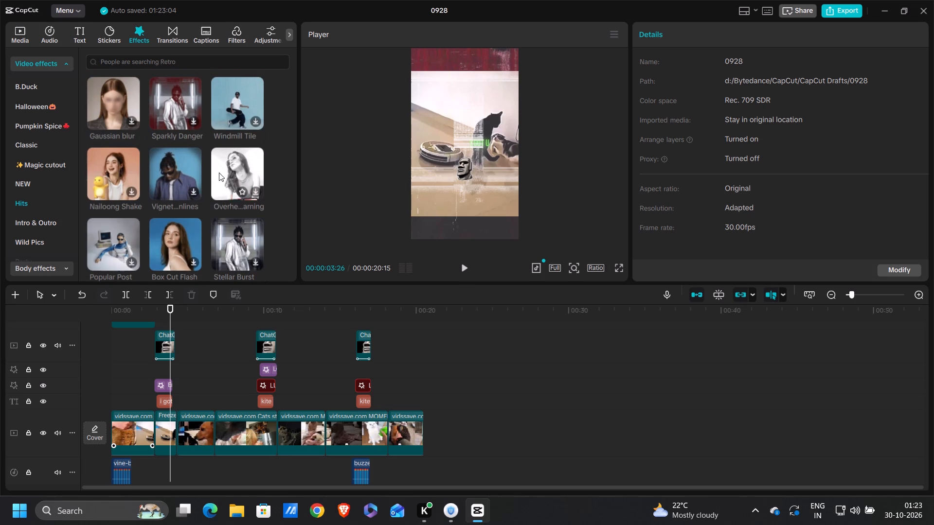
scroll(175, 239, "down", 1)
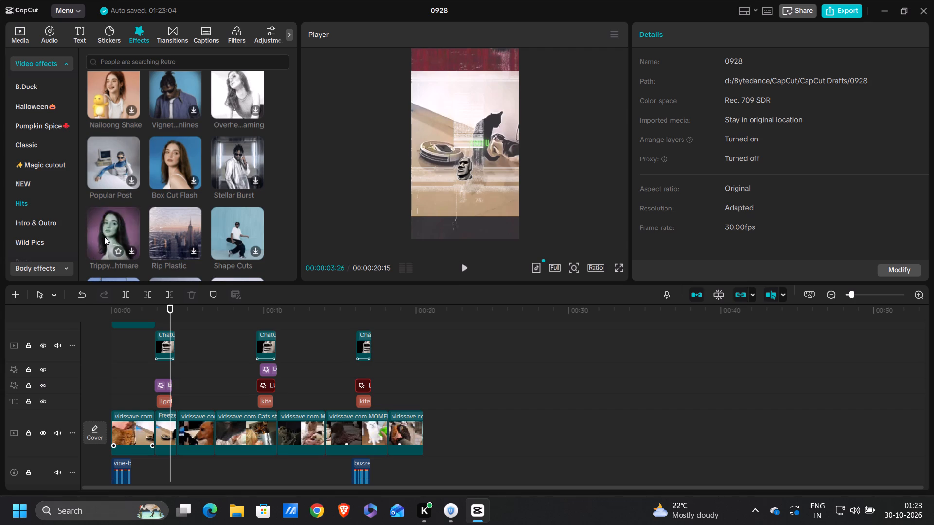
scroll(156, 234, "down", 1)
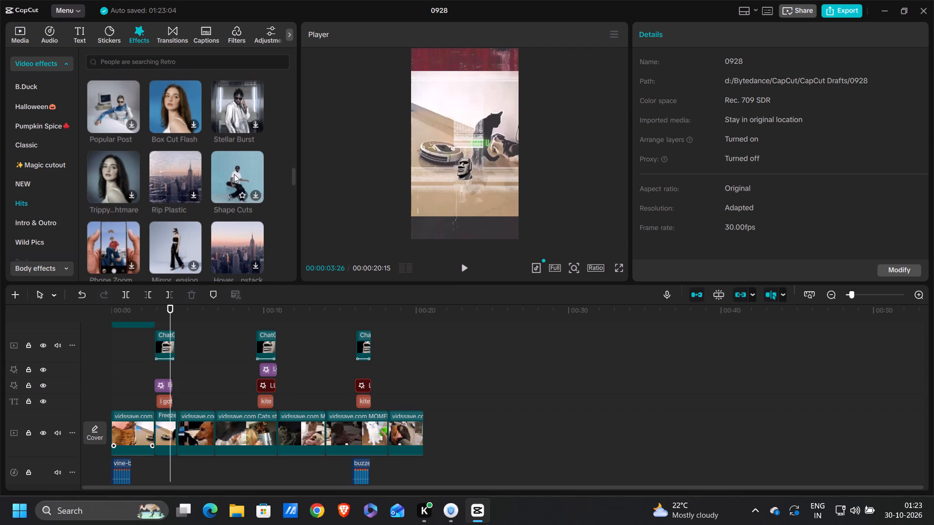
scroll(178, 255, "down", 1)
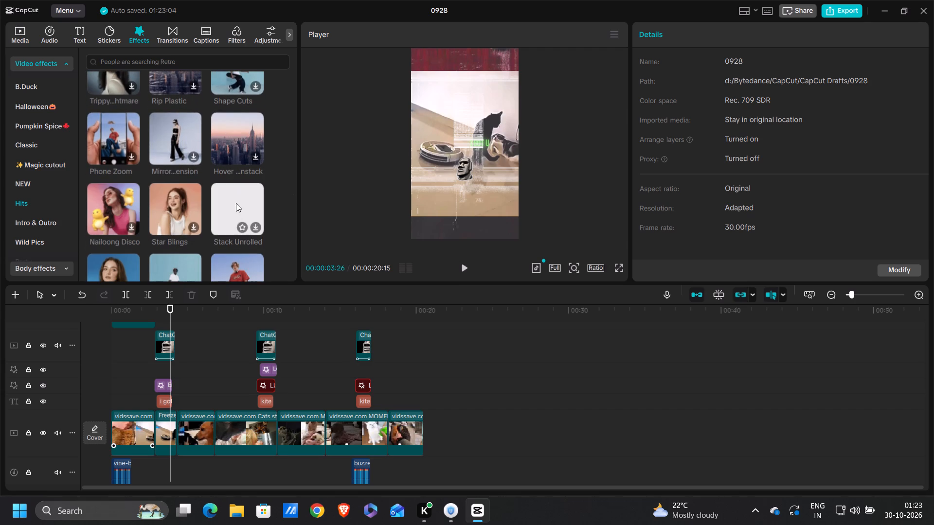
scroll(237, 217, "down", 1)
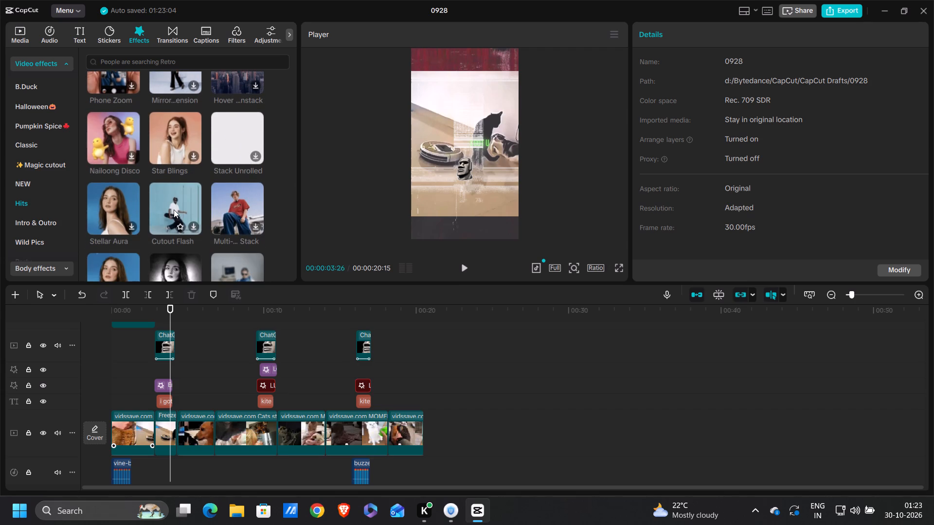
scroll(174, 210, "down", 1)
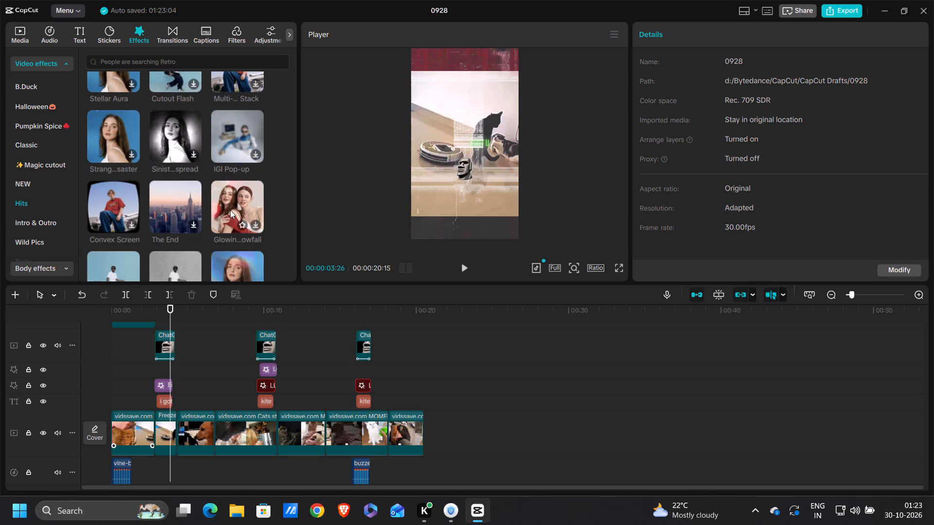
scroll(108, 200, "down", 1)
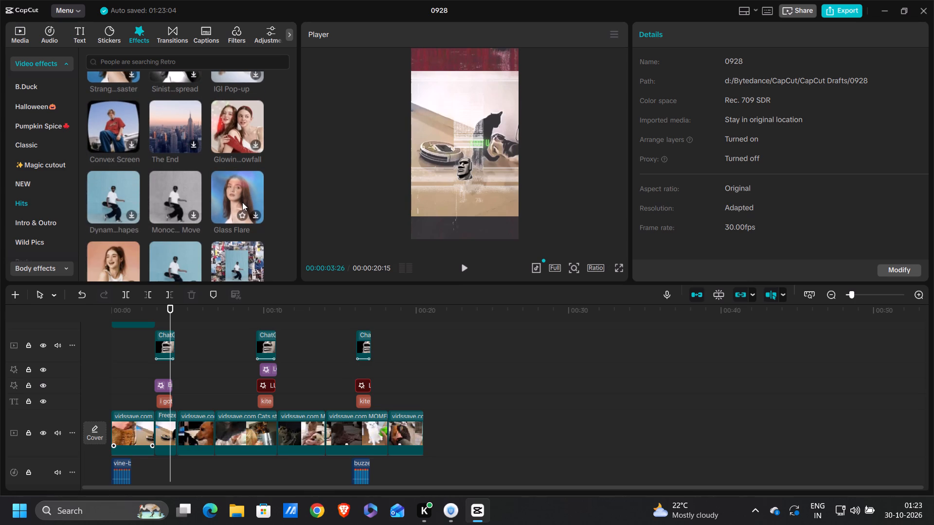
scroll(242, 202, "down", 1)
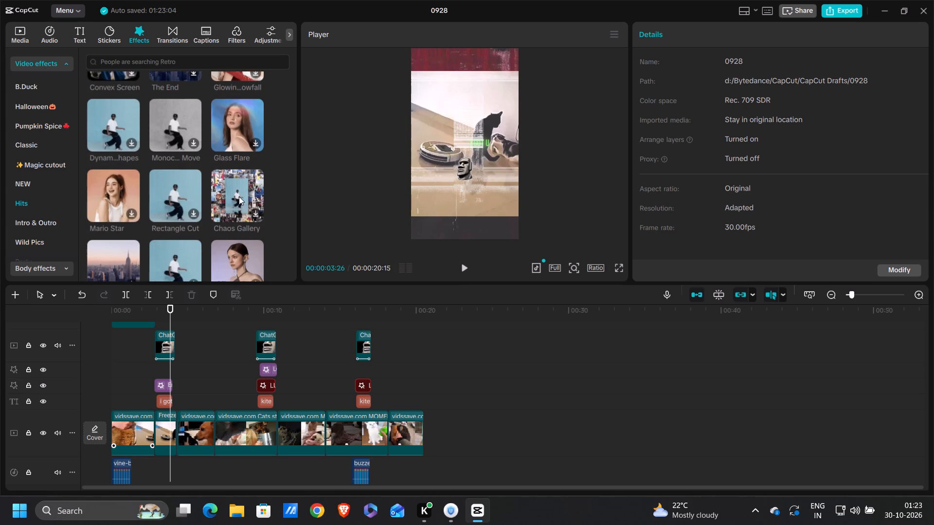
scroll(135, 250, "down", 1)
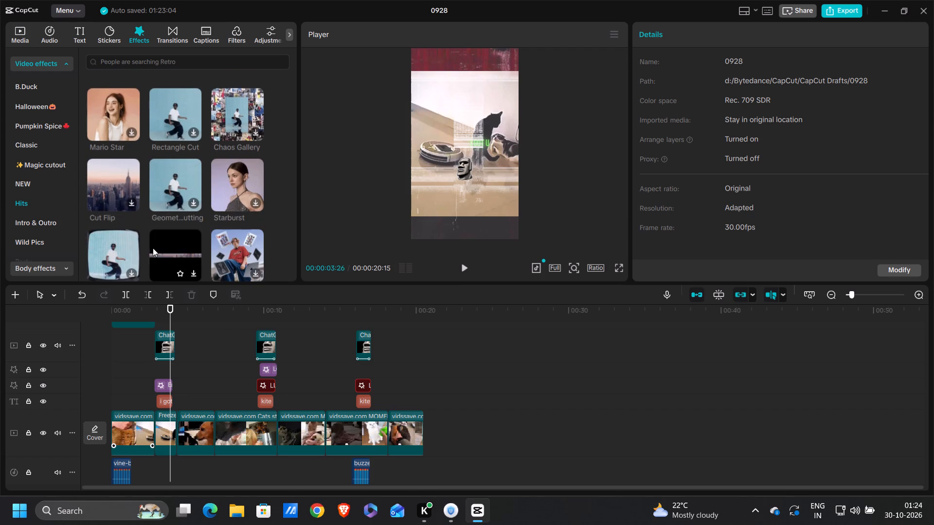
scroll(154, 246, "down", 1)
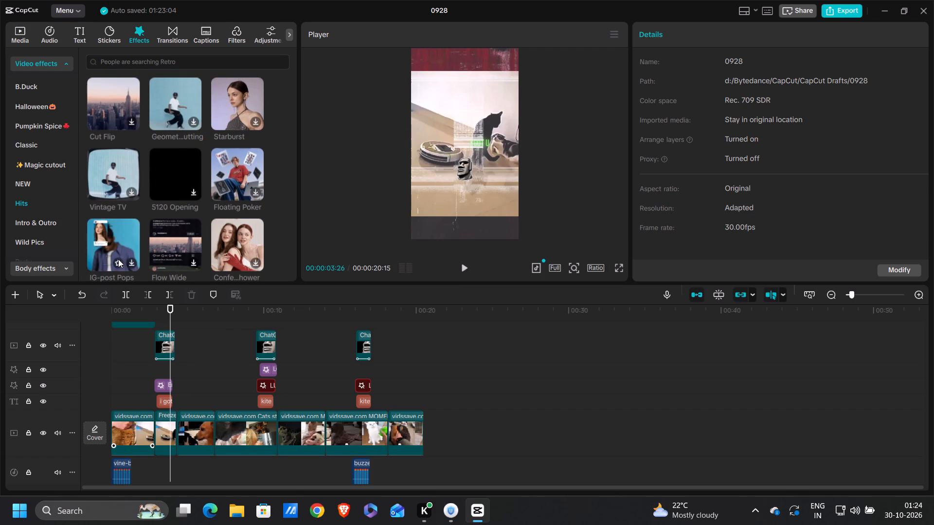
scroll(121, 247, "down", 1)
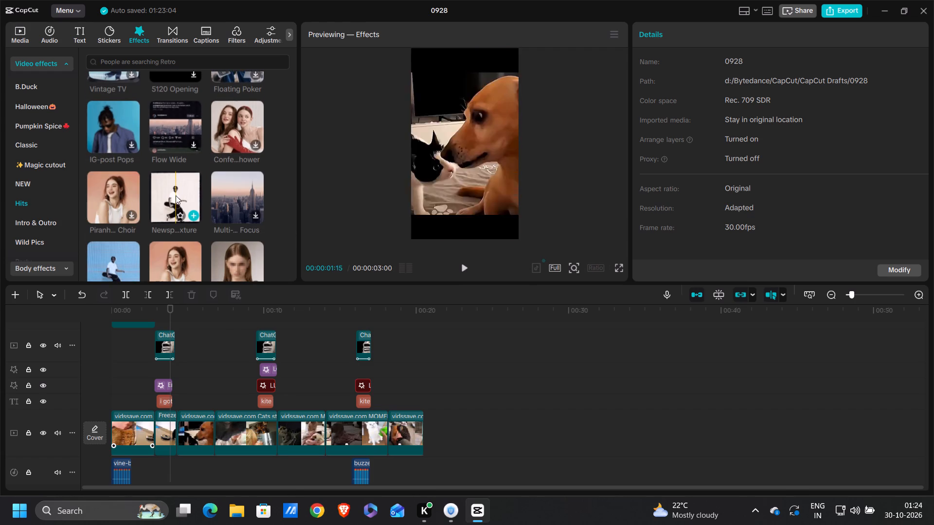
left_click(234, 190)
scroll(234, 190, "down", 1)
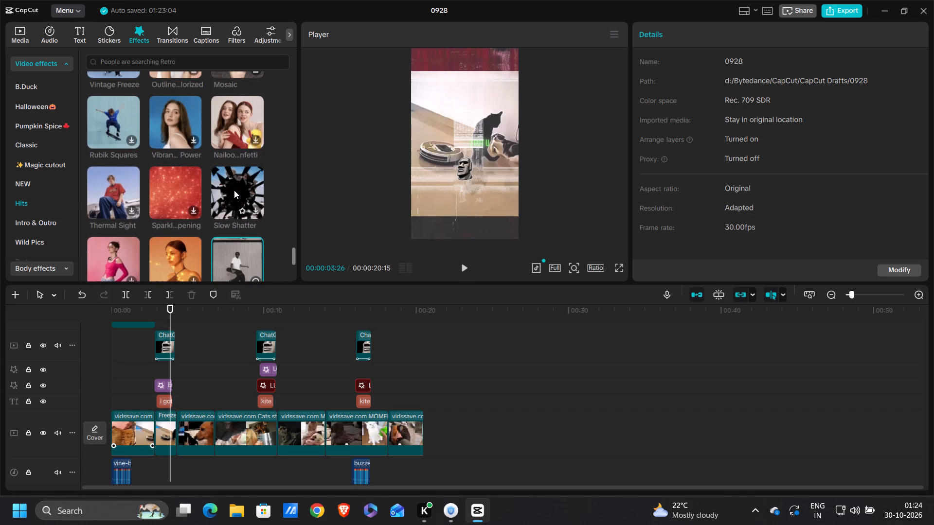
scroll(171, 112, "up", 1)
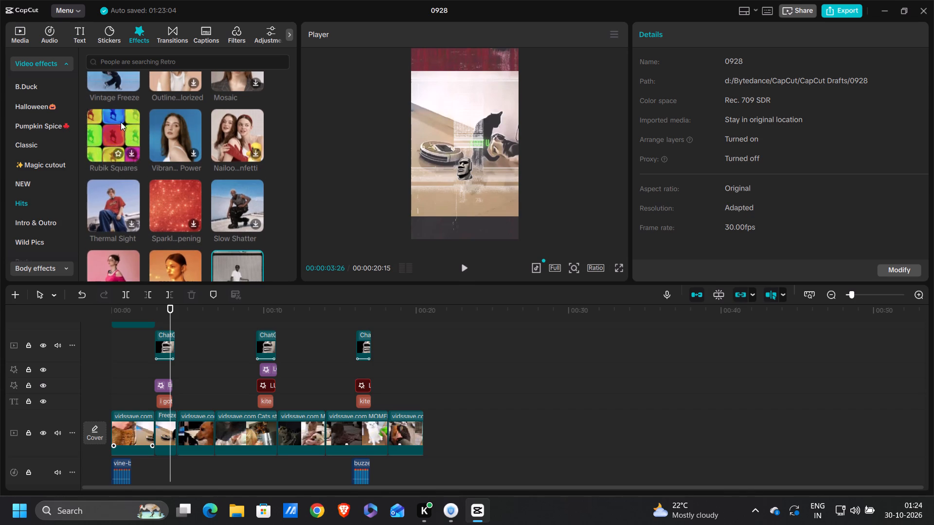
Browse the Intro & Outro and Edits video effects for another effect to use on the first freeze frame.
scroll(46, 247, "down", 1)
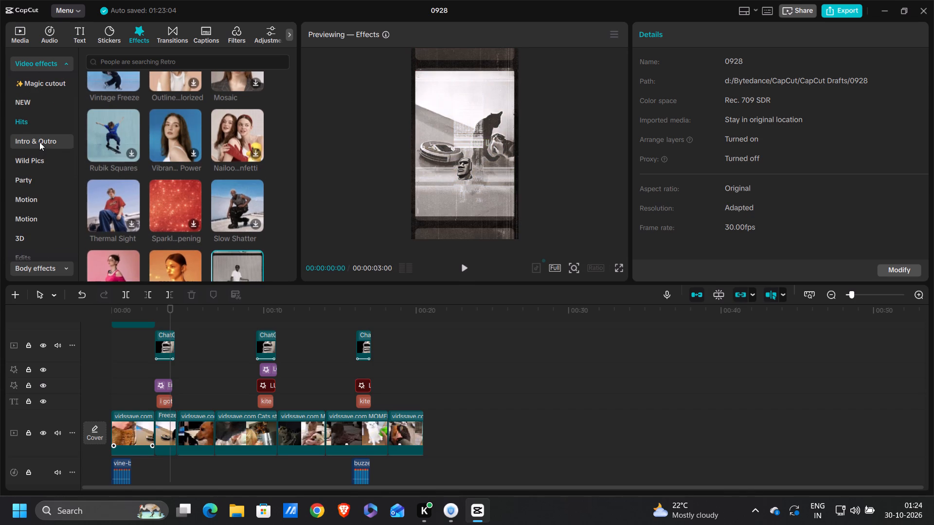
left_click(39, 142)
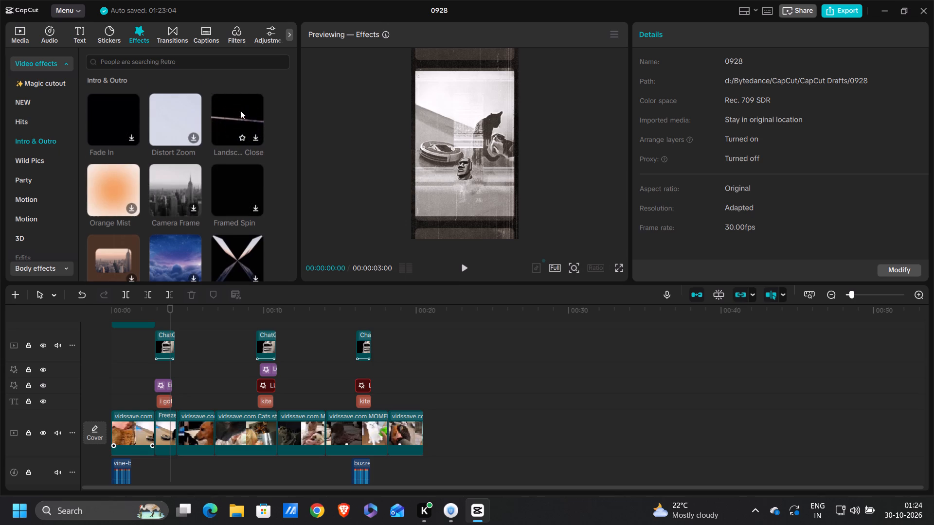
scroll(240, 110, "down", 1)
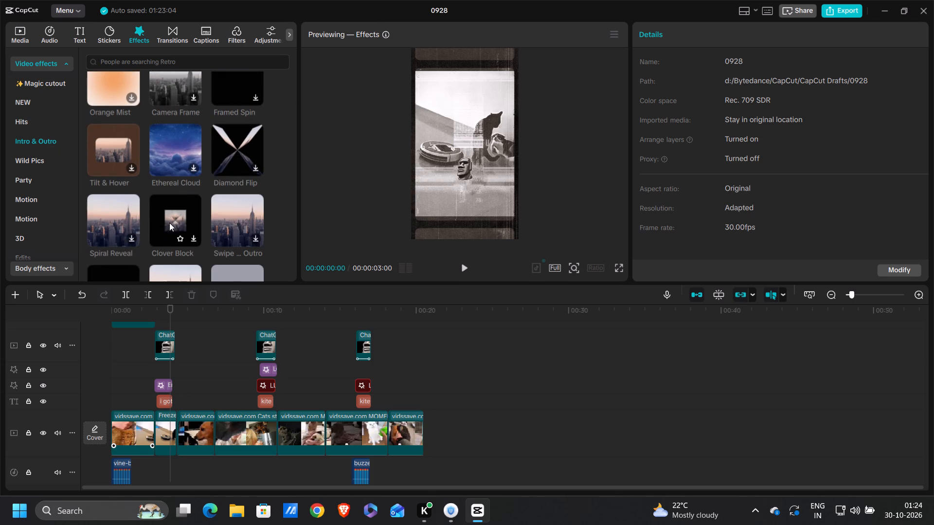
scroll(221, 218, "down", 1)
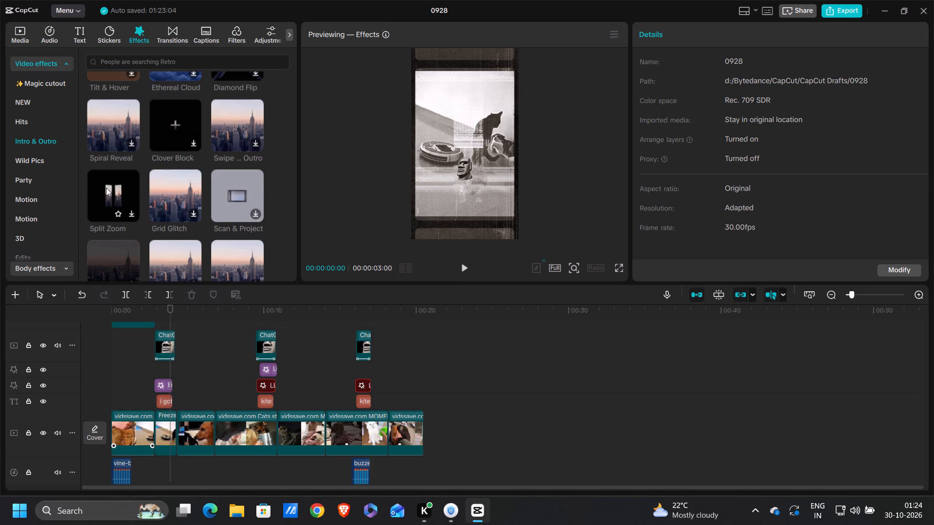
scroll(107, 188, "down", 1)
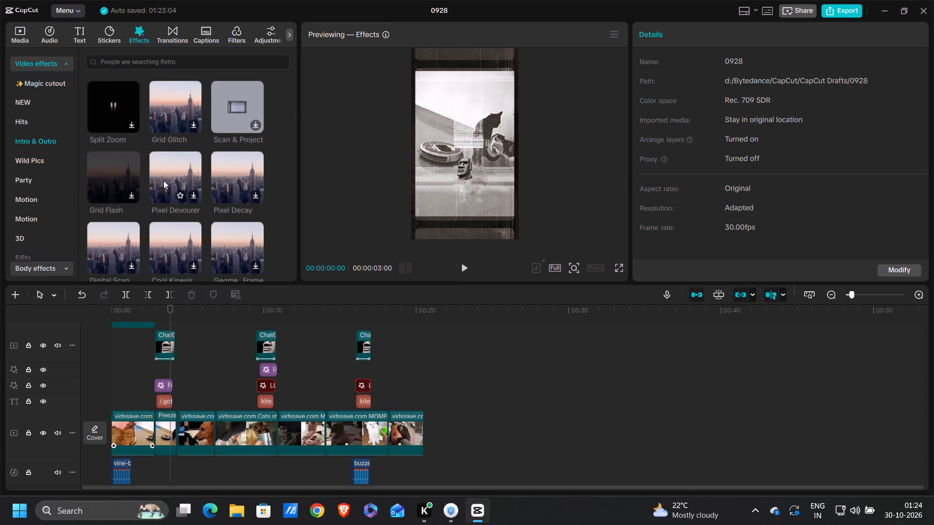
scroll(235, 184, "down", 1)
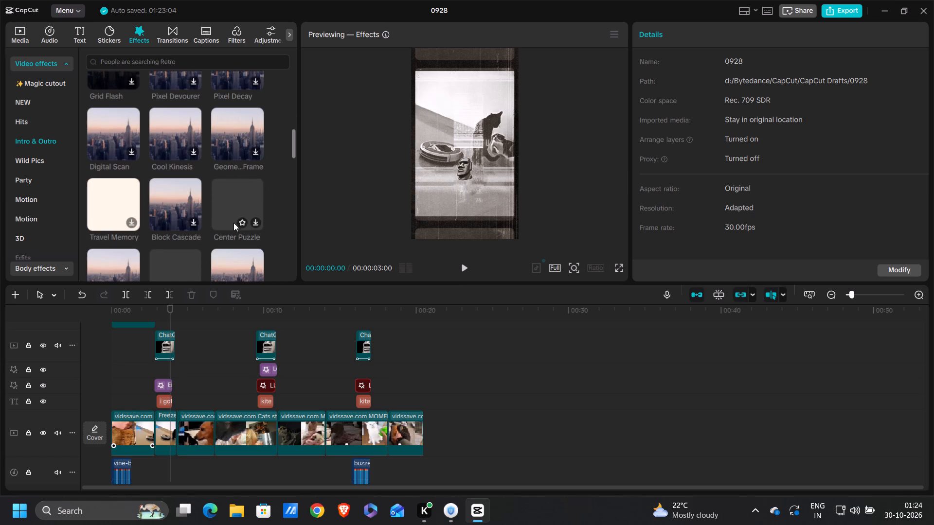
scroll(129, 196, "down", 1)
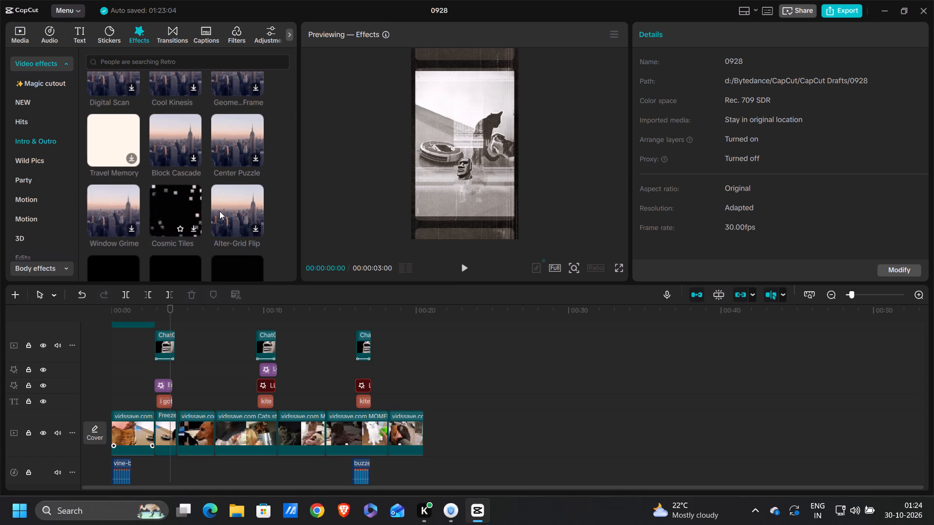
scroll(246, 214, "down", 1)
scroll(44, 231, "down", 1)
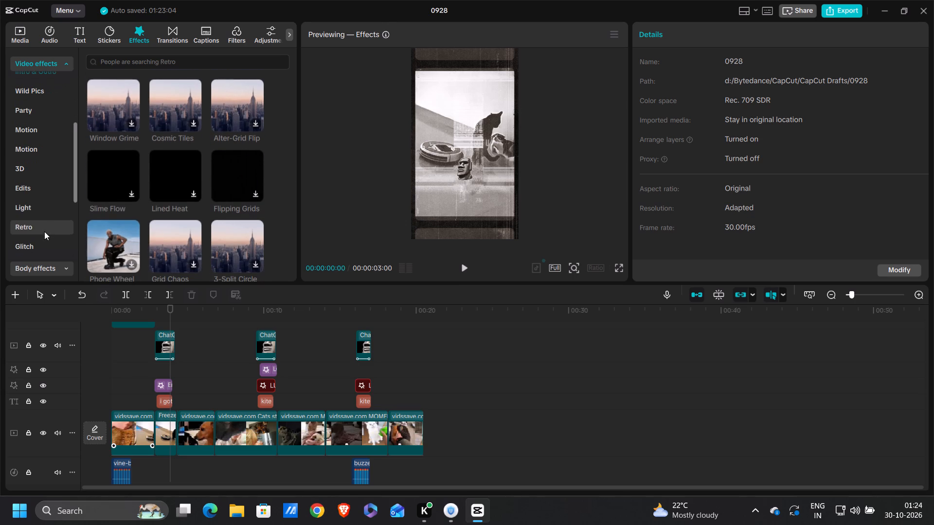
left_click(46, 188)
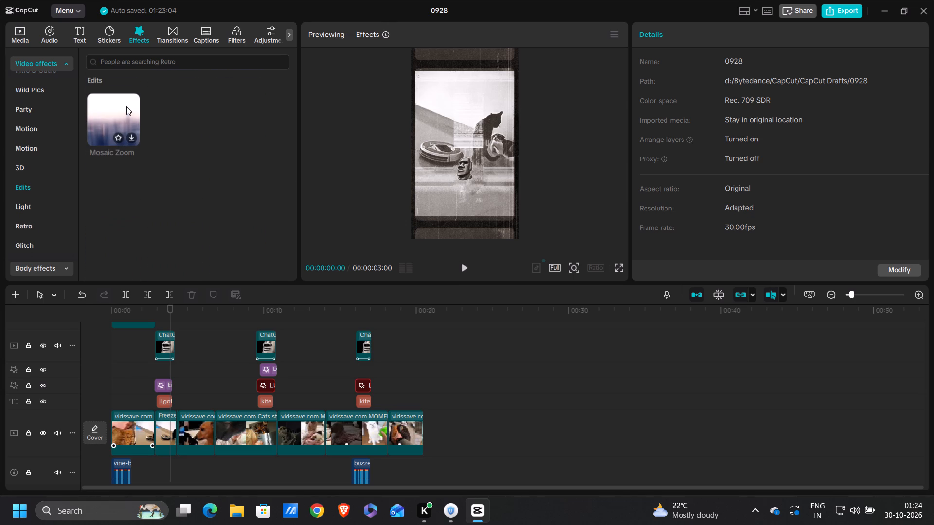
Add the Offset Slice effect from the Glitch category over the first freeze frame and trim its end to match the frame.
left_click(37, 252)
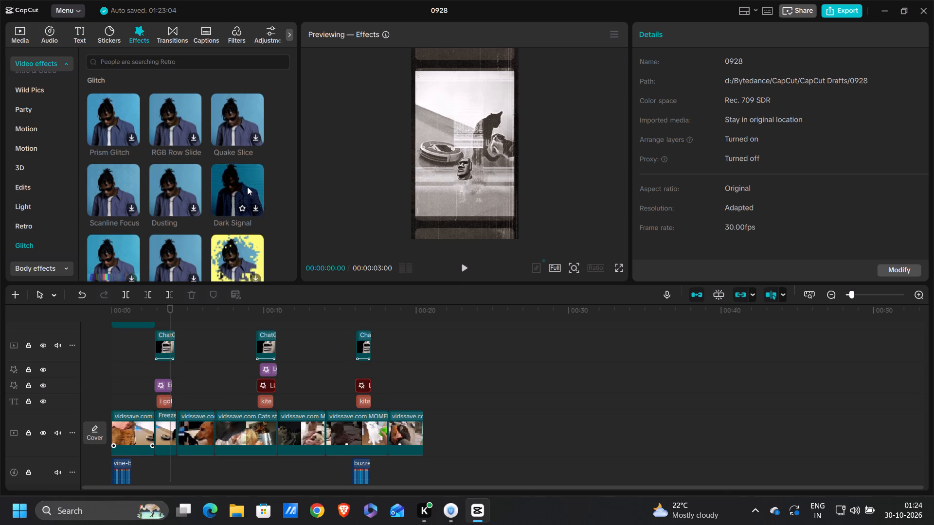
scroll(247, 187, "down", 1)
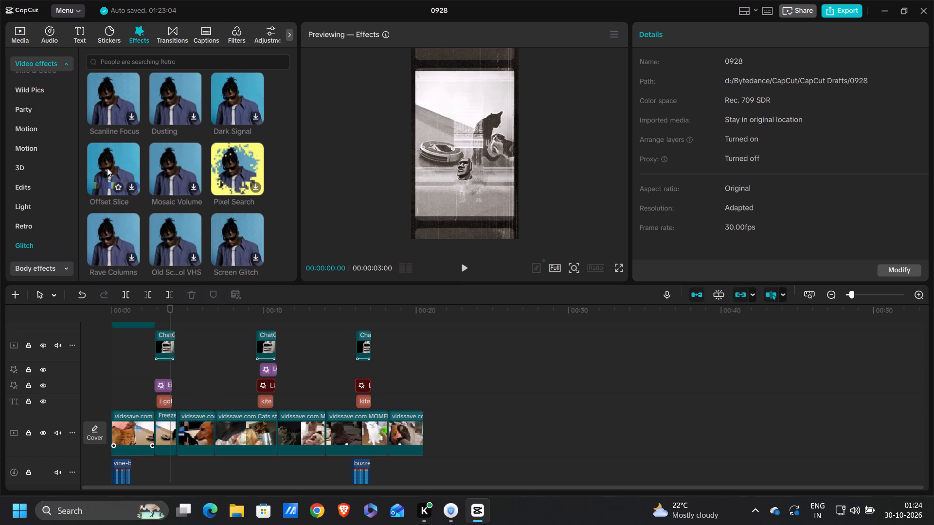
left_click_drag(107, 168, 132, 366)
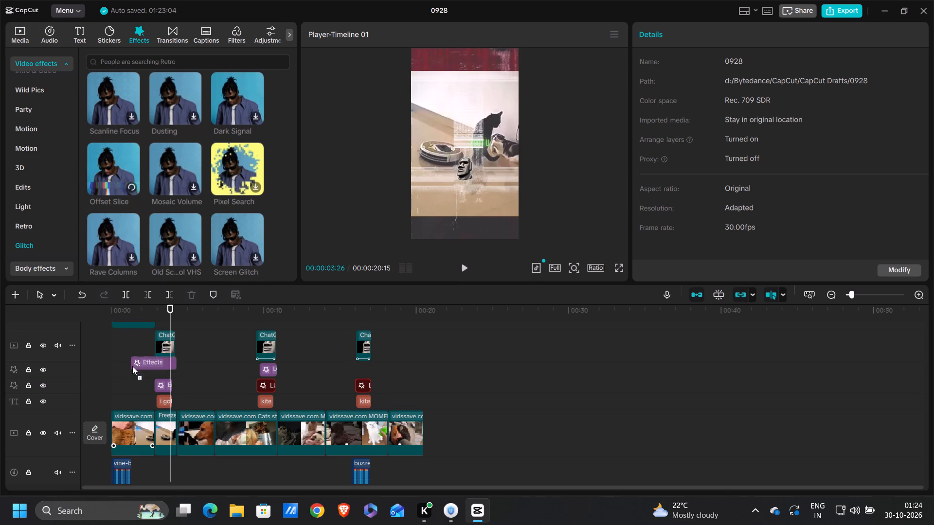
left_click_drag(132, 366, 153, 369)
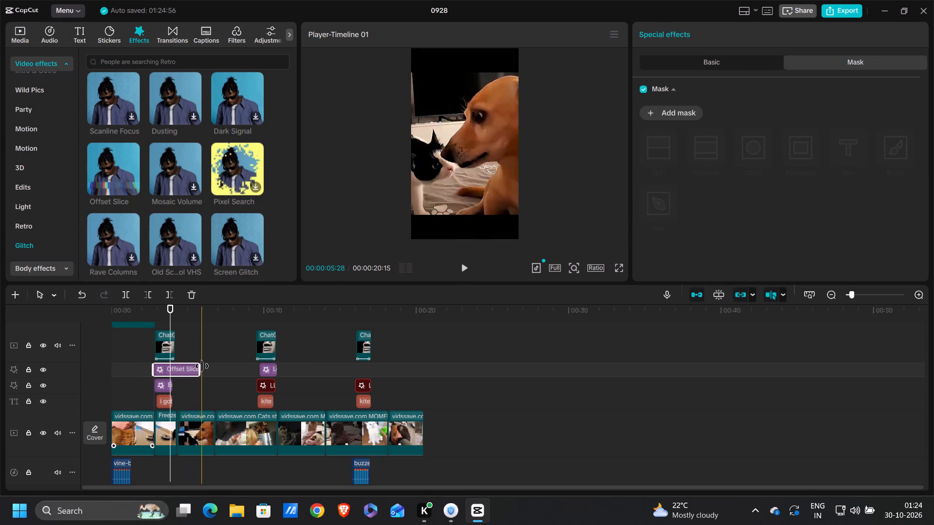
left_click_drag(199, 367, 172, 367)
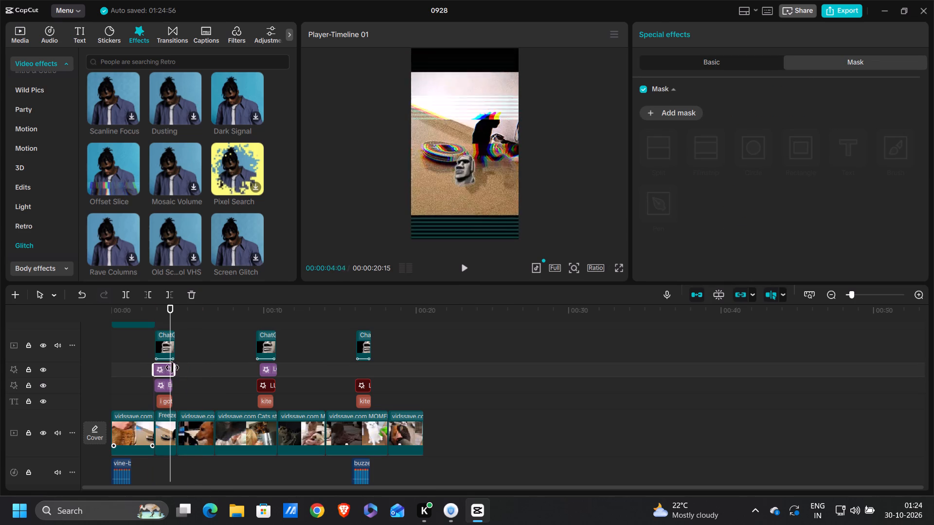
left_click_drag(172, 367, 174, 367)
Delete the Error Quake effect from beneath Offset Slice at the first freeze frame and play that section back.
left_click(169, 388)
key("BackSpace")
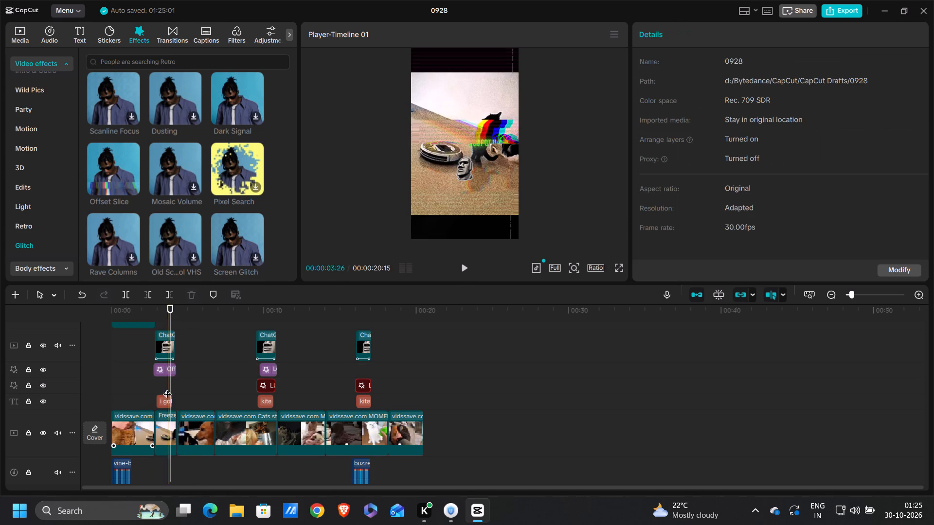
left_click(154, 386)
key("space")
key("space")
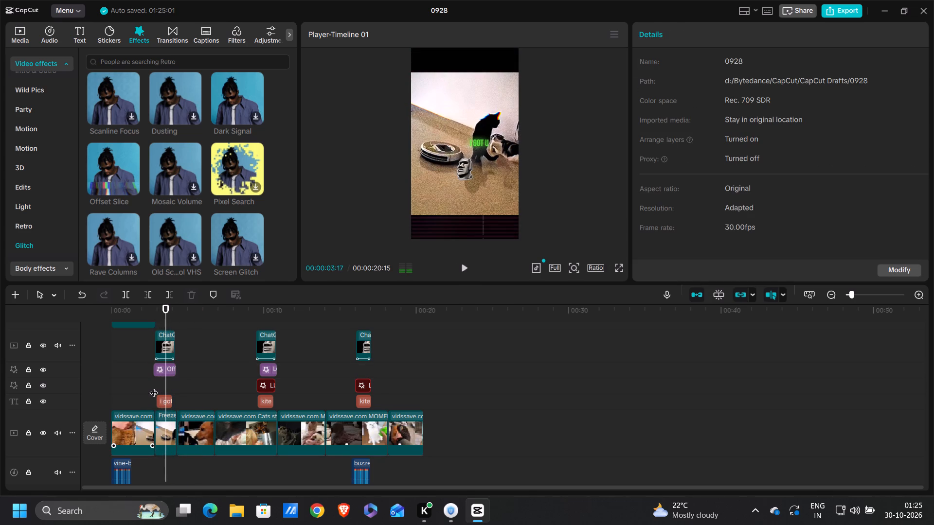
Add a rectangle mask to the Offset Slice effect and play back the first freeze frame section.
left_click(168, 369)
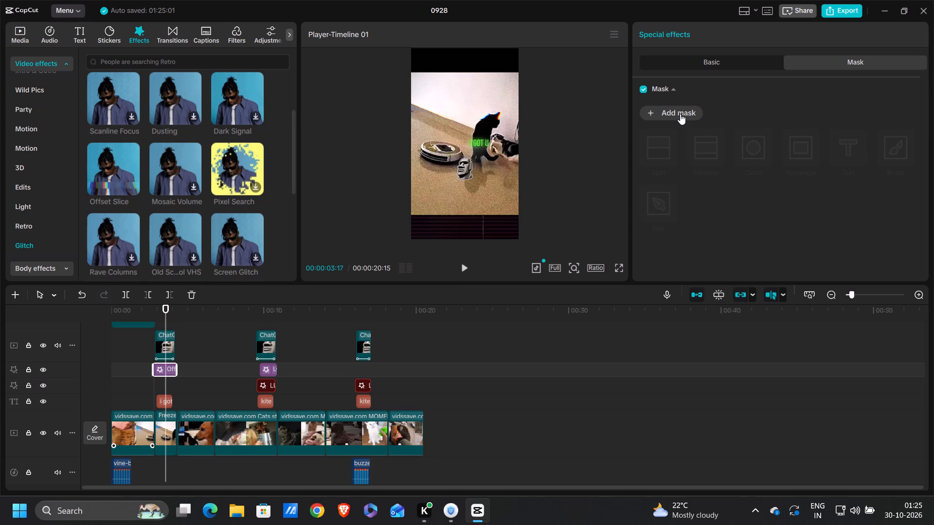
left_click(681, 113)
left_click_drag(469, 103, 478, 32)
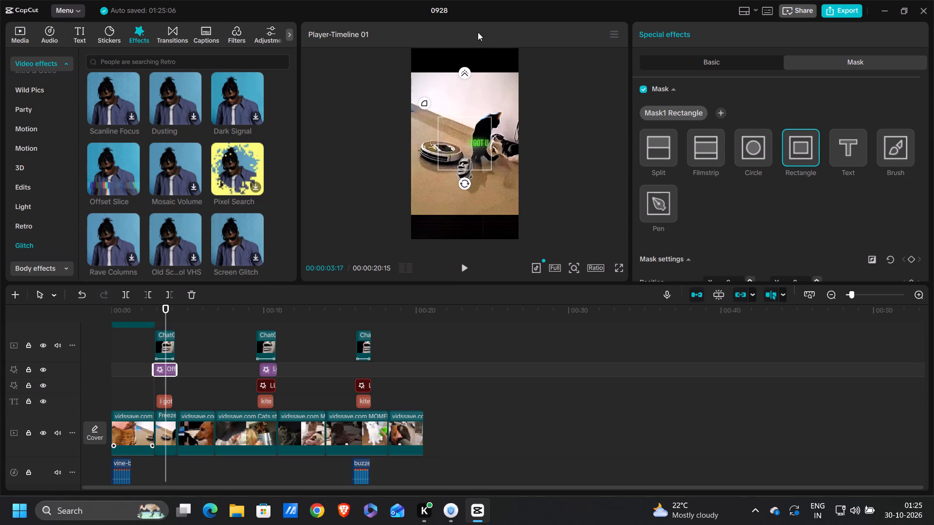
left_click_drag(478, 32, 478, 32)
left_click_drag(164, 318, 143, 322)
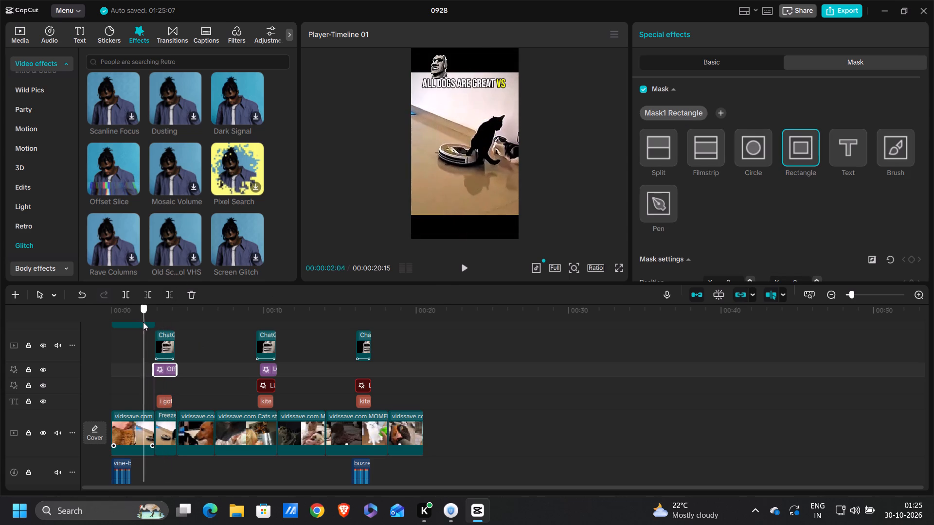
left_click_drag(143, 322, 142, 322)
key("space")
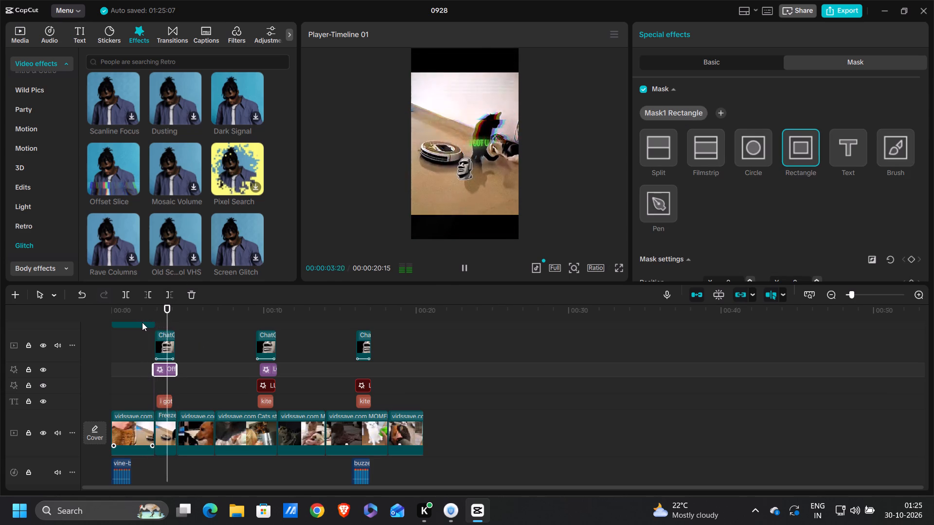
key("space")
key("space")
key("space")
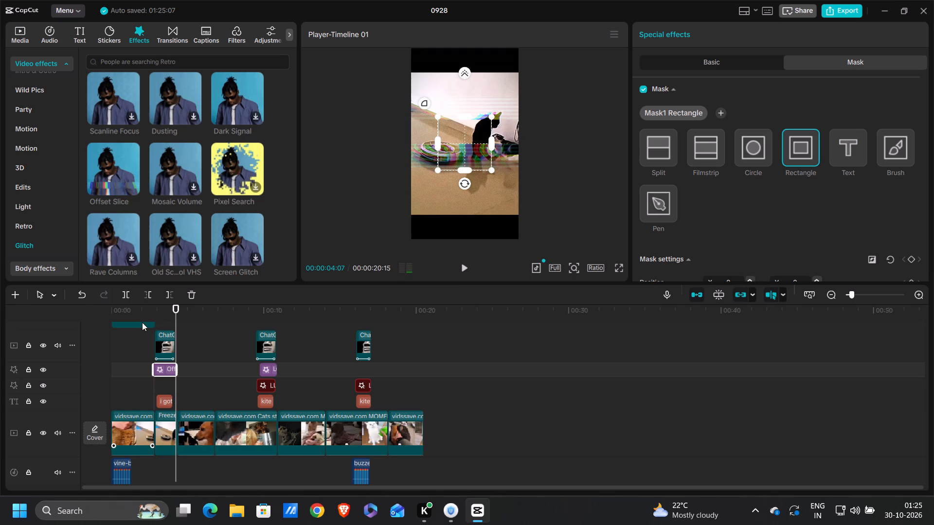
Trim the start of the Offset Slice effect slightly to line up with the beginning of the first freeze frame.
left_click(157, 347)
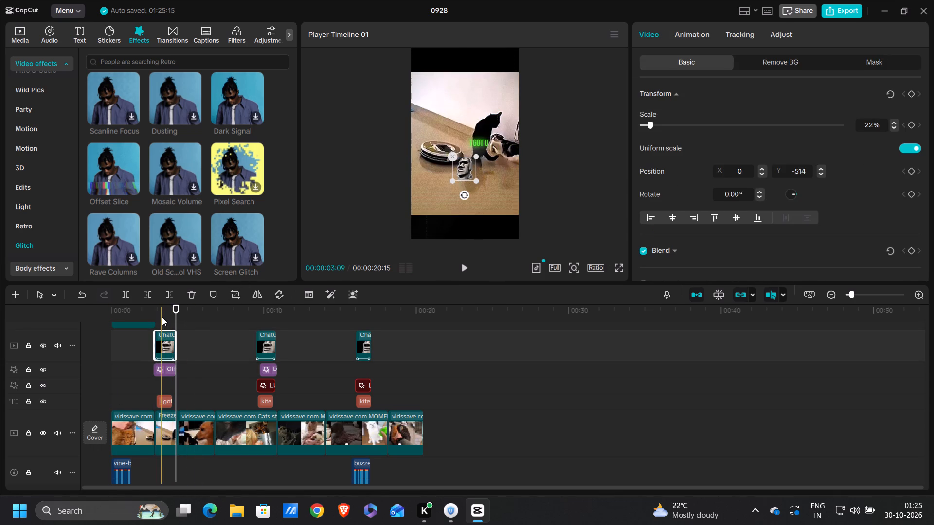
left_click(160, 317)
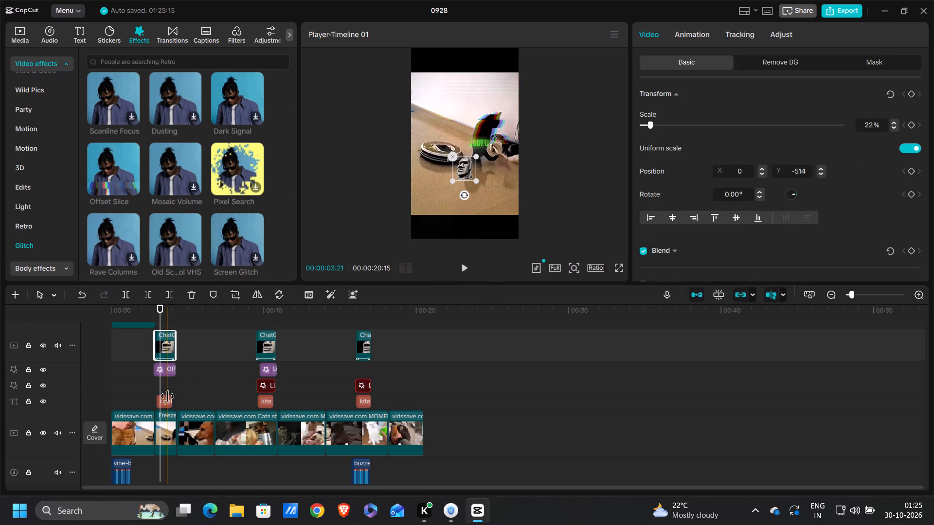
left_click(159, 373)
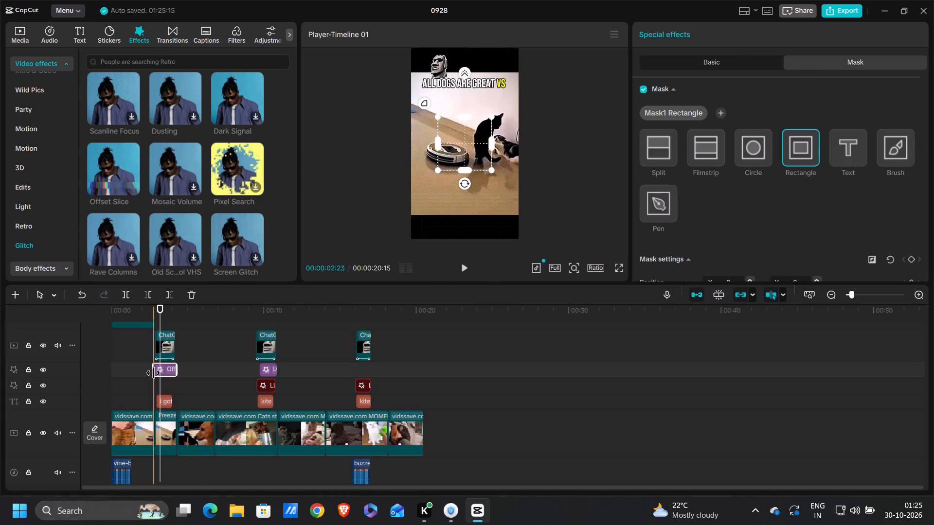
left_click(154, 373)
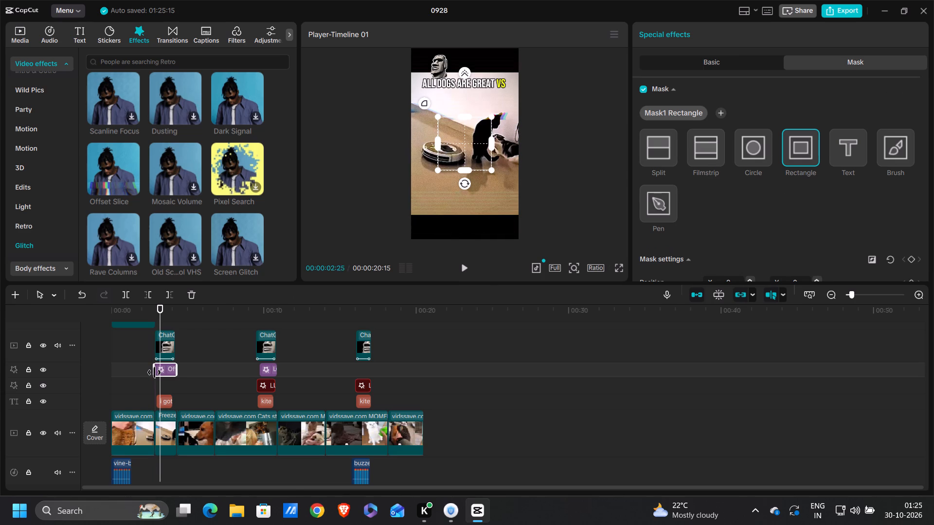
left_click(166, 357)
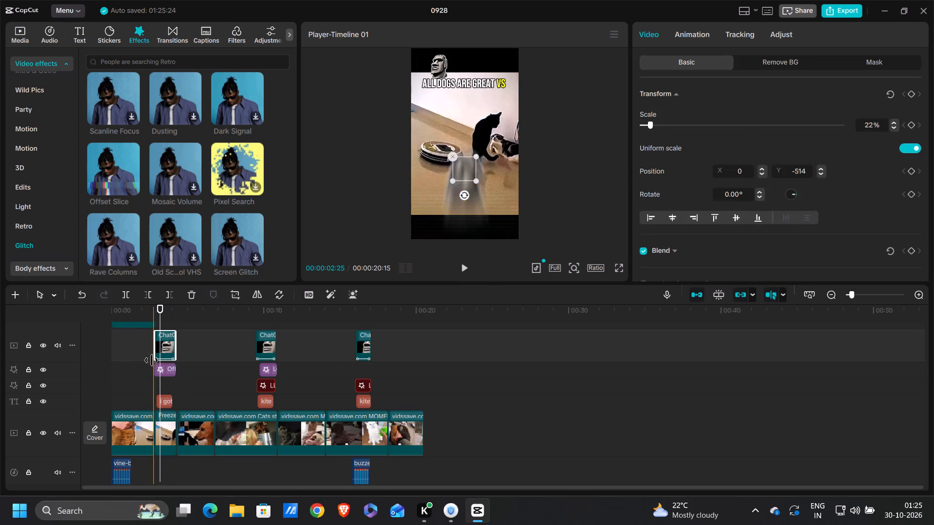
Replace the opening title's text with "RANKING BEST CAT AURA".
left_click(138, 367)
scroll(139, 365, "up", 4)
left_click(137, 351)
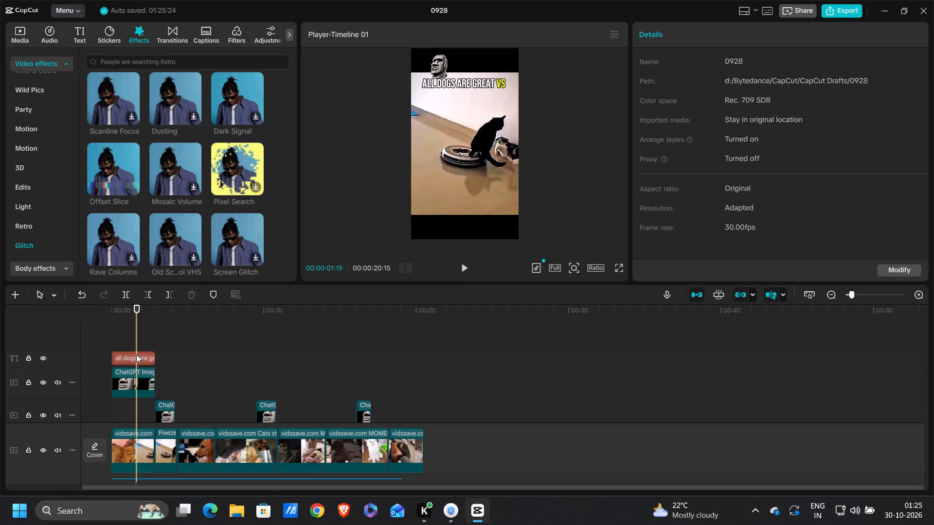
left_click(139, 362)
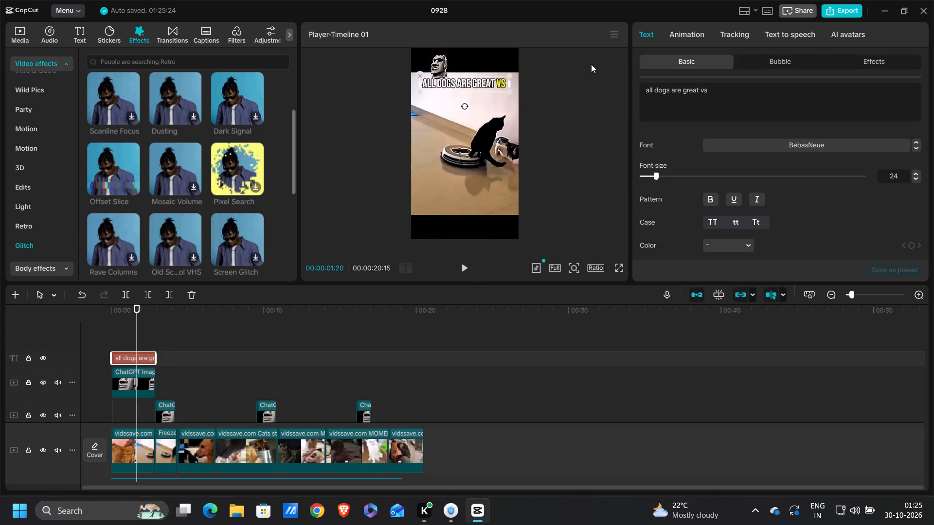
left_click_drag(720, 89, 631, 80)
key("BackSpace")
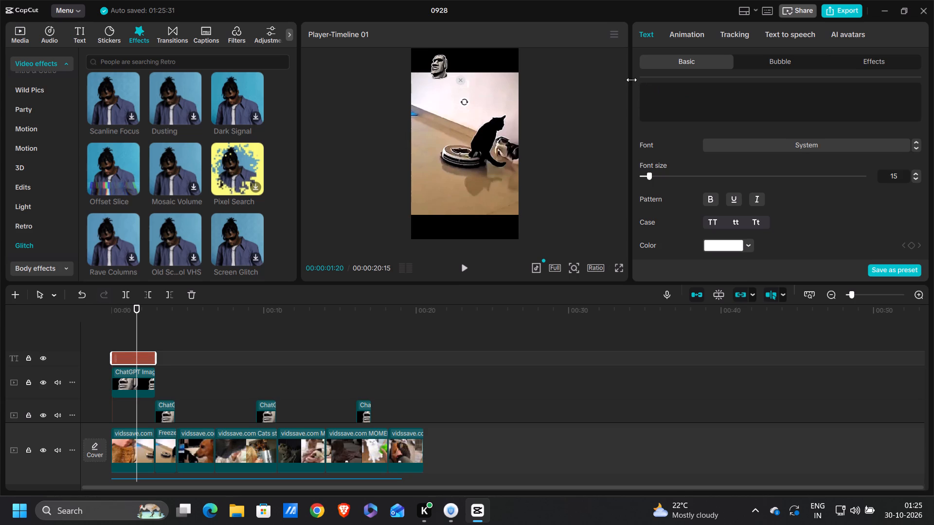
type("RANKINF")
key("space")
key("BackSpace")
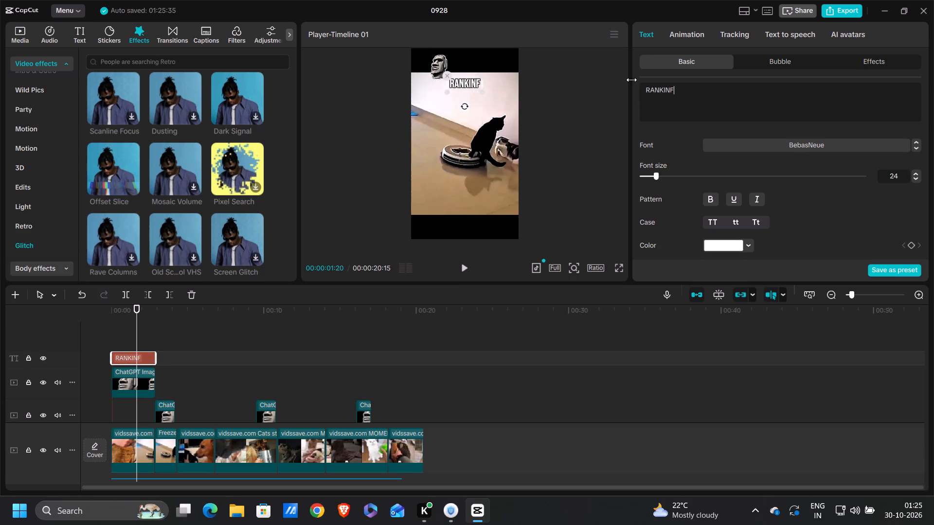
key("BackSpace")
type("G BES")
key("space")
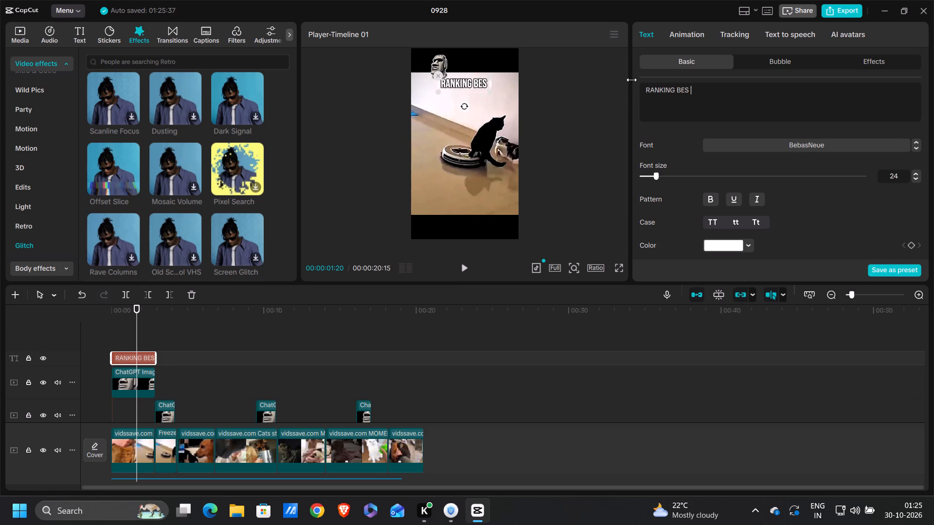
key("BackSpace")
type("T CAT AURA")
key("space")
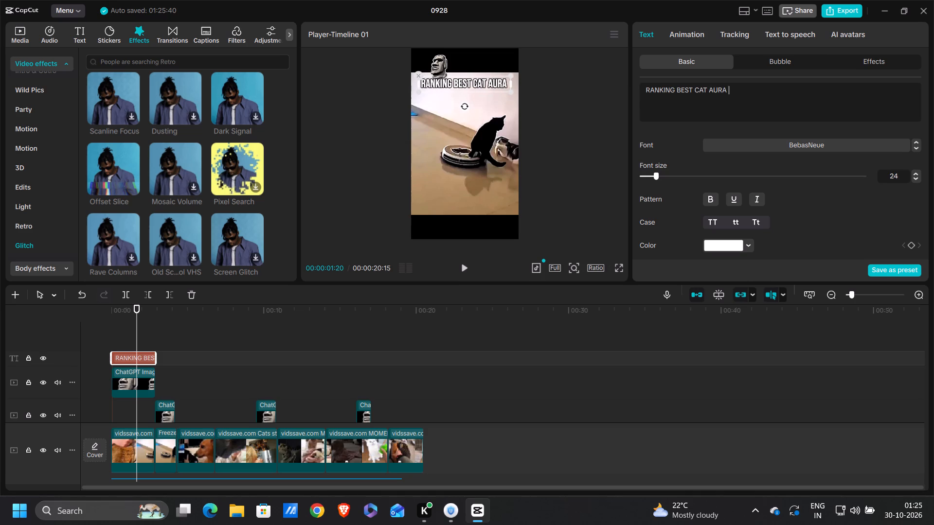
Color the words "BEST CAT AURA" in the opening title red, FF0000.
left_click_drag(675, 89, 772, 106)
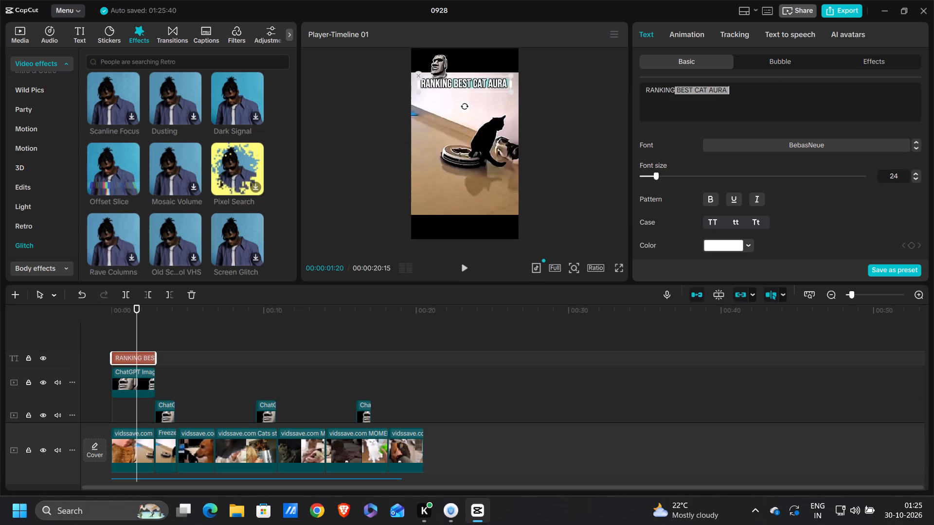
left_click(728, 249)
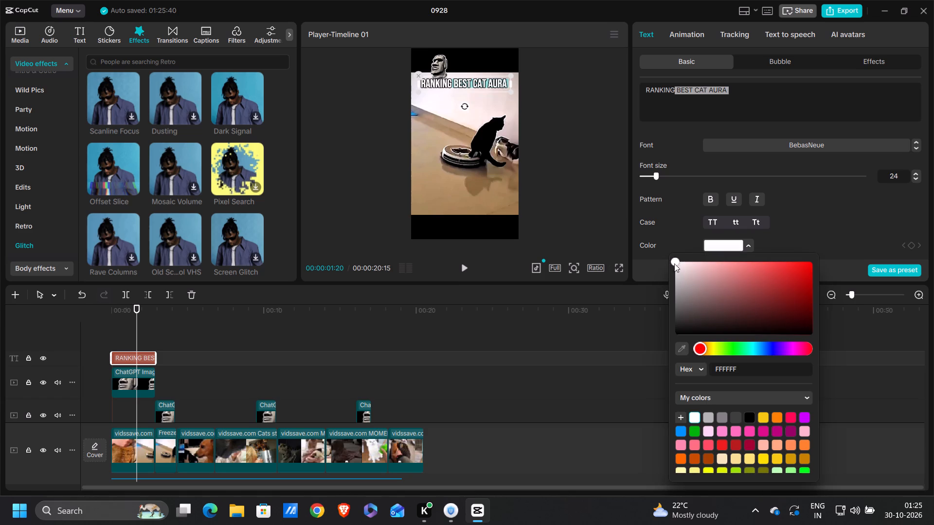
left_click_drag(672, 258, 872, 243)
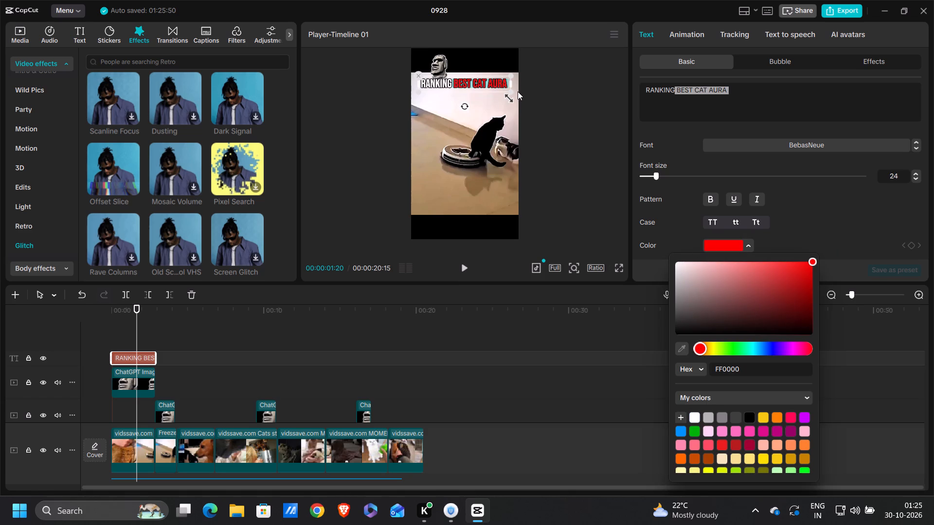
Enlarge the opening title slightly so it nearly fills the frame's width, and play back the opening section.
left_click_drag(513, 93, 521, 94)
left_click(586, 124)
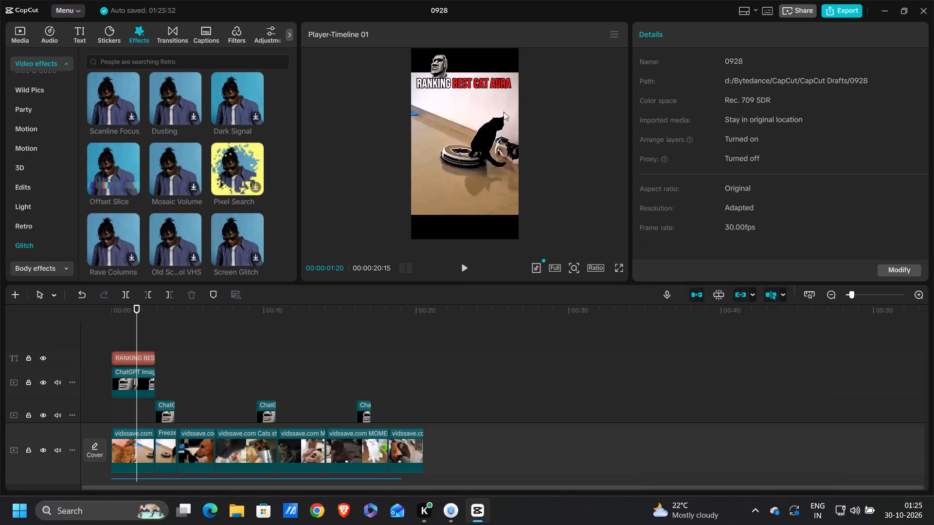
left_click_drag(136, 315, 113, 315)
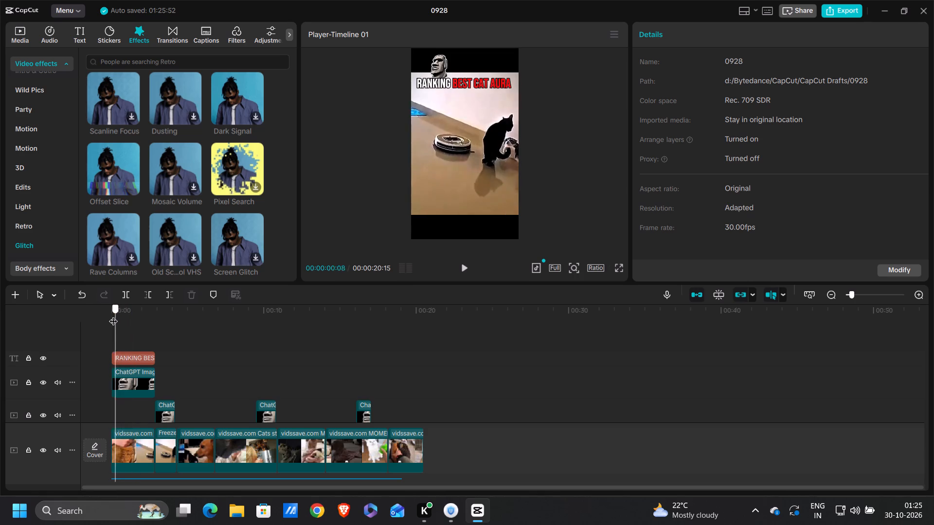
left_click_drag(113, 315, 108, 313)
key("space")
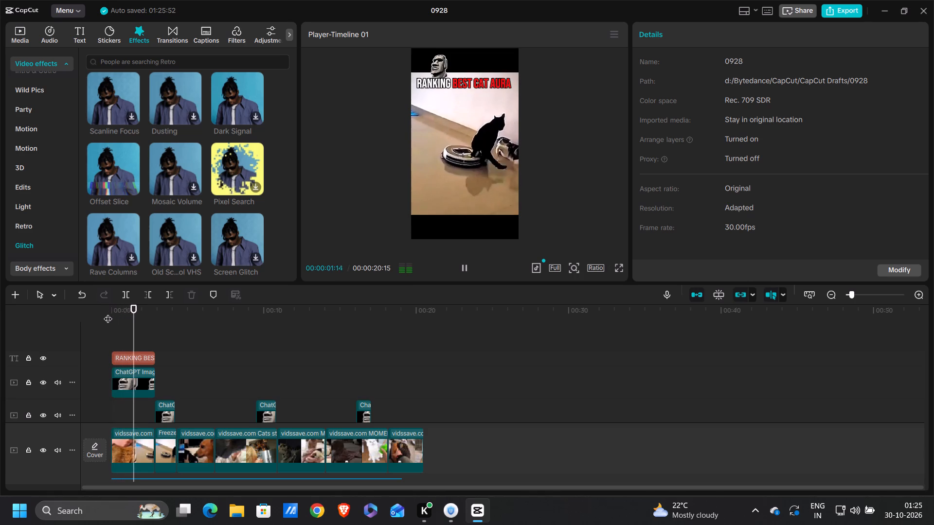
key("space")
Add a transform keyframe to the opening stone head image at 00:00:02:24 and move it above the title's right end, about X 905, Y 1490.
left_click(130, 378)
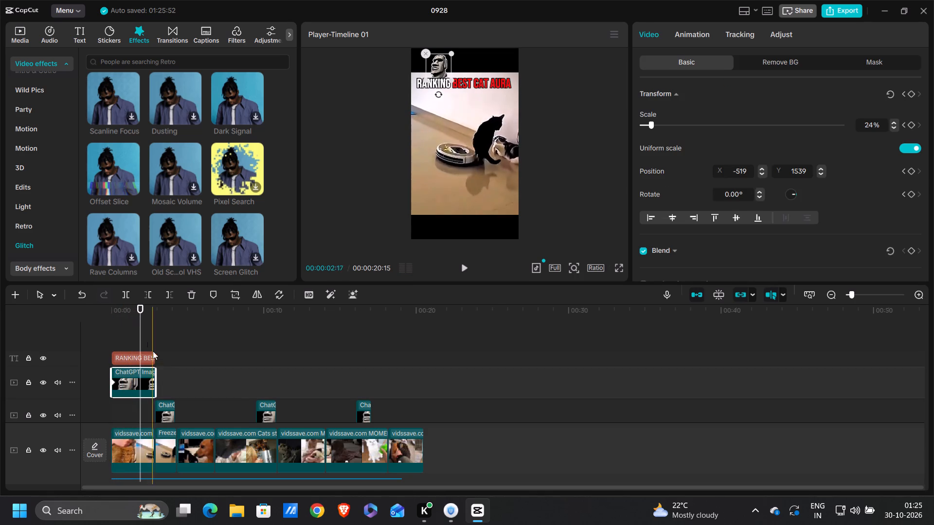
left_click_drag(139, 331, 105, 331)
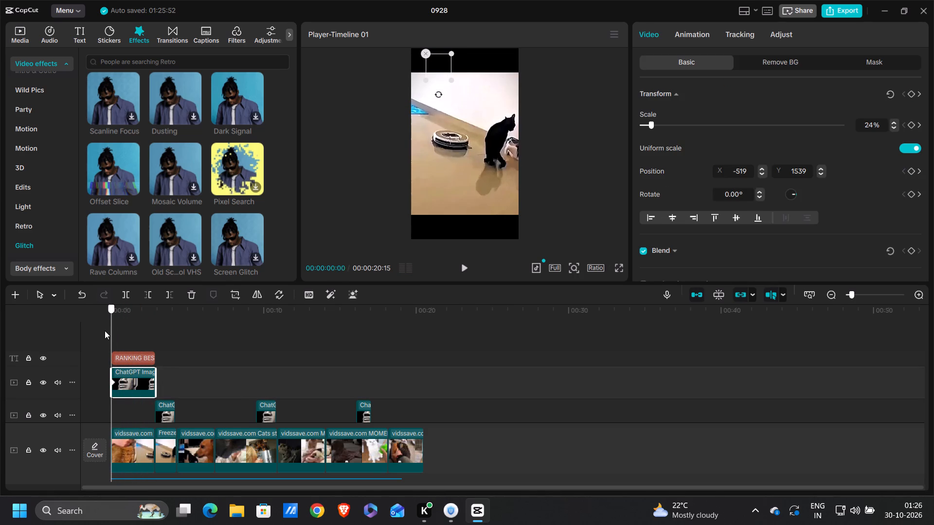
left_click_drag(105, 331, 150, 332)
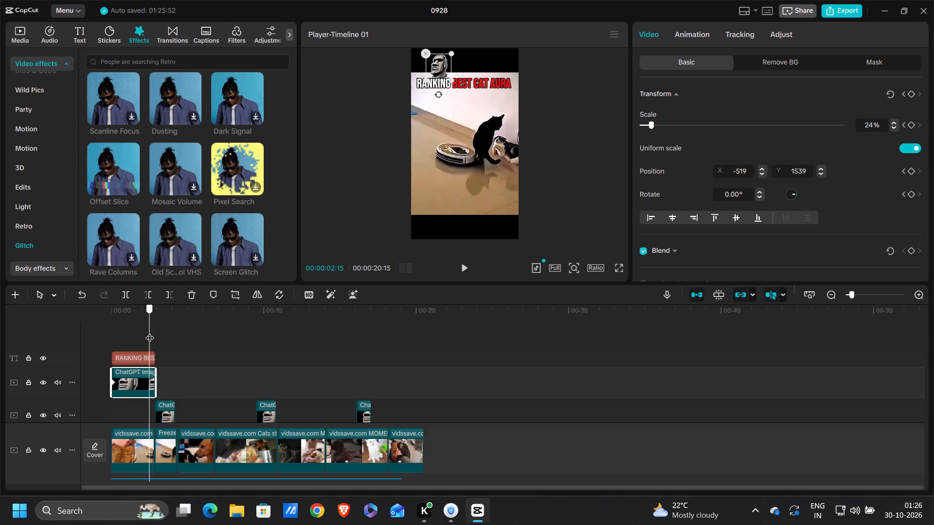
left_click_drag(150, 332, 154, 332)
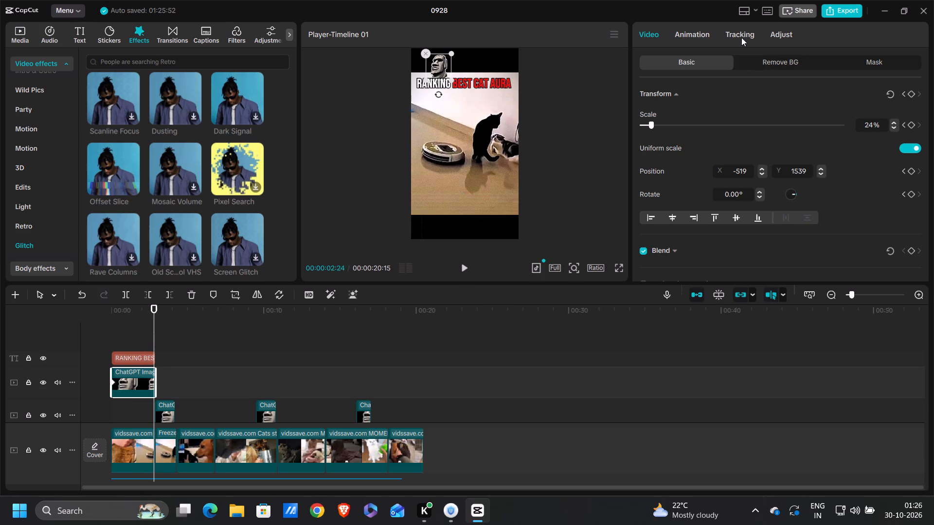
left_click(912, 94)
left_click_drag(432, 65, 503, 68)
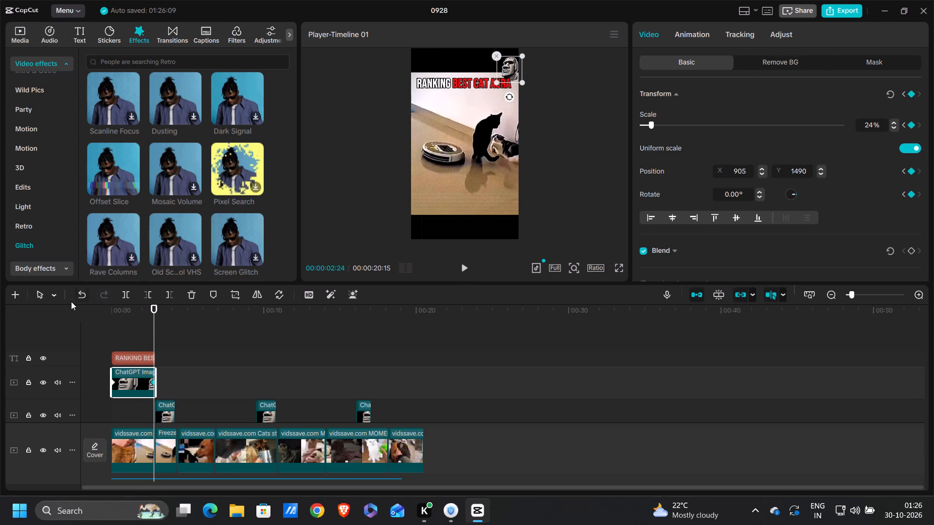
Play back and scrub through the opening and first freeze frame to check the stone head's movement.
left_click_drag(156, 324, 57, 342)
key("space")
key("space")
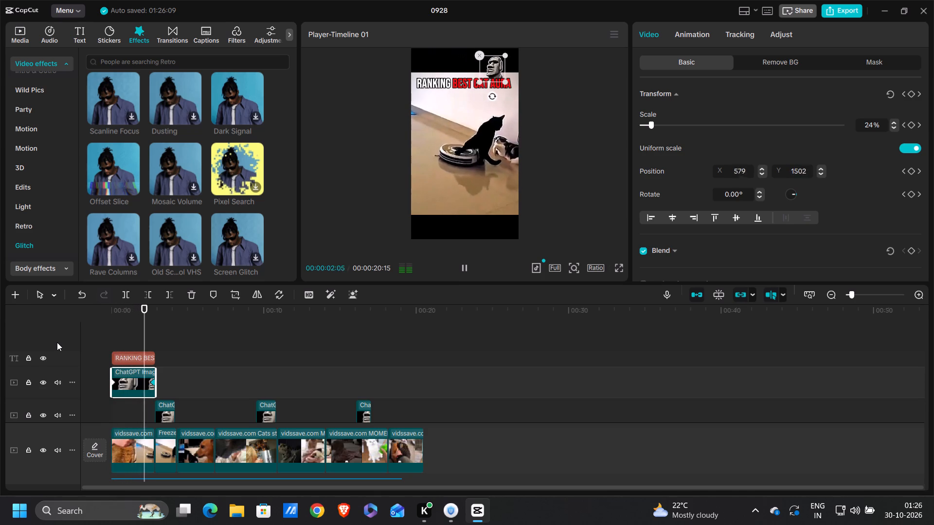
key("space")
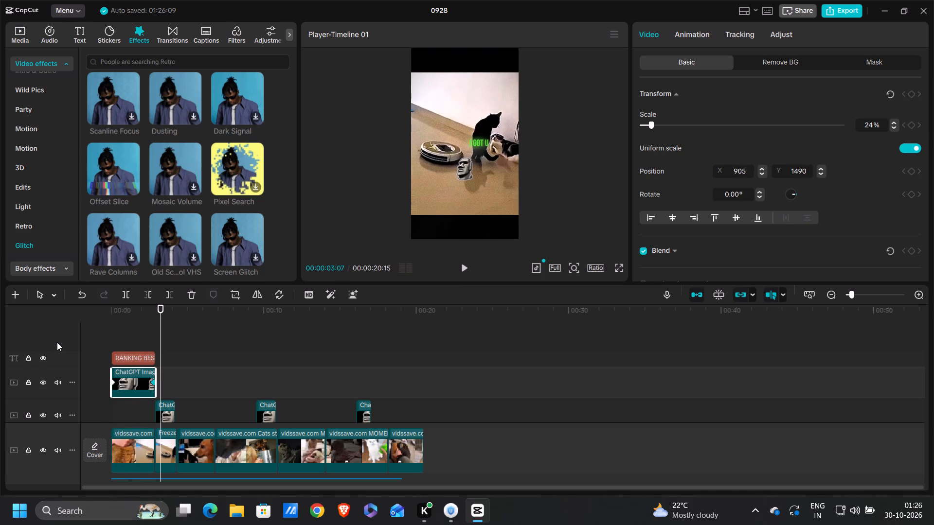
left_click_drag(160, 326, 146, 325)
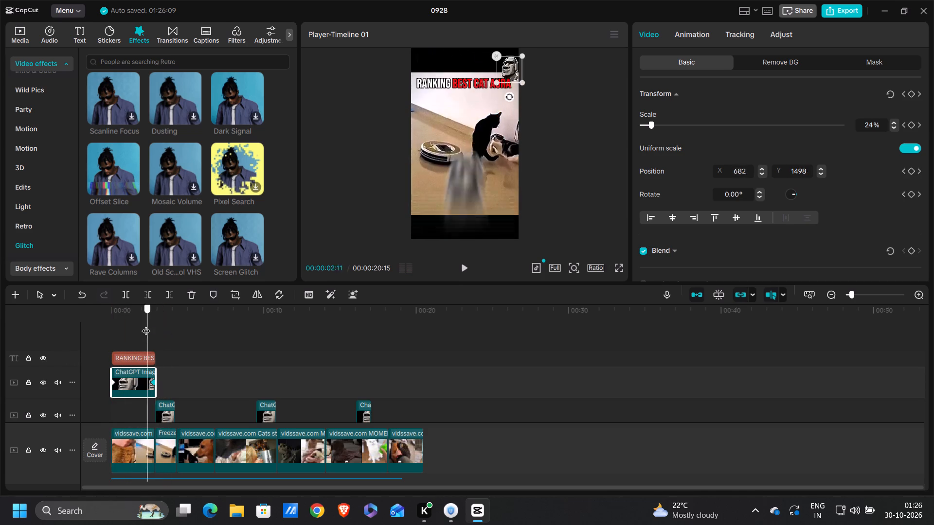
left_click_drag(146, 325, 155, 322)
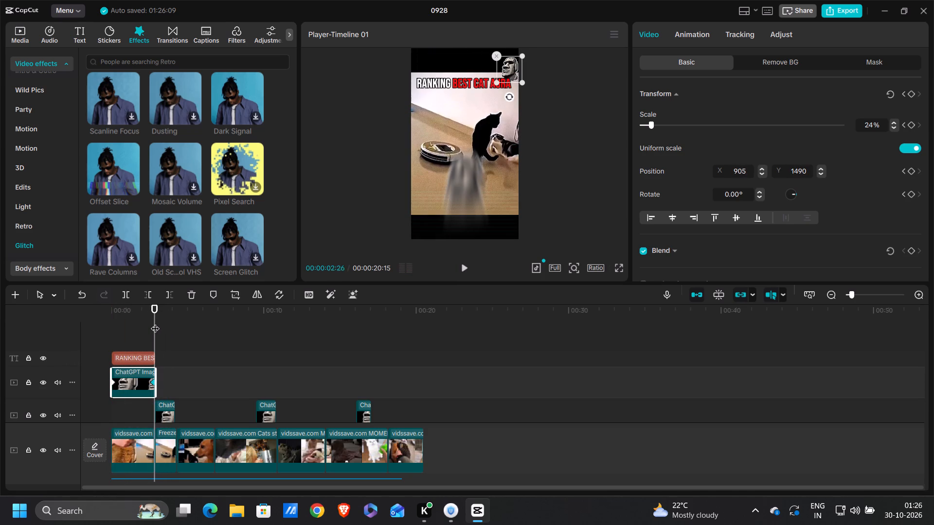
scroll(155, 322, "down", 2)
left_click_drag(155, 308, 173, 313)
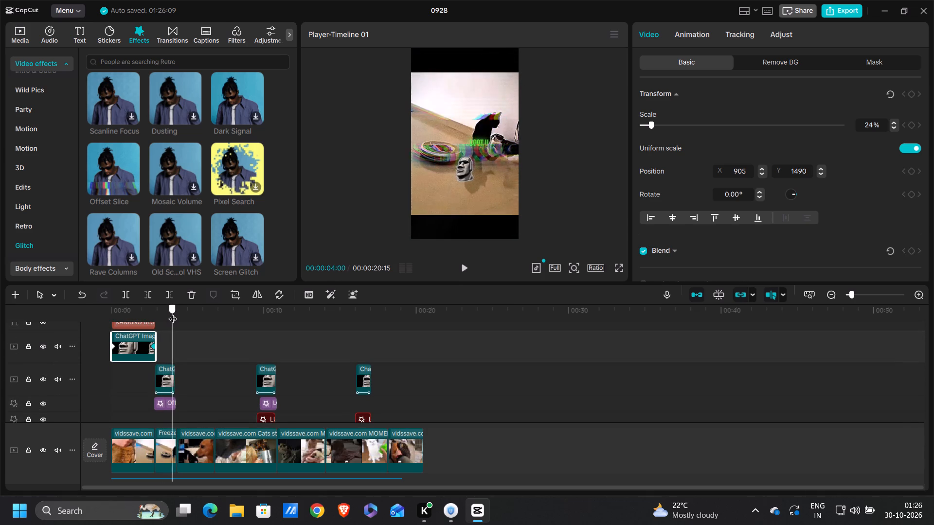
Add a default text at the start of the timeline, place it near the video's lower edge, and replace its wording with "1 2 3 4".
left_click_drag(173, 313, 90, 321)
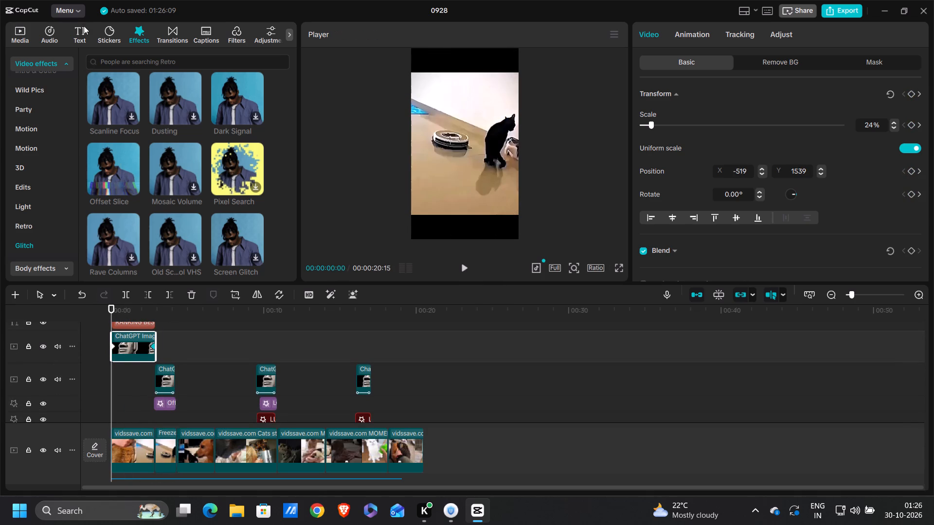
left_click(18, 30)
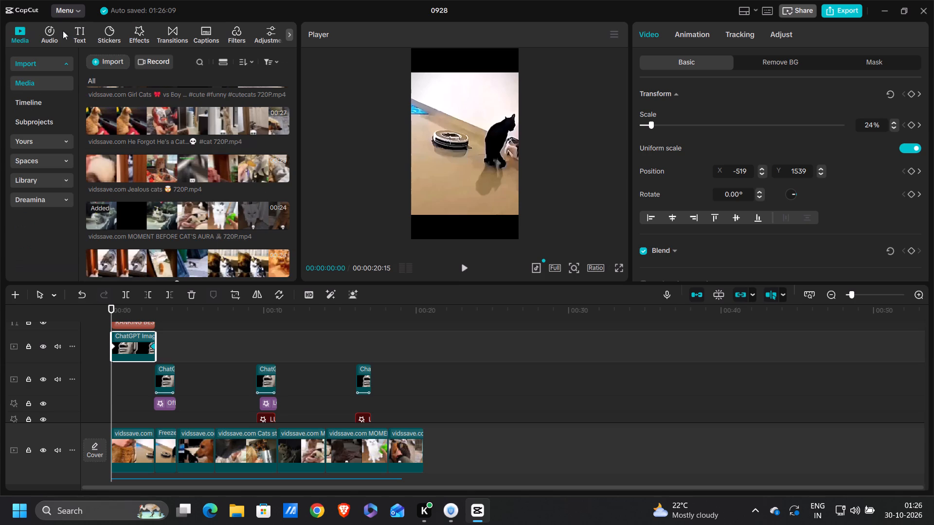
left_click(115, 31)
left_click(78, 36)
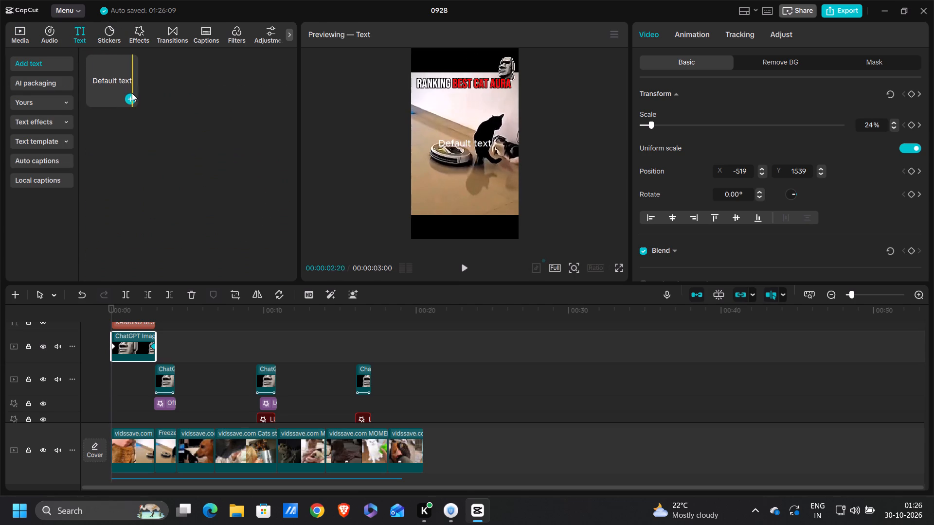
left_click(129, 95)
left_click_drag(459, 141, 455, 91)
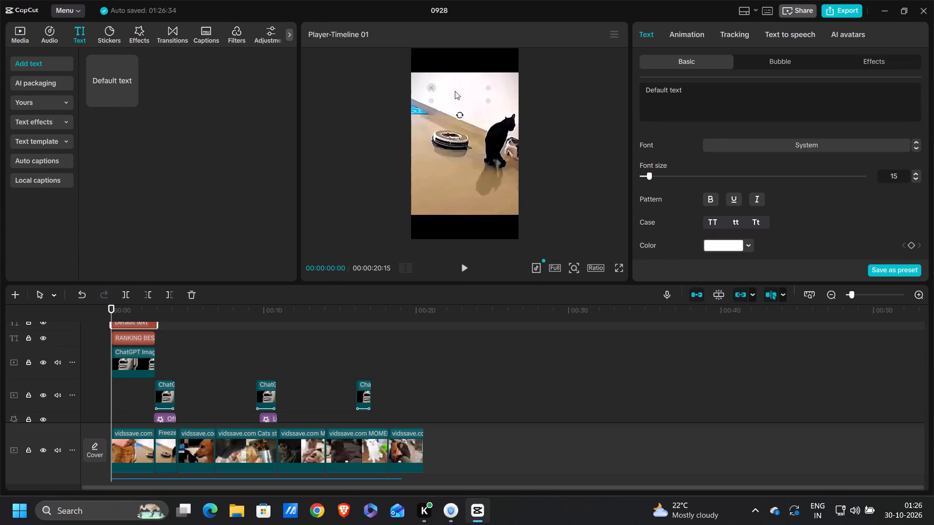
left_click_drag(455, 91, 455, 102)
left_click_drag(455, 102, 458, 201)
double_click(458, 201)
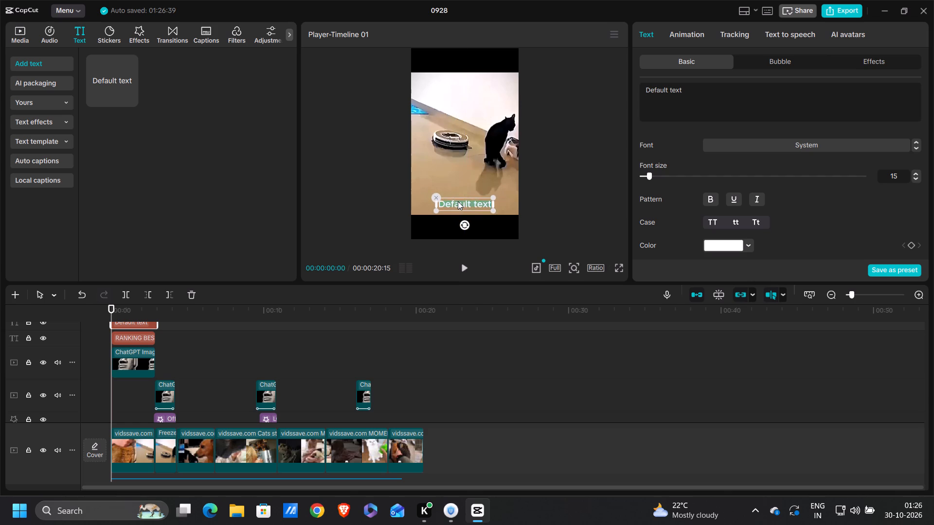
key("BackSpace")
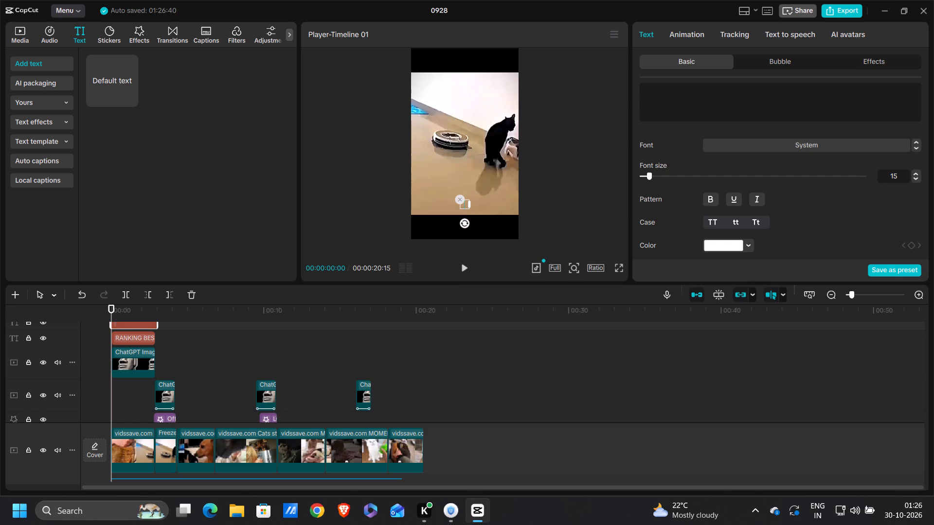
key("1")
key("space")
key("space")
key("space")
type("2 3 4")
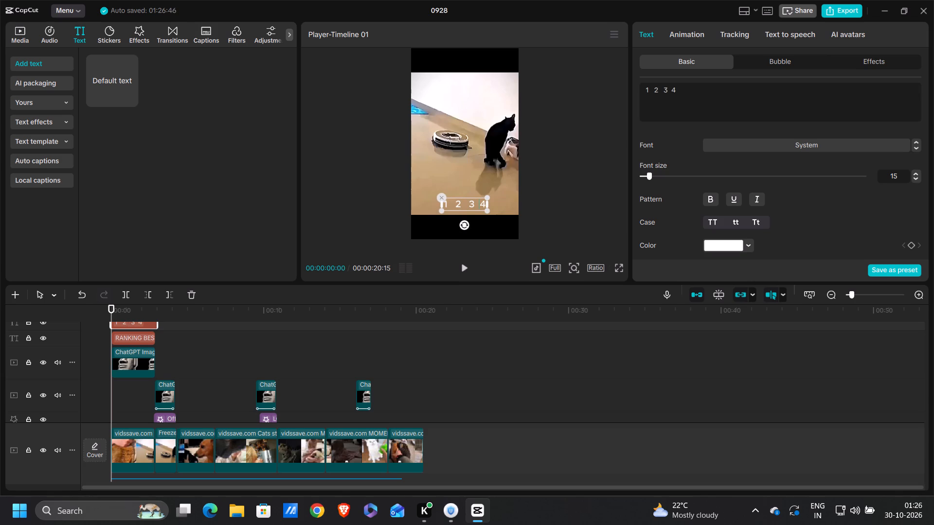
Enlarge the "1 2 3 4" text slightly and extend its clip to the end of the video, about 20:18.
left_click_drag(486, 211, 488, 211)
left_click_drag(488, 211, 507, 213)
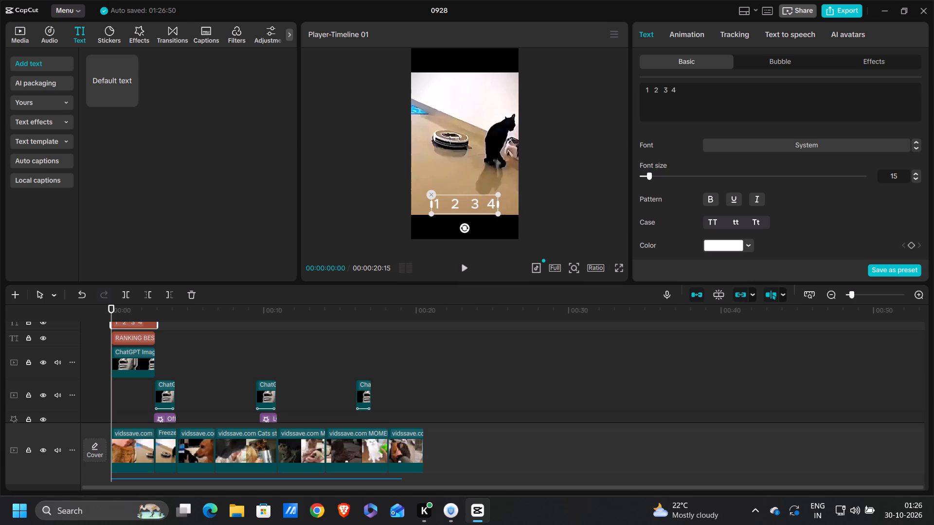
scroll(175, 376, "up", 1)
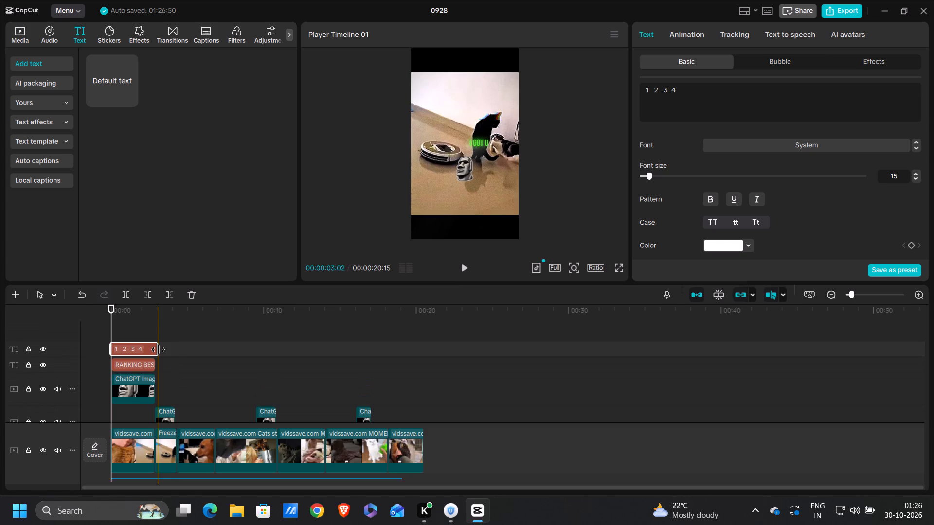
left_click_drag(158, 350, 422, 356)
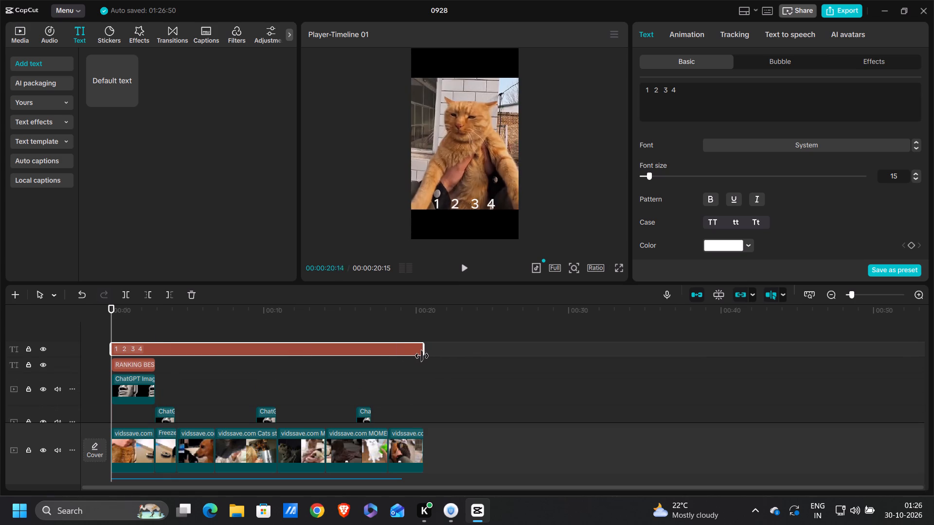
left_click_drag(422, 356, 423, 356)
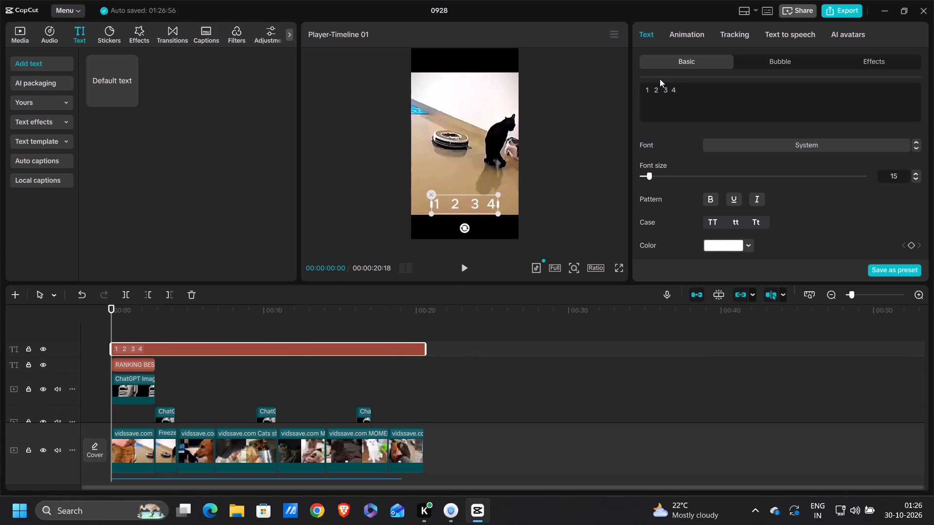
Color the digit 1 in the number text red, FF0000.
double_click(647, 88)
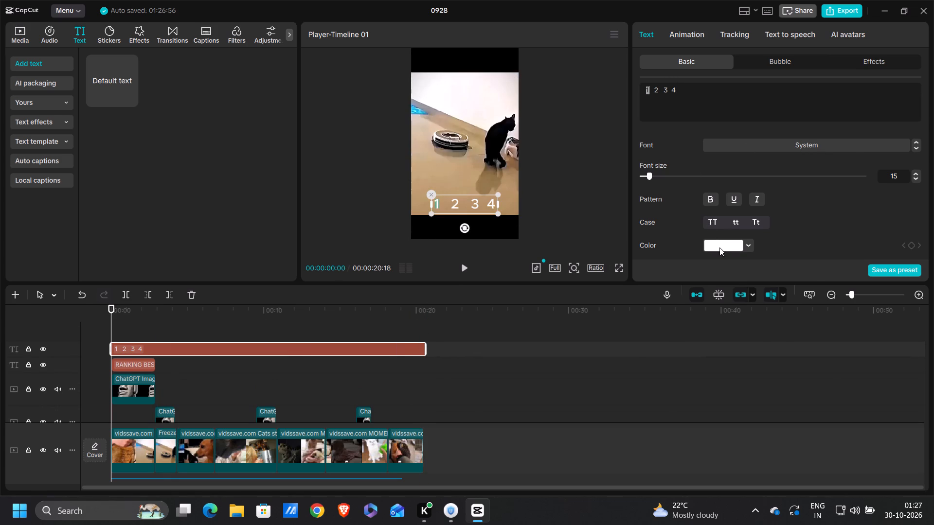
left_click(719, 247)
left_click_drag(812, 259, 818, 255)
left_click_drag(813, 262, 891, 207)
Color the digit 2 in the number text blue, 0090FF.
double_click(657, 92)
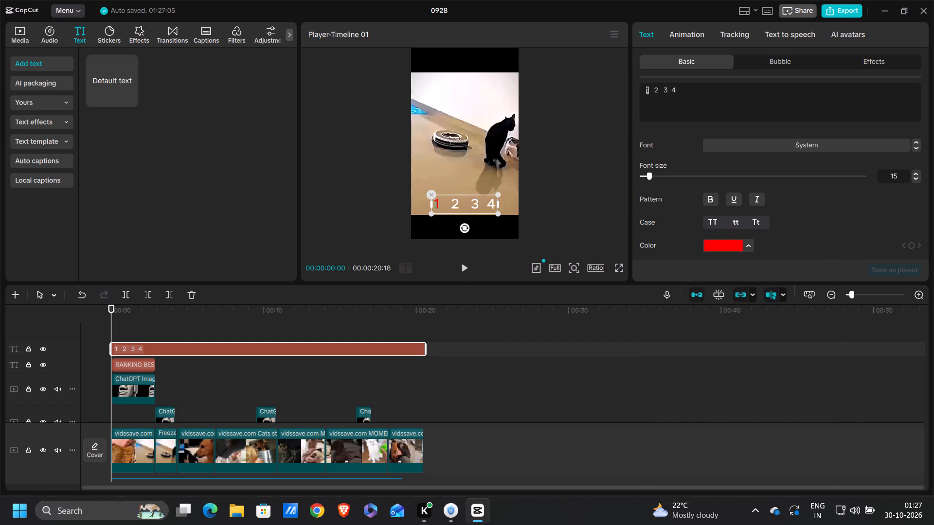
left_click(724, 242)
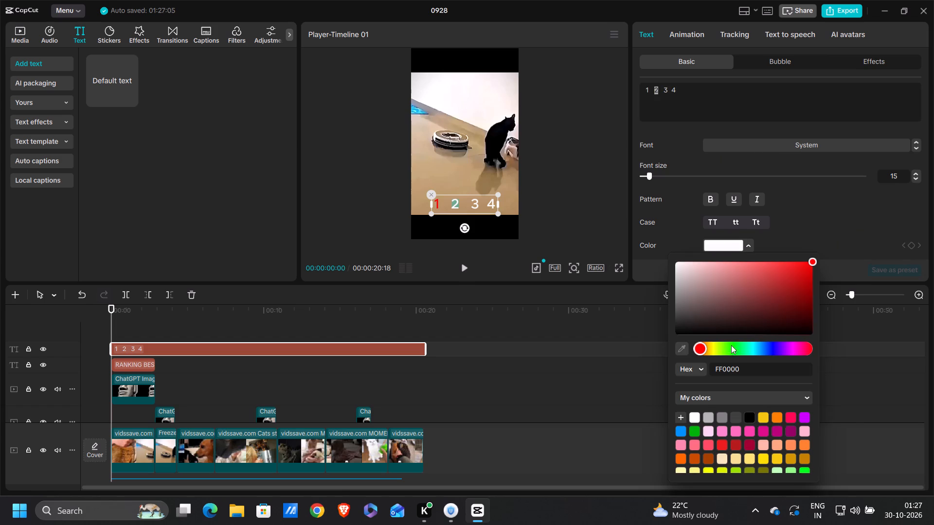
left_click(776, 420)
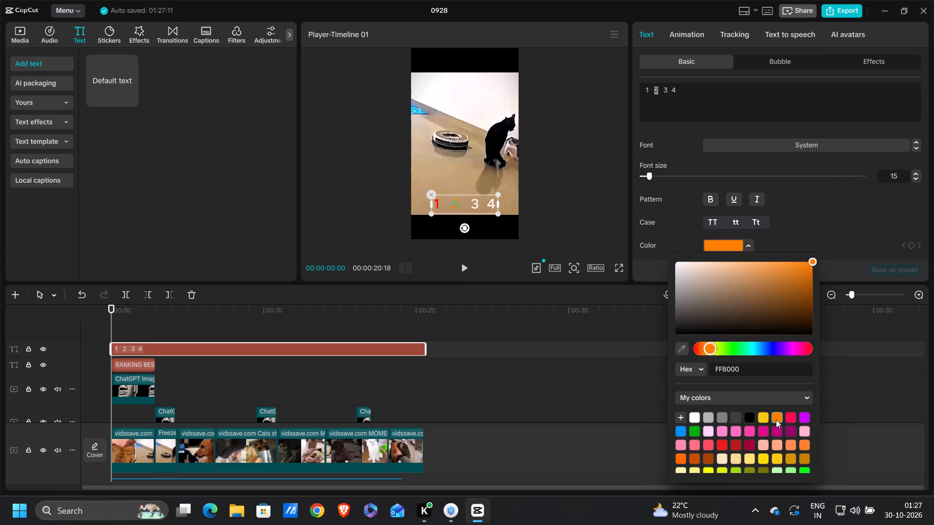
left_click(678, 431)
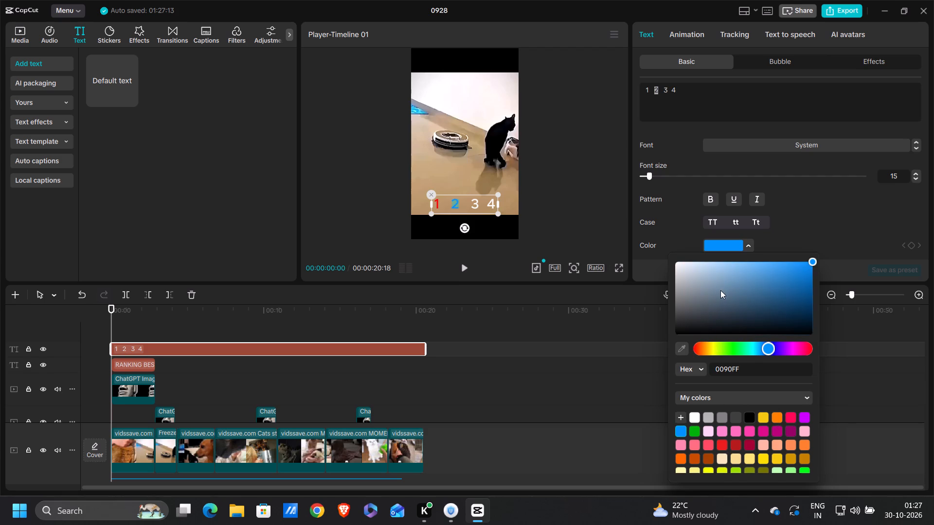
Color the digit 3 in the number text pink, FF89AE.
left_click(668, 91)
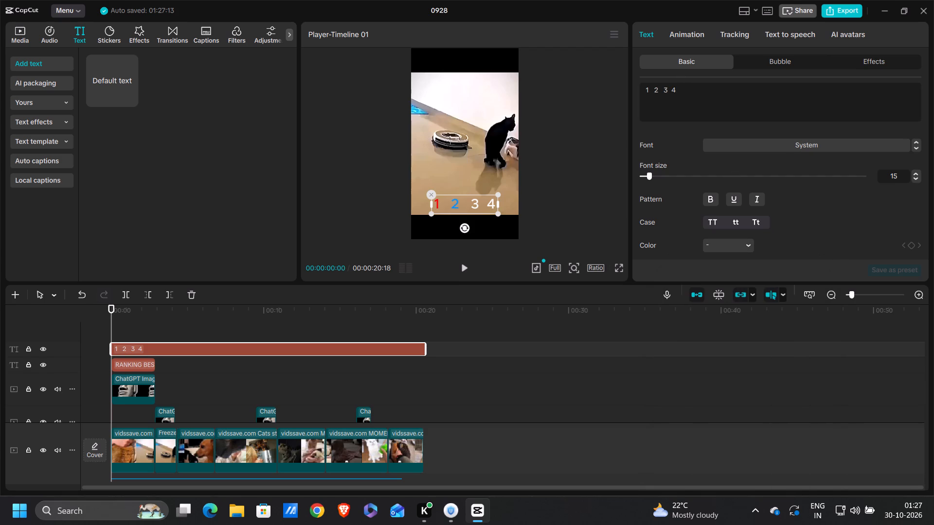
double_click(666, 91)
left_click(713, 245)
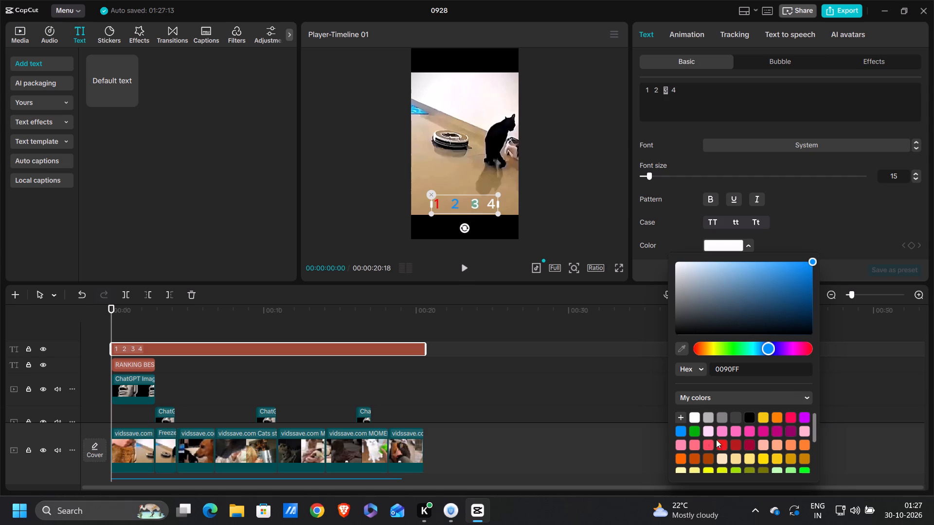
left_click(679, 443)
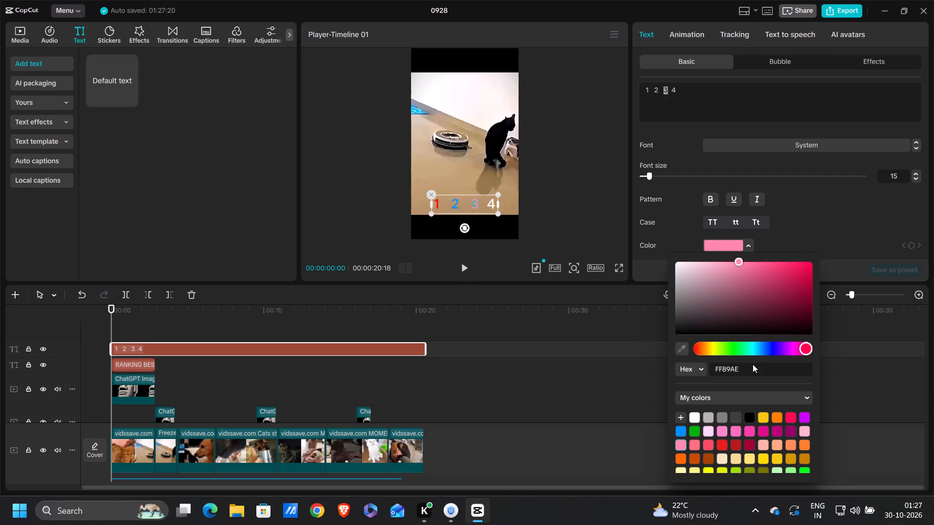
Recolor the digit 3 in the number text bright green, 00FF18.
left_click(720, 448)
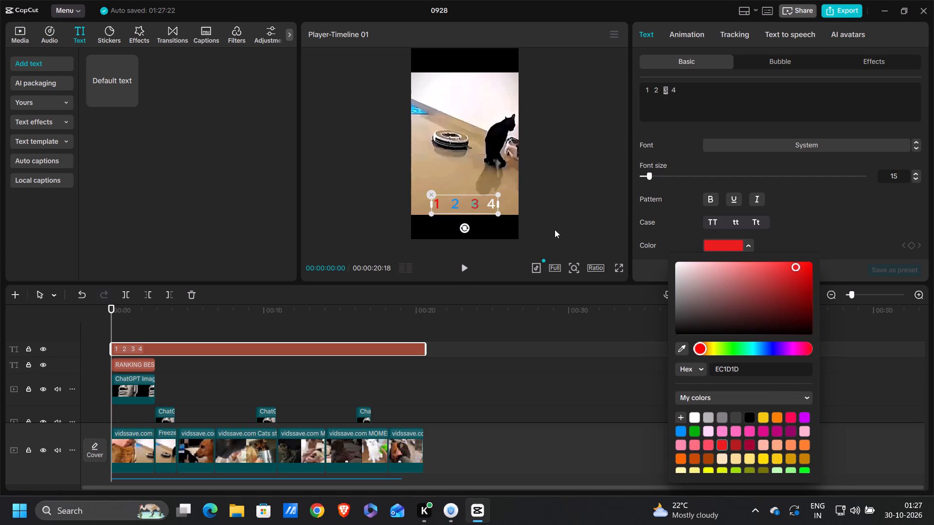
left_click(803, 469)
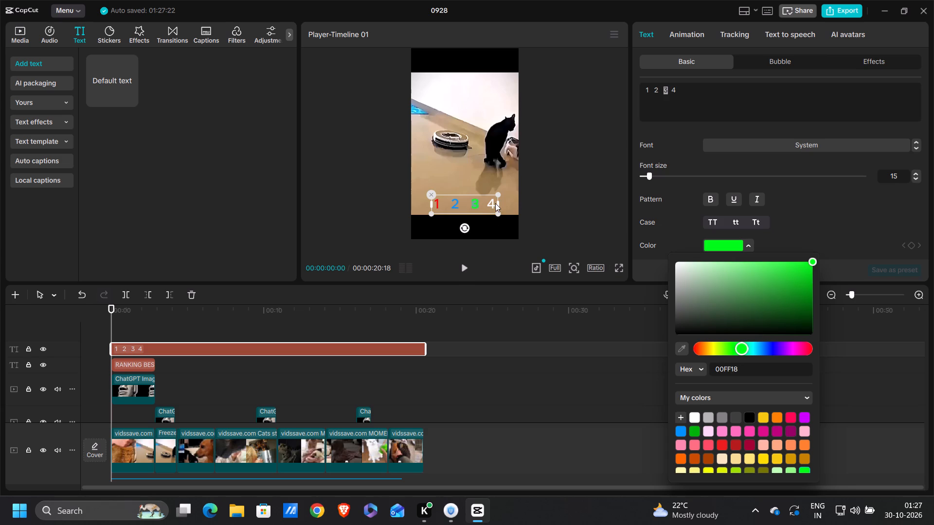
Color the digit 4 in the number text dark brown, 543500.
double_click(674, 88)
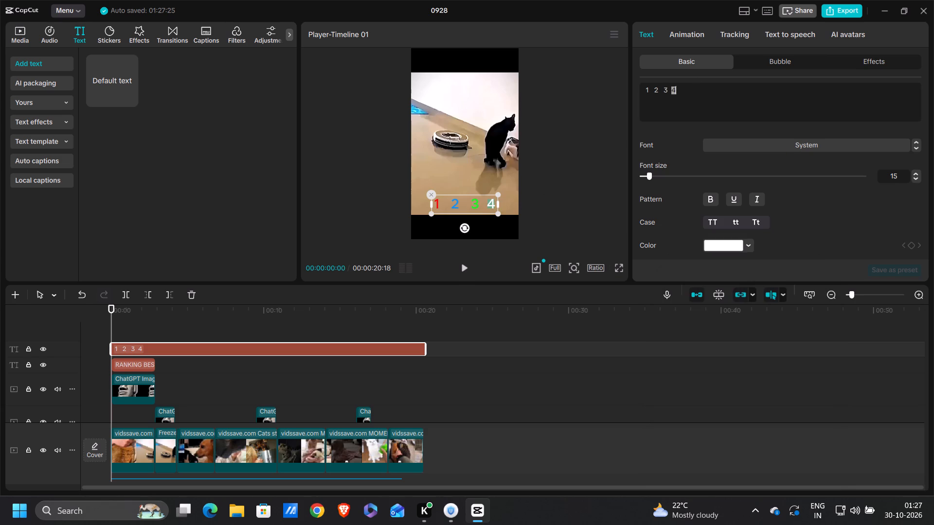
left_click(736, 243)
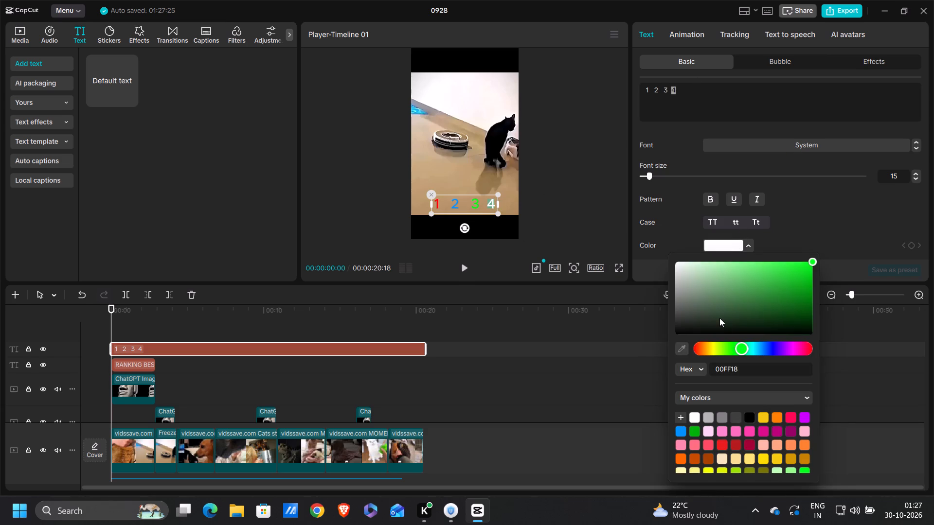
scroll(725, 441, "down", 6)
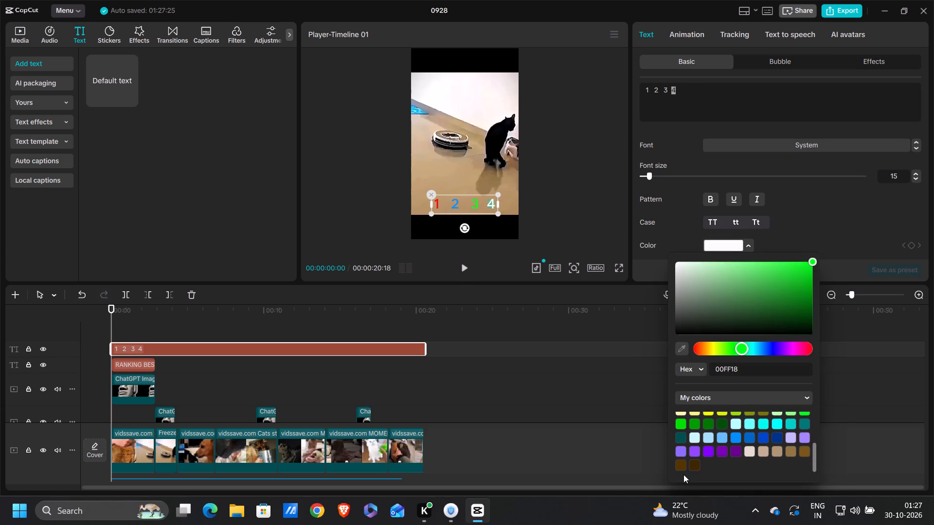
left_click(684, 469)
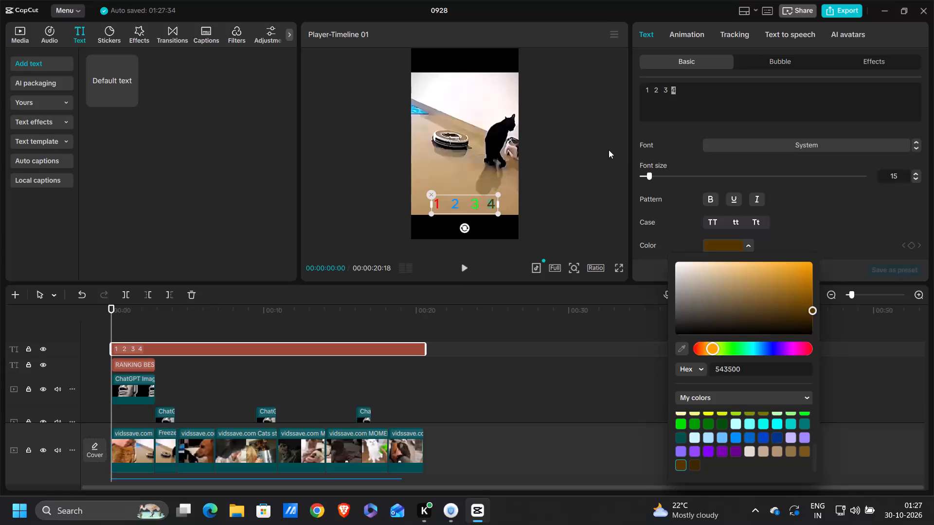
Set the font of the digit 4 in the number text to Rubik.
left_click(726, 150)
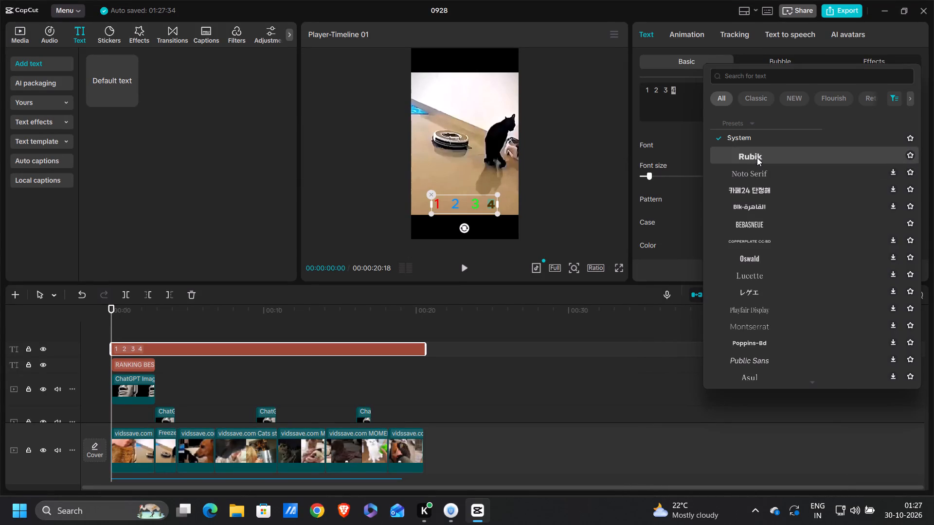
left_click(757, 157)
left_click(587, 176)
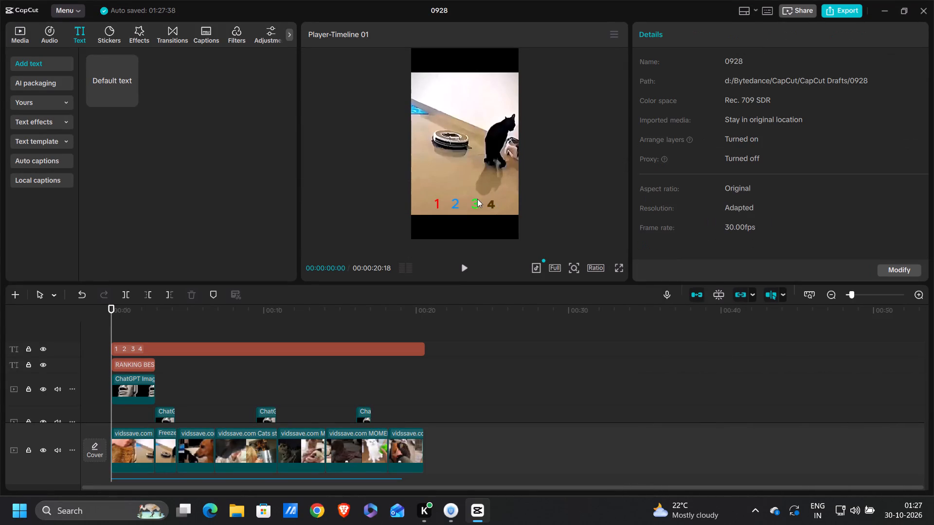
Add a text at about 4:06, shrink it, place it just above the digit 1 and make it read "THE BLACK".
left_click_drag(111, 321, 173, 327)
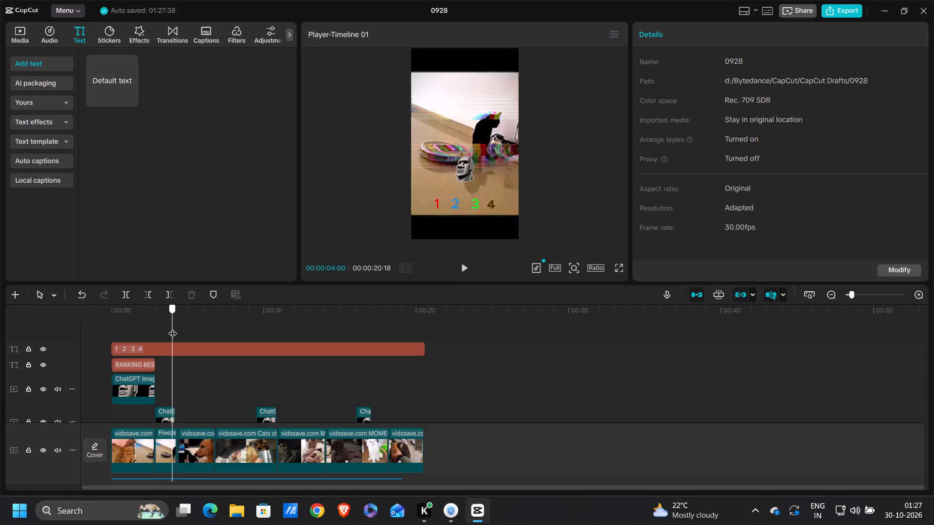
left_click_drag(173, 327, 175, 327)
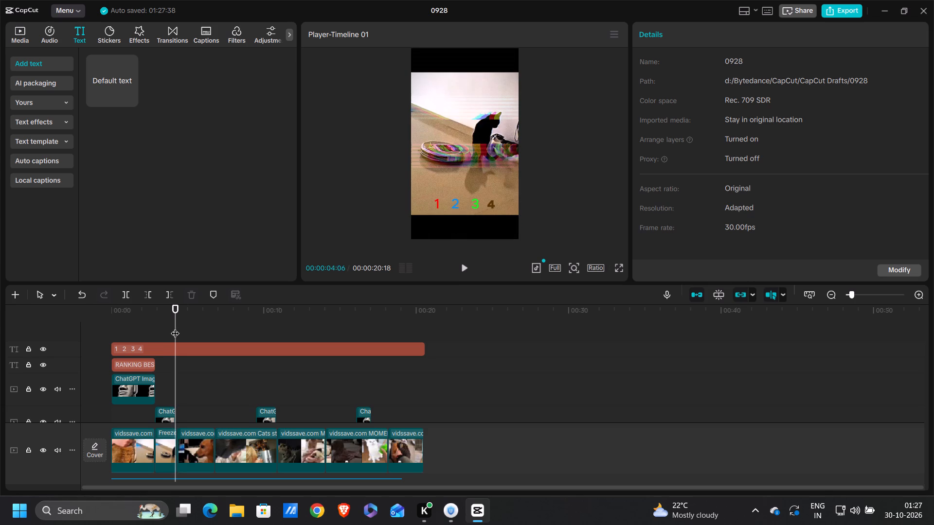
left_click(130, 99)
left_click_drag(482, 142, 455, 188)
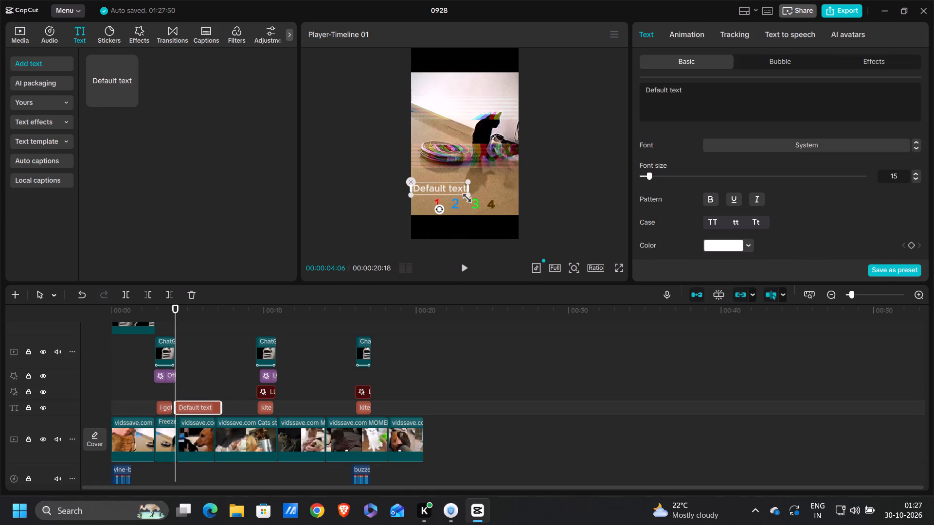
left_click_drag(466, 195, 443, 188)
left_click_drag(444, 188, 440, 191)
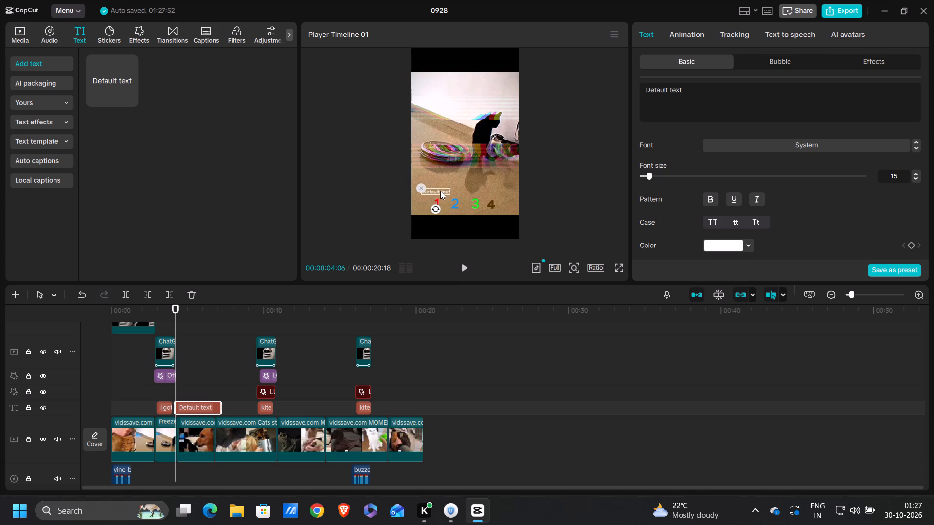
left_click_drag(440, 191, 435, 192)
double_click(436, 192)
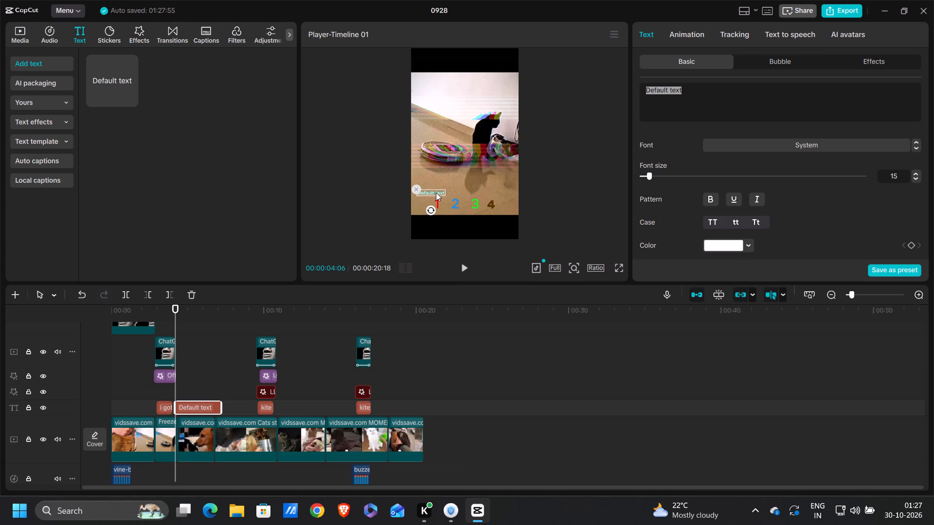
key("BackSpace")
type("THE VLA")
key("BackSpace")
key("BackSpace")
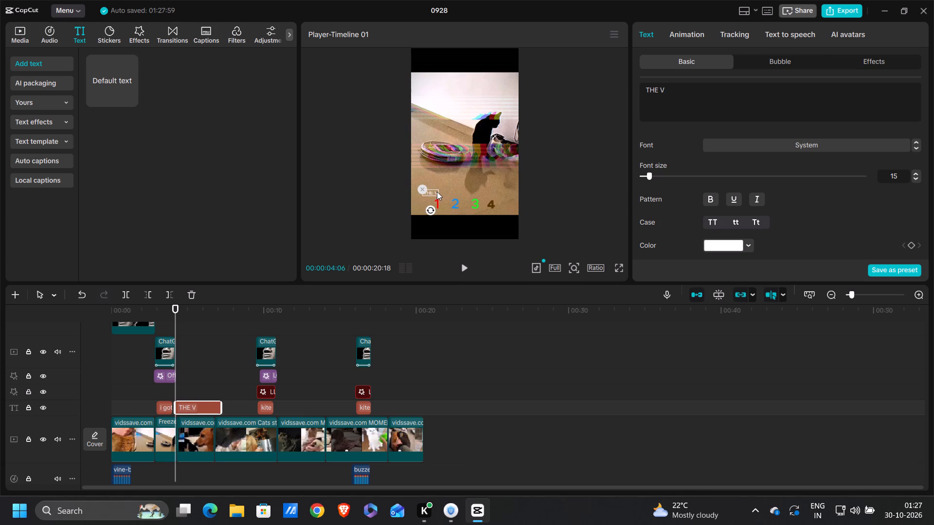
key("BackSpace")
type("BLACK")
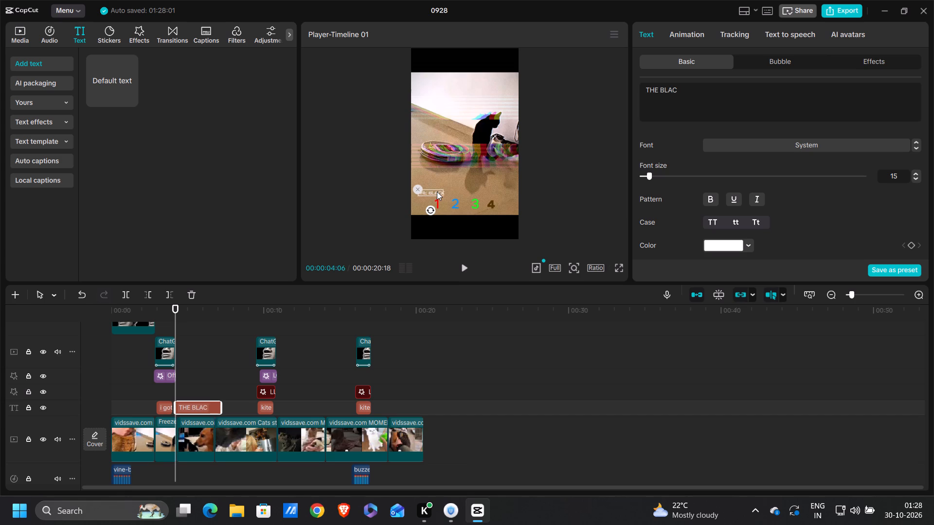
key("space")
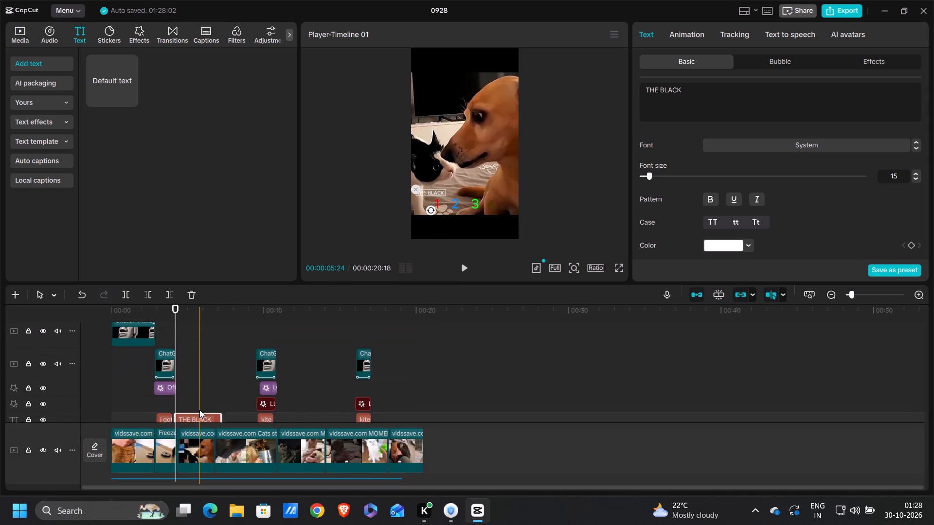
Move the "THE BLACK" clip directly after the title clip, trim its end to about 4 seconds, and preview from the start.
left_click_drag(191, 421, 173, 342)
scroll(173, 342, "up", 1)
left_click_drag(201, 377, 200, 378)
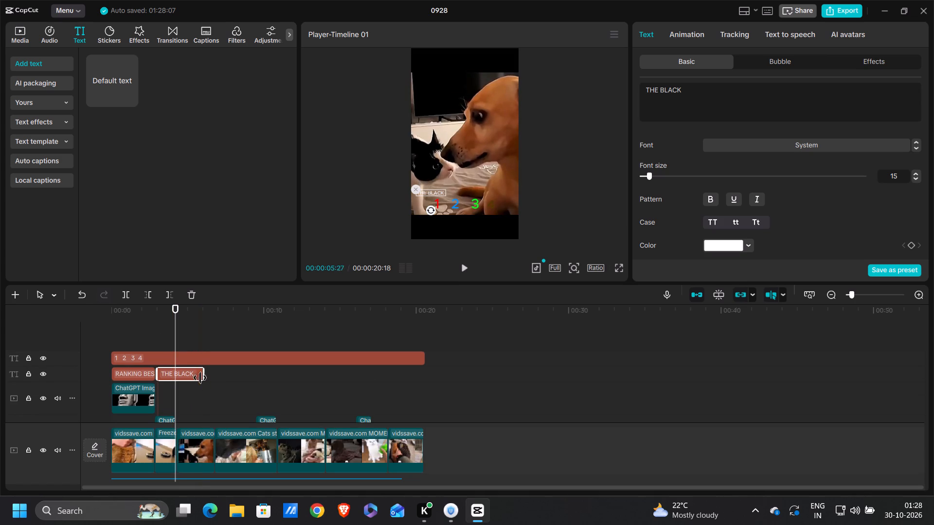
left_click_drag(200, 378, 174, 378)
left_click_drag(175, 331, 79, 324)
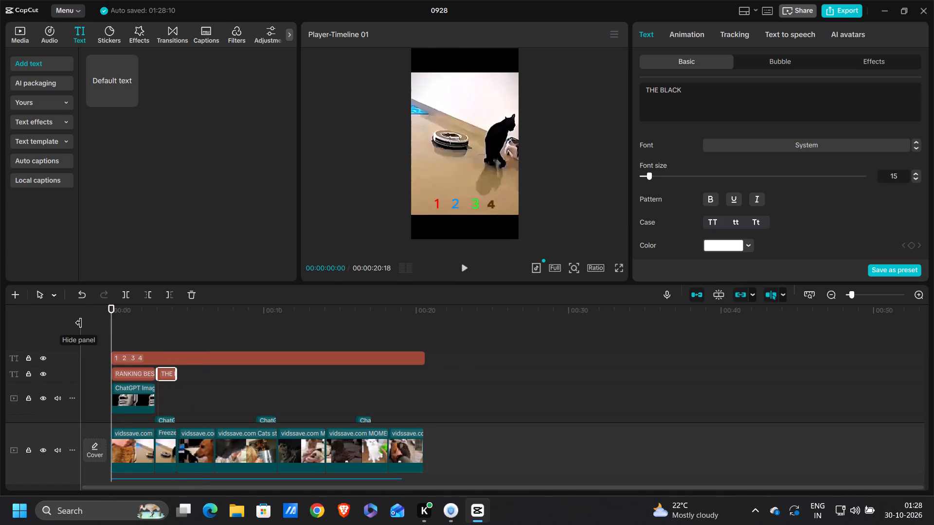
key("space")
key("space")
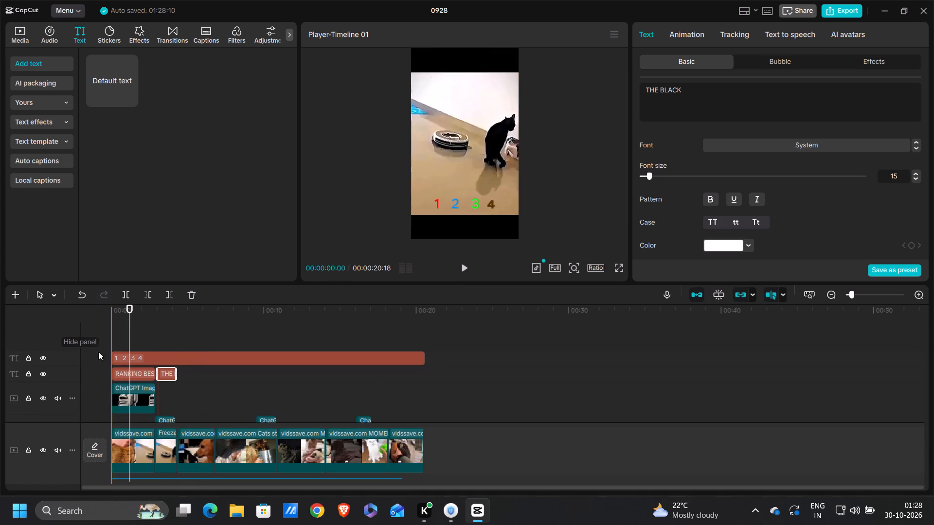
Place the "THE BLACK" clip on its own track above the number text from the video's start and extend it to the video's end.
left_click_drag(166, 373, 125, 343)
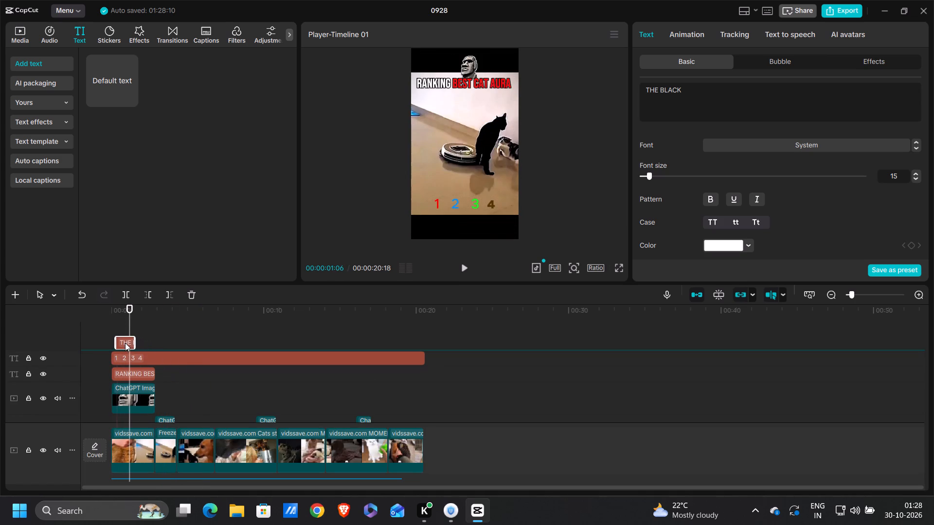
left_click_drag(125, 343, 119, 343)
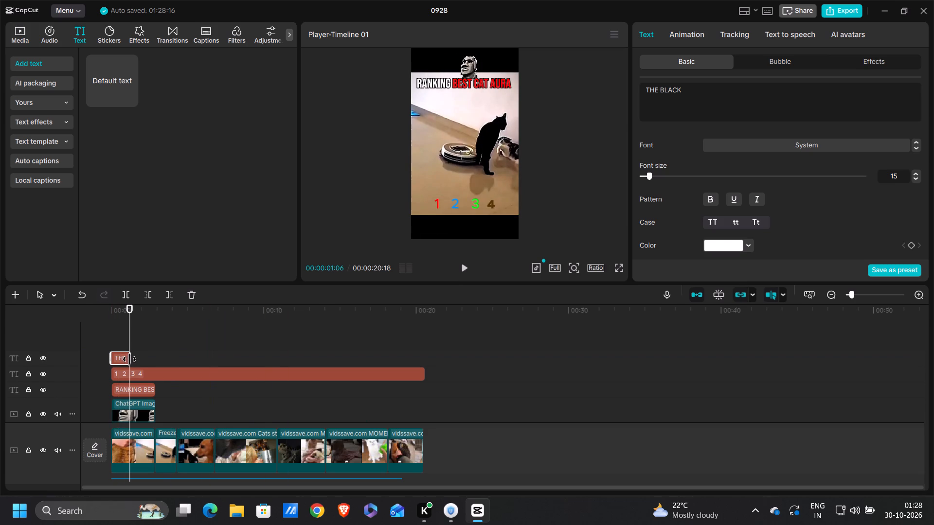
left_click_drag(130, 332, 80, 328)
key("space")
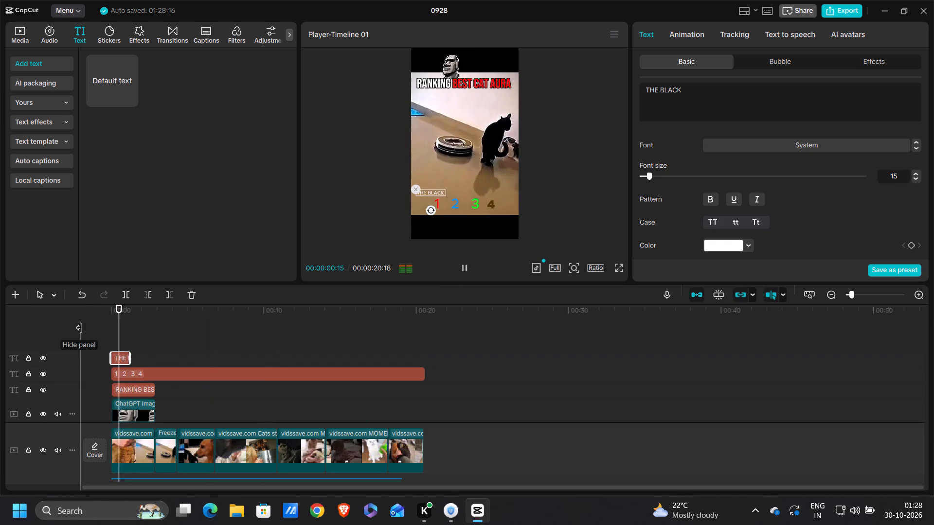
key("space")
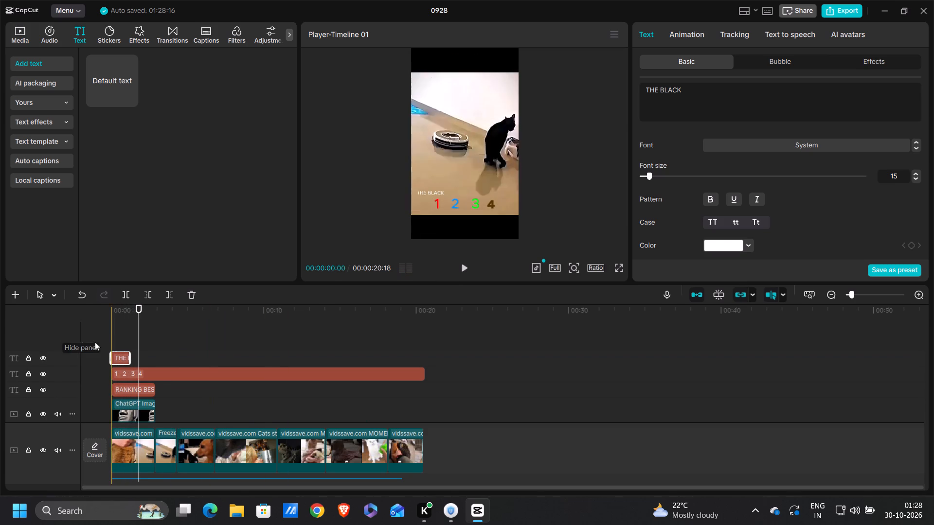
left_click_drag(129, 356, 177, 356)
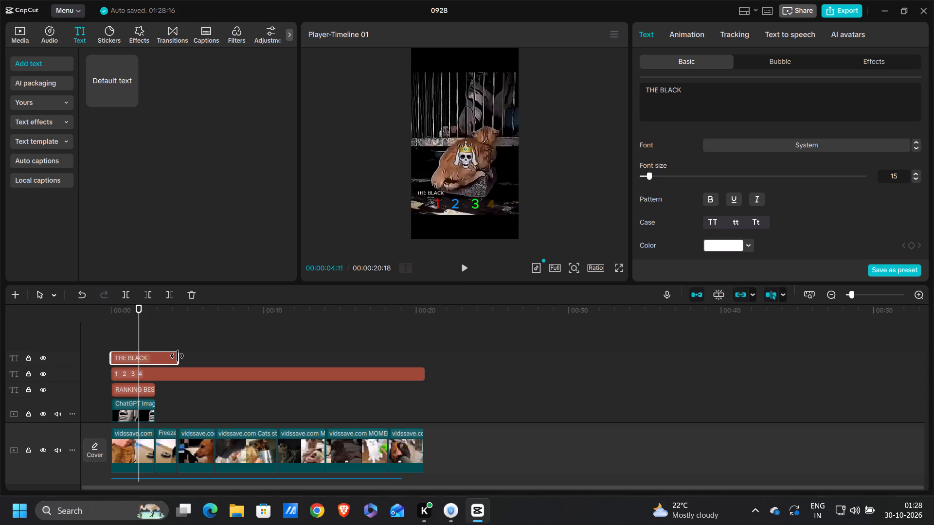
left_click_drag(177, 356, 422, 353)
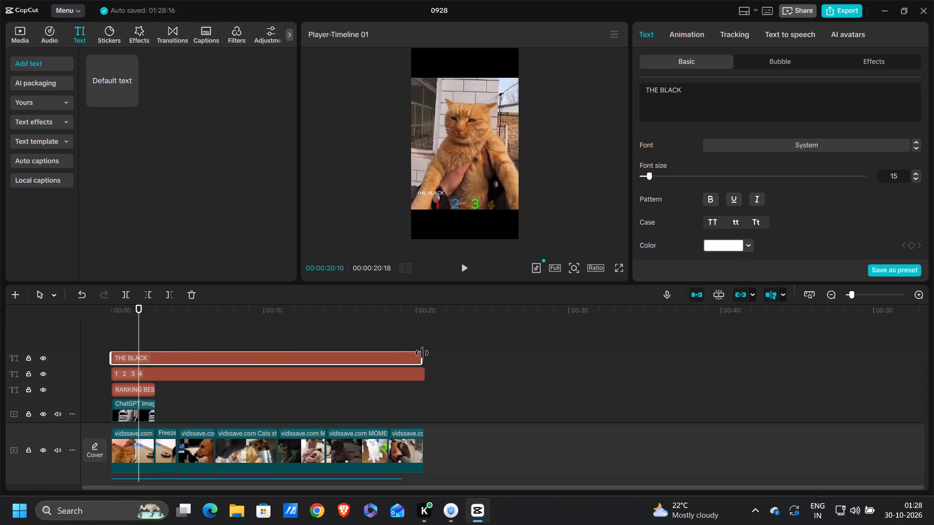
left_click_drag(422, 353, 423, 352)
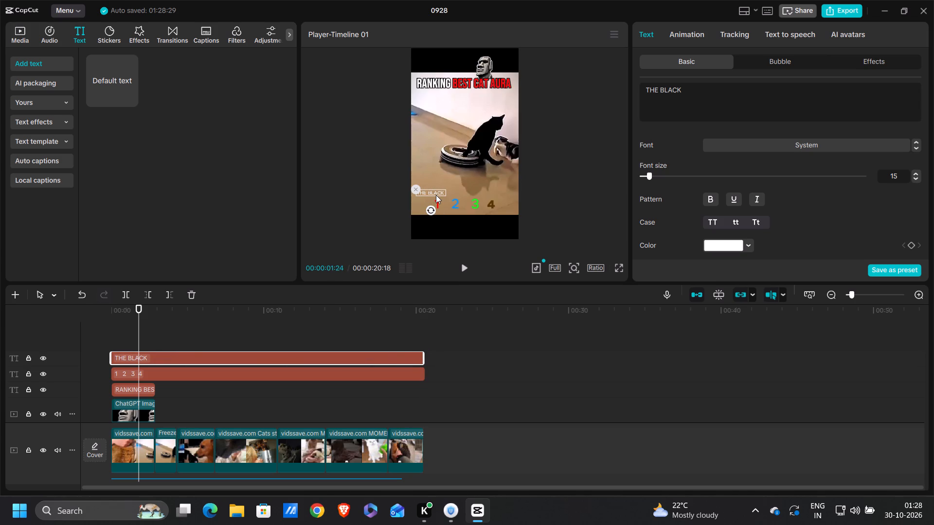
Change the label text above the digit 1 to "THE BLACK CAT".
double_click(436, 195)
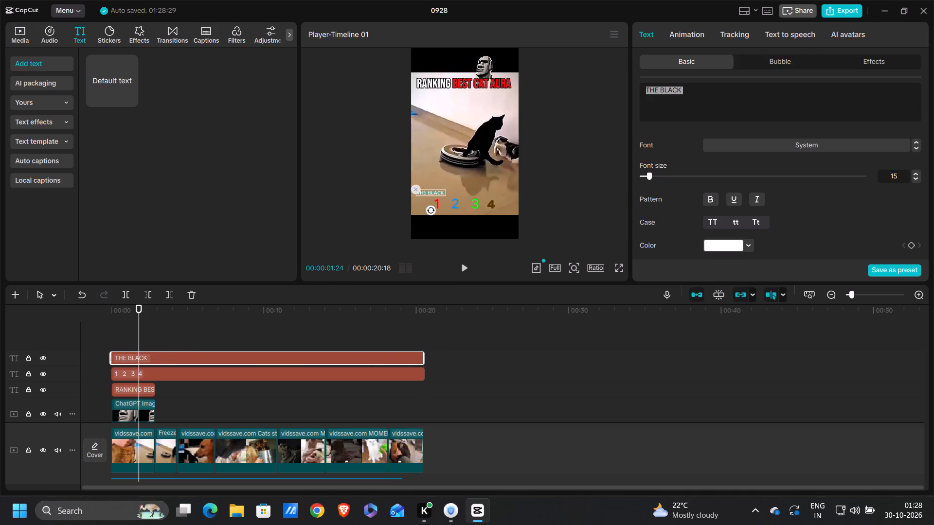
left_click(702, 85)
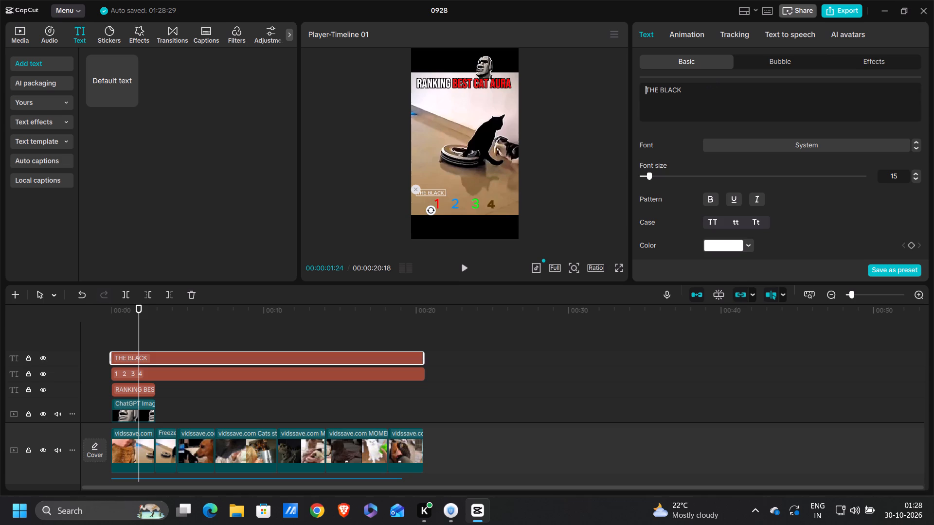
double_click(693, 86)
left_click(693, 86)
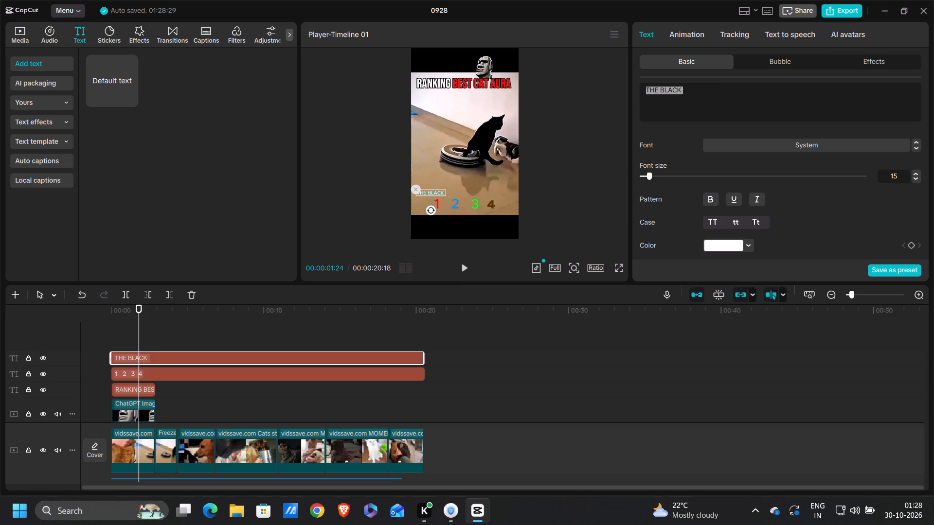
key("space")
type("THE")
key("space")
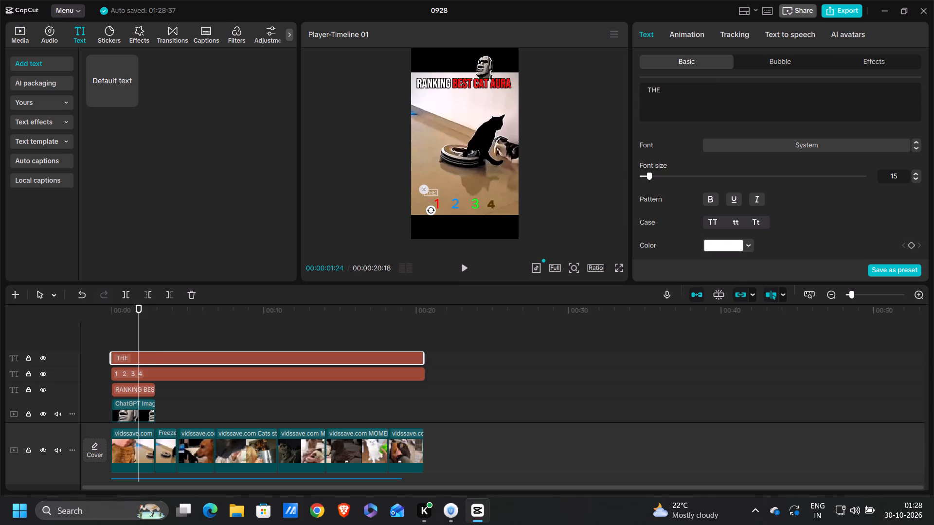
type("BLACK CAT")
key("space")
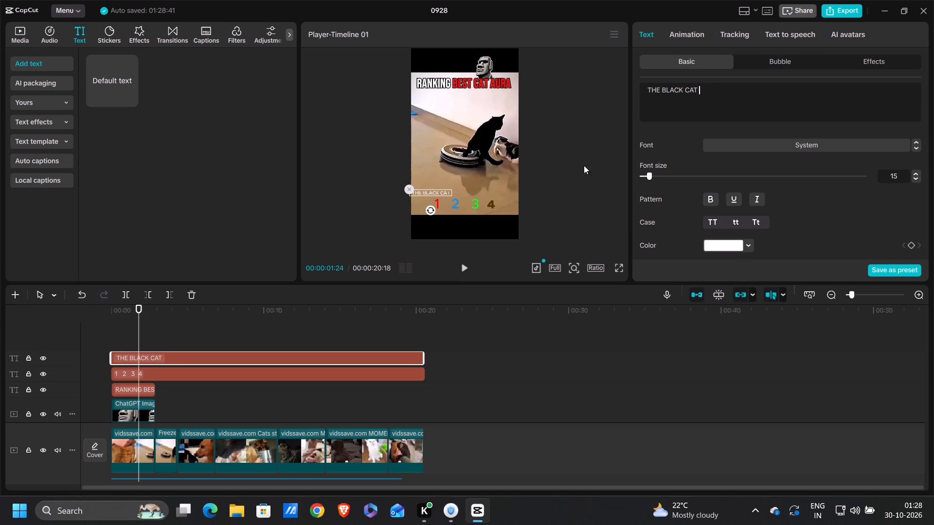
Reduce the font size of the "THE BLACK CAT" text and set its font to Noto Serif.
double_click(919, 180)
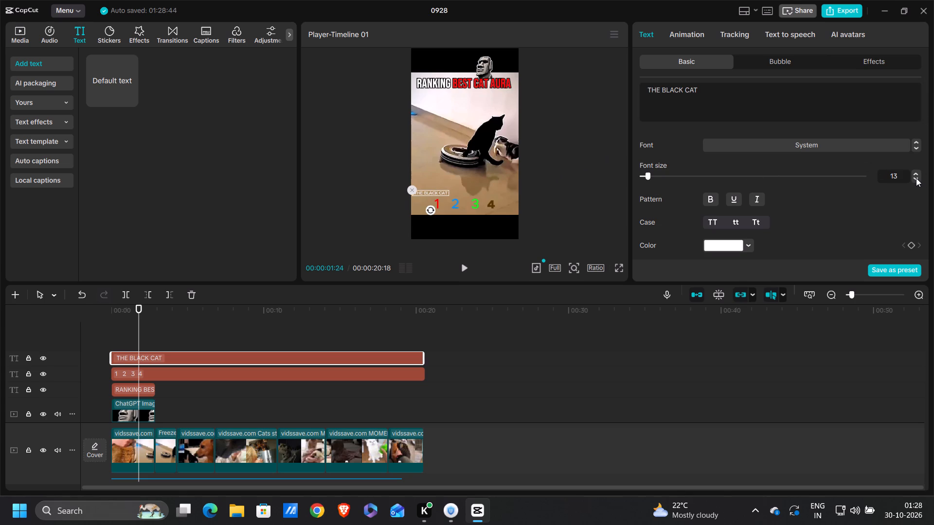
double_click(916, 178)
left_click(817, 142)
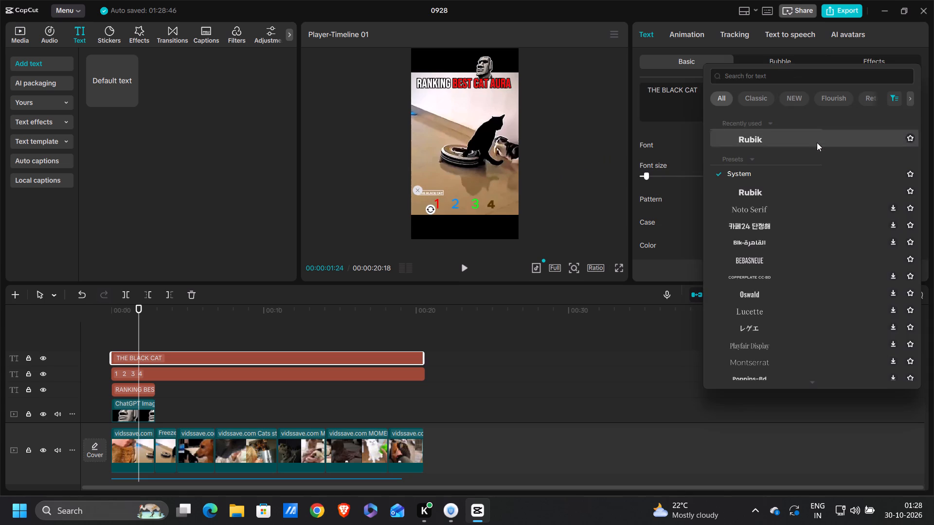
left_click(771, 208)
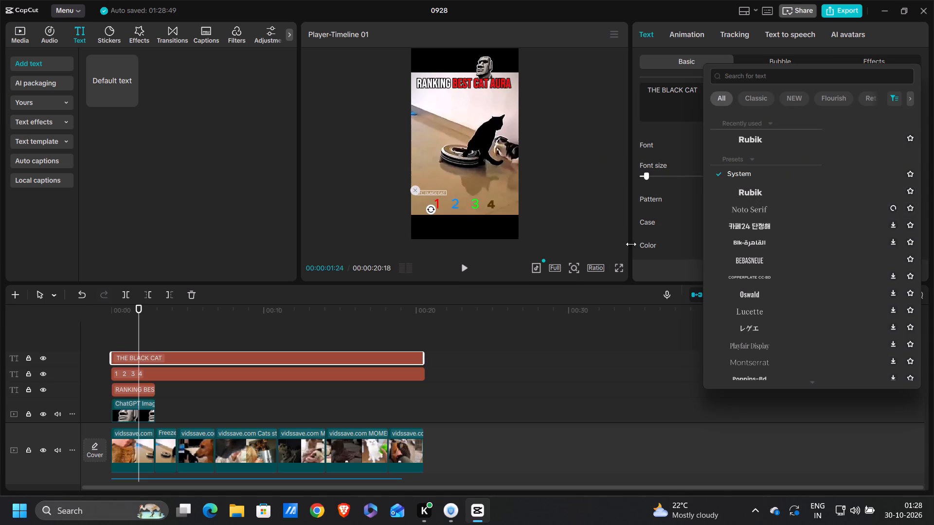
left_click(765, 216)
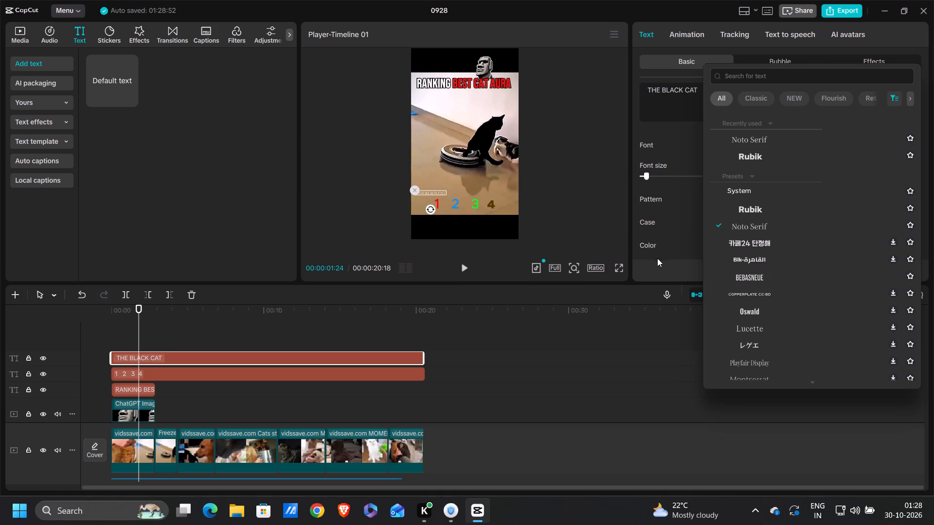
Close the font list and check the video frame with its rank label in full-screen preview.
left_click(622, 263)
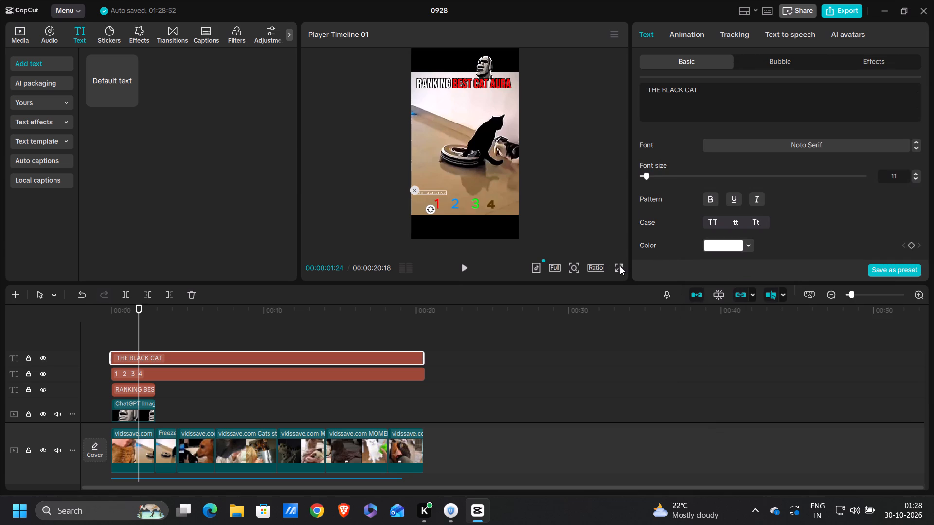
left_click(620, 266)
key("Escape")
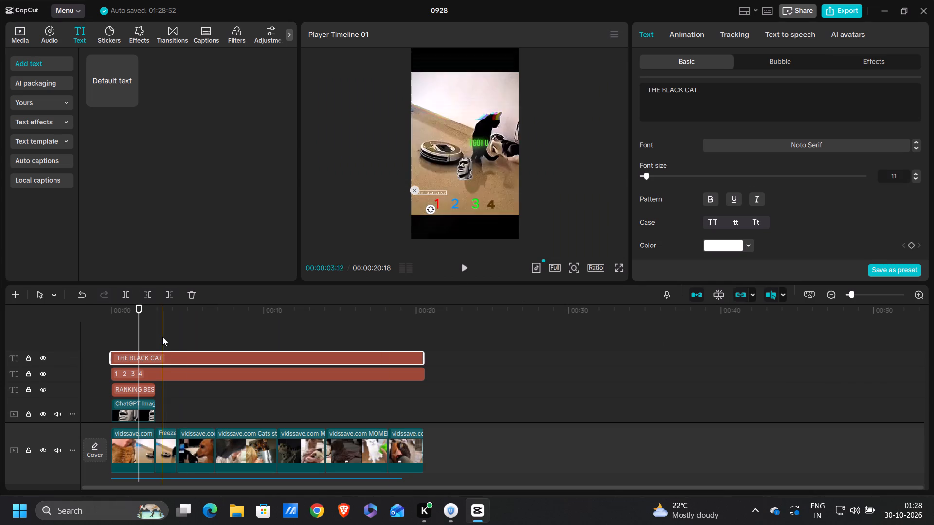
Add a freeze frame to the dog-and-cat clip at about 00:00:06:22, near the clip's end.
left_click_drag(139, 333, 103, 333)
left_click_drag(110, 333, 191, 339)
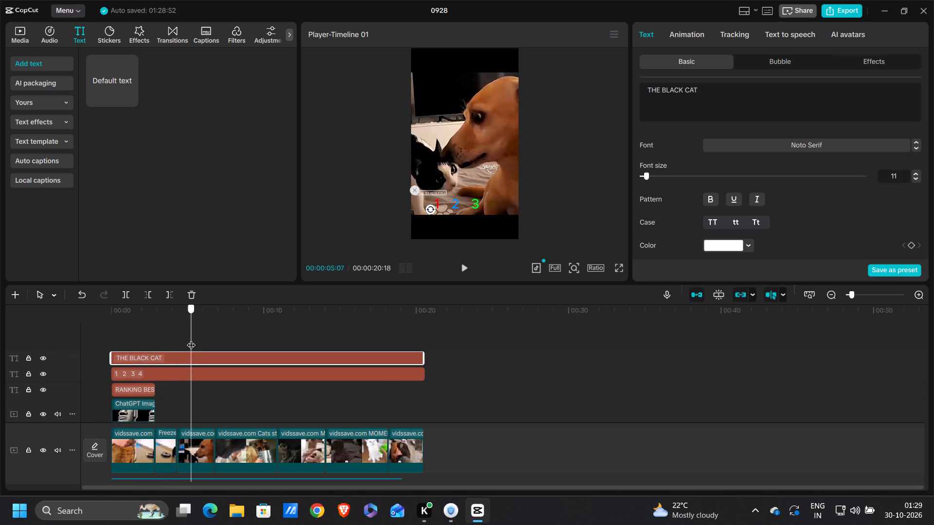
left_click_drag(191, 339, 177, 333)
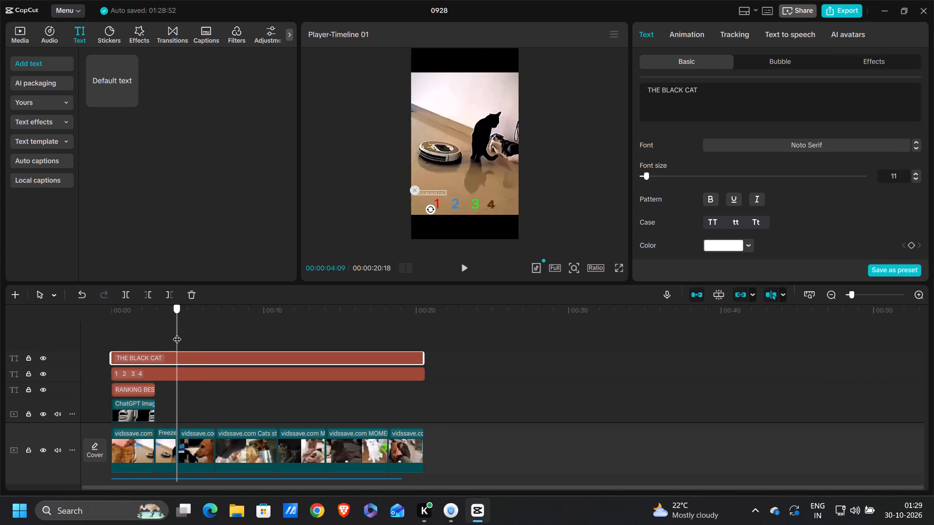
scroll(177, 333, "down", 4)
key("space")
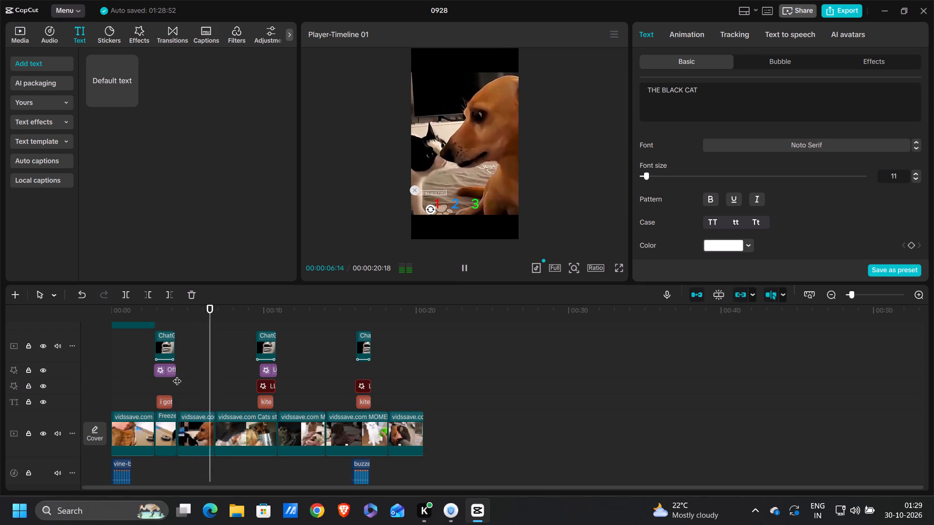
key("space")
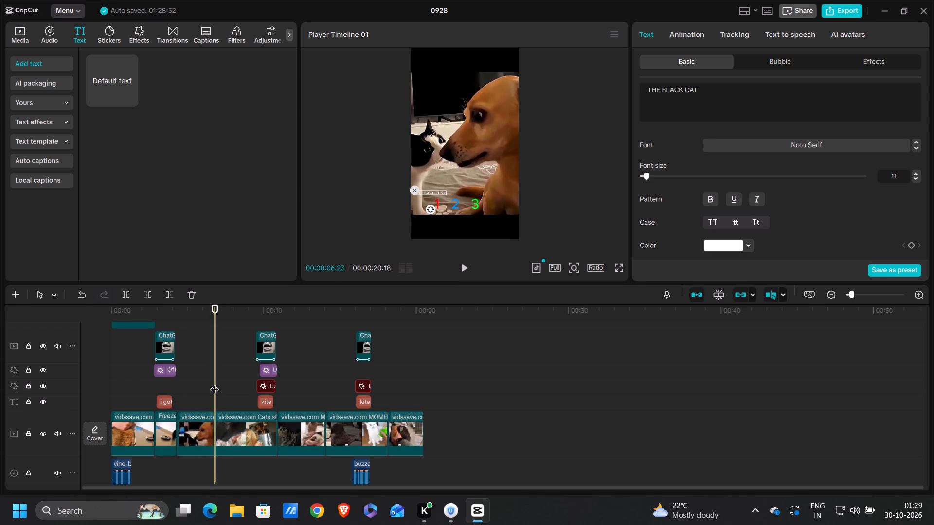
left_click(215, 383)
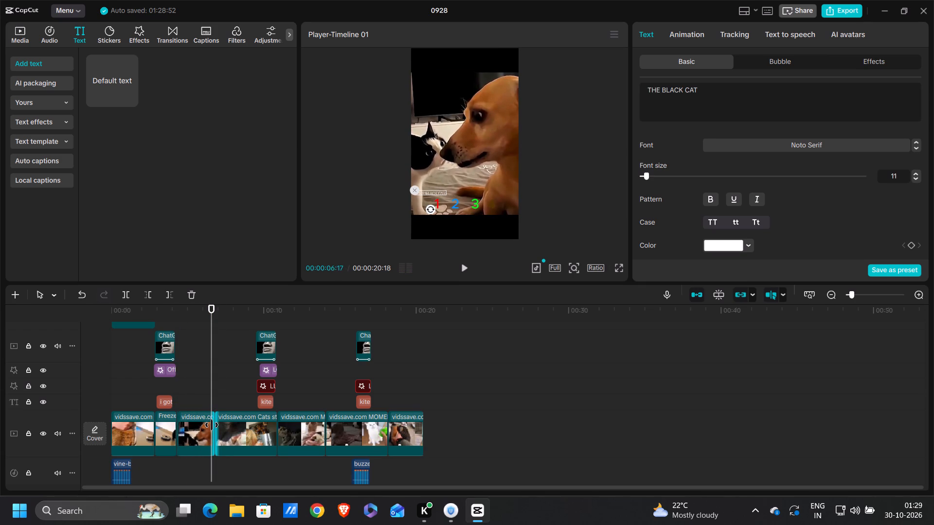
key("Right")
key("Right")
key("Right")
key("Right")
key("Right")
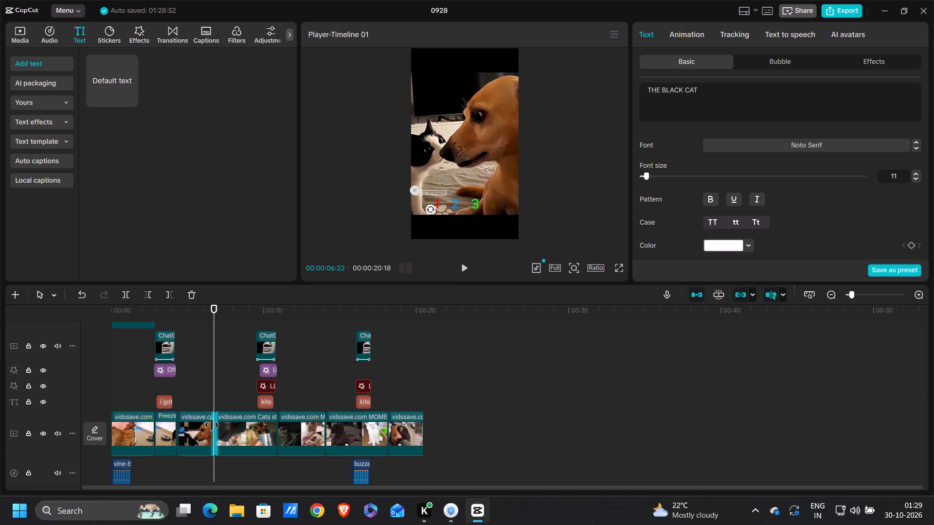
left_click(212, 425)
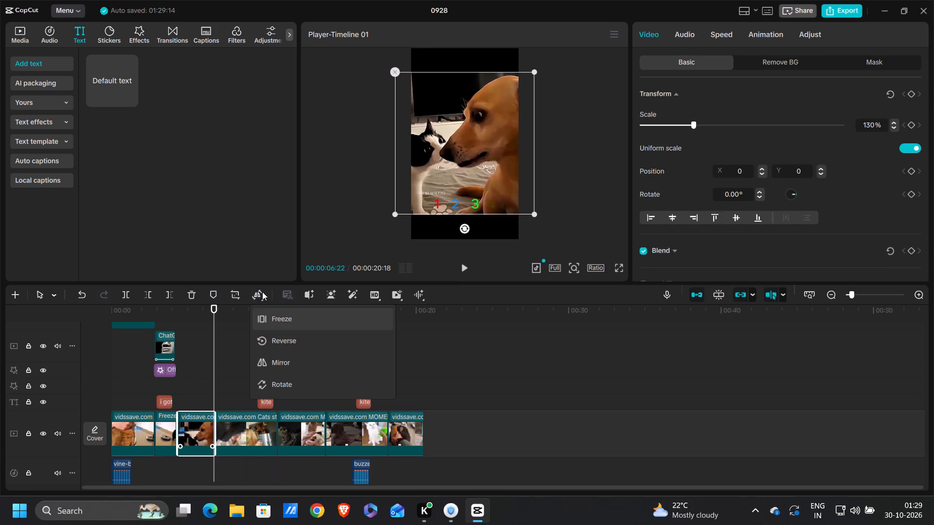
left_click(269, 320)
Delete the two old stone-face images and the old effects and "kite" texts above the later clips.
scroll(254, 407, "down", 1)
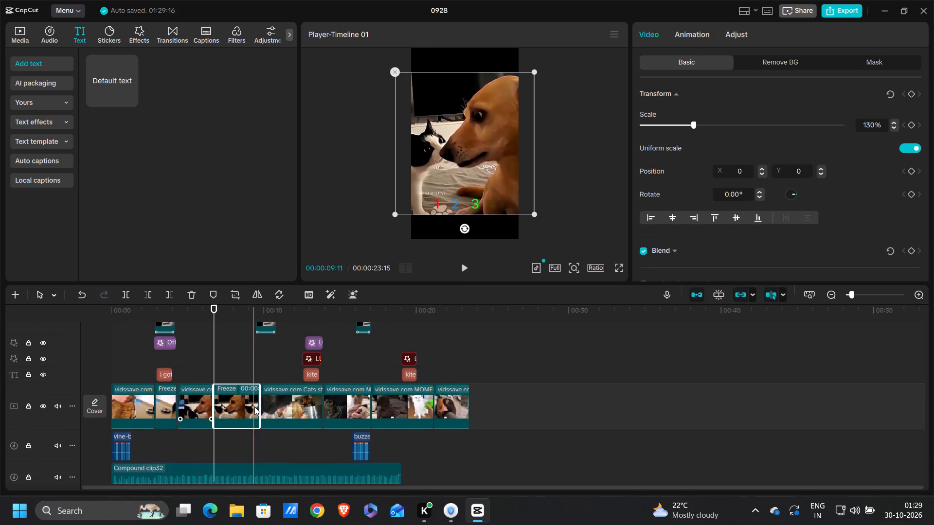
scroll(254, 407, "down", 1)
scroll(299, 340, "up", 1)
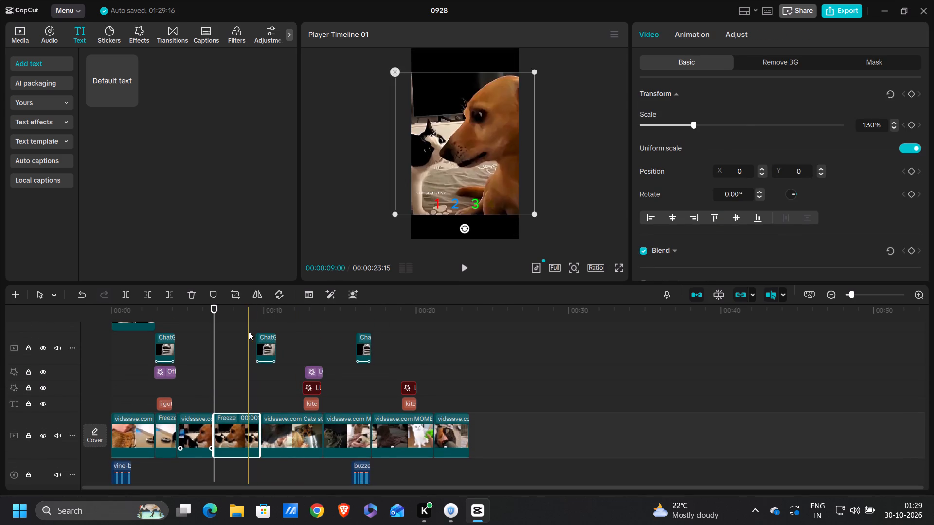
left_click_drag(249, 331, 429, 405)
key("backslash")
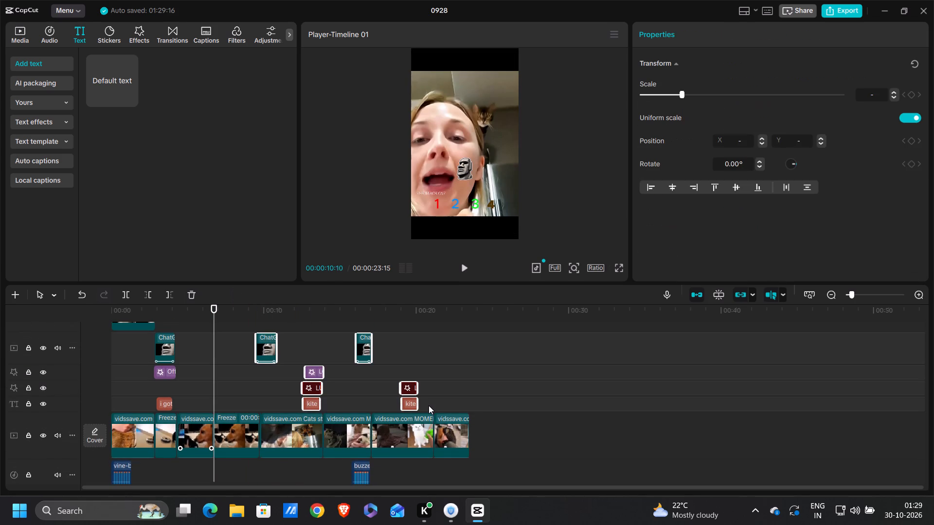
key("BackSpace")
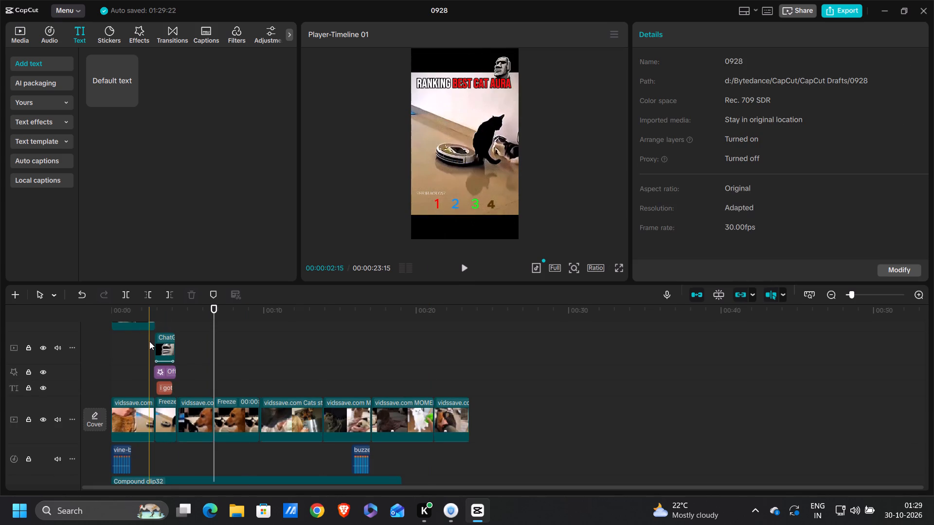
Copy the first freeze's stone-face image, effect and "i got u" text to the start of the dog-and-cat freeze frame at 00:00:06:22.
left_click_drag(150, 341, 183, 386)
key("ctrl+c")
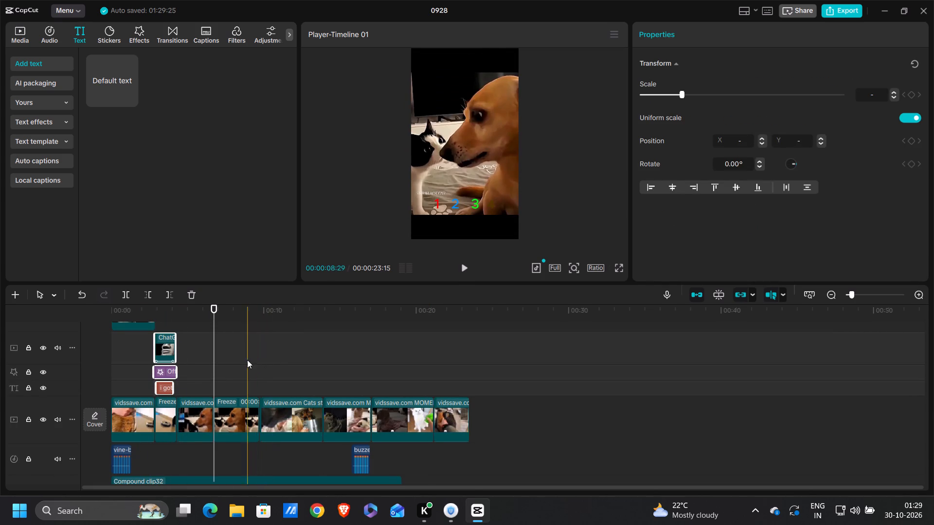
key("ctrl+v")
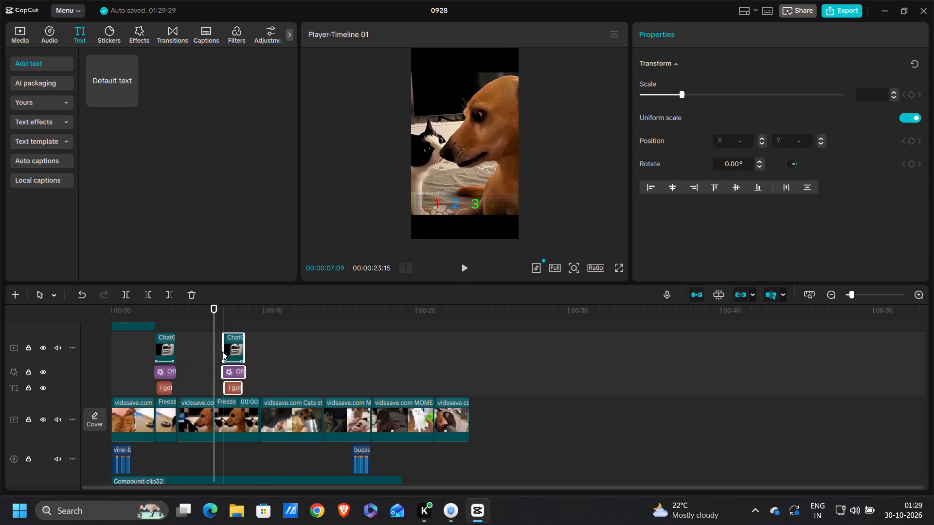
left_click_drag(238, 349, 230, 353)
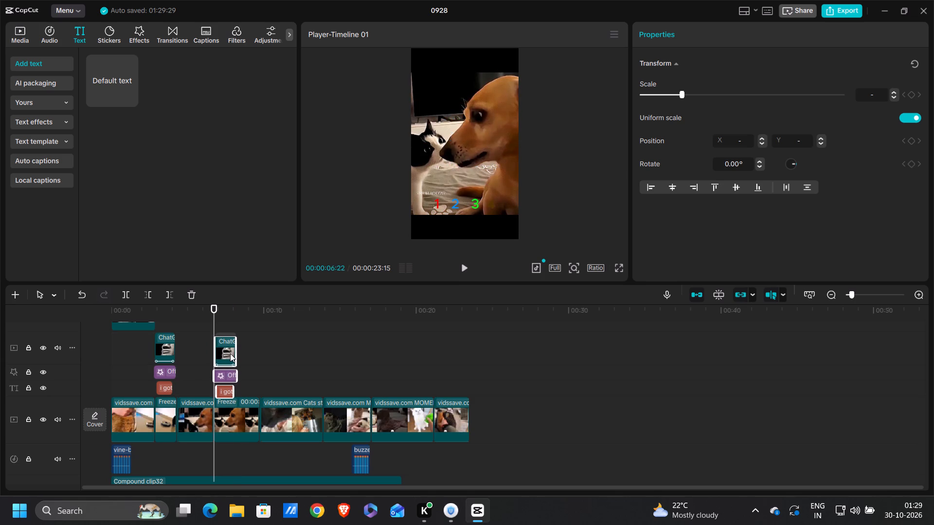
left_click_drag(230, 353, 230, 353)
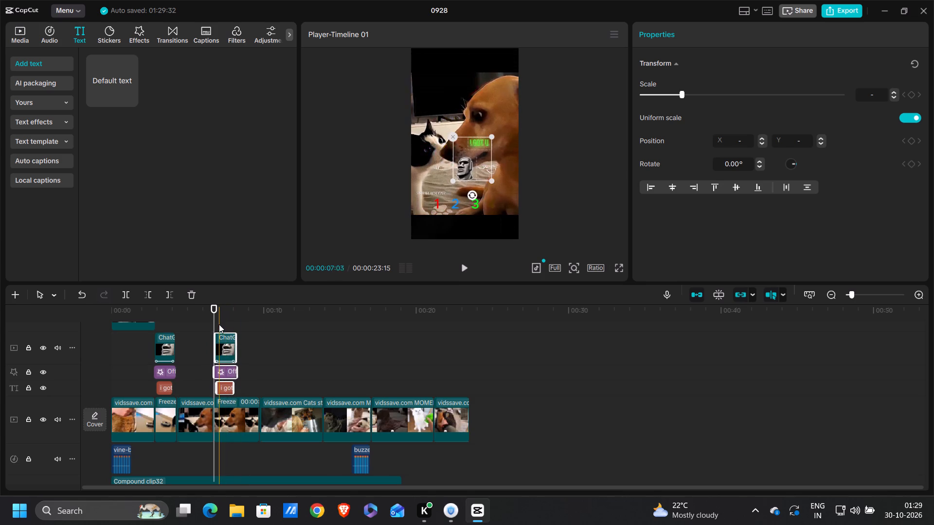
Preview the dog-and-cat freeze frame and trim its end to about 00:00:08:07, where its overlays finish.
left_click_drag(215, 317, 207, 318)
key("space")
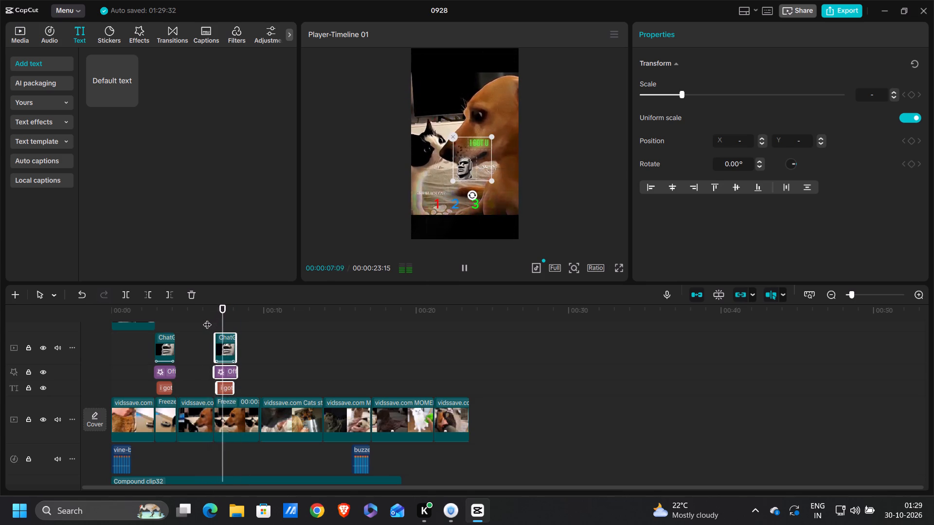
key("space")
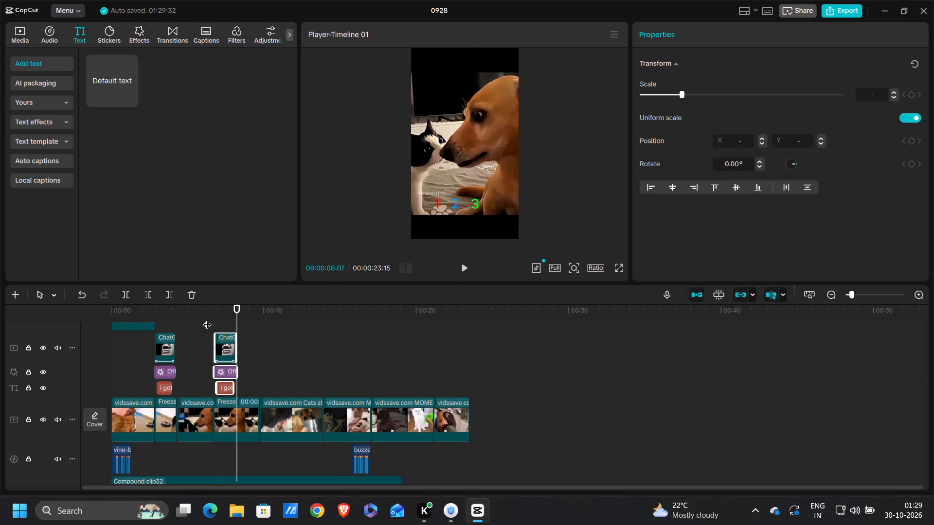
left_click(236, 422)
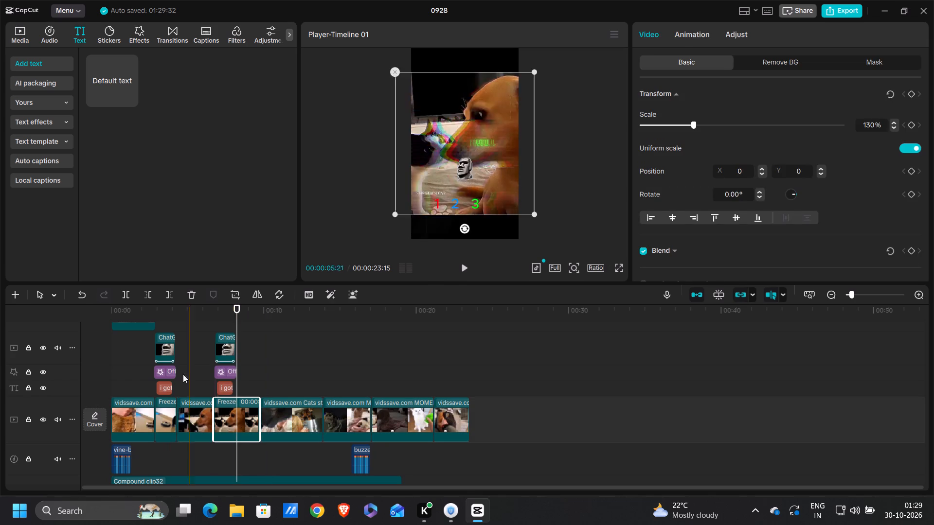
left_click(172, 298)
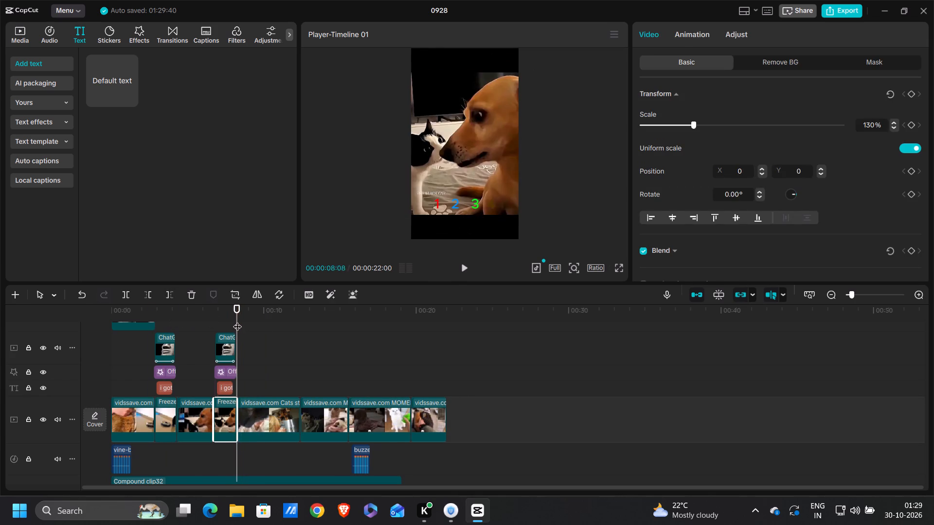
Add a freeze frame to the clip of the woman and striped cat at about 11 seconds and delete the clip remainder after it.
key("space")
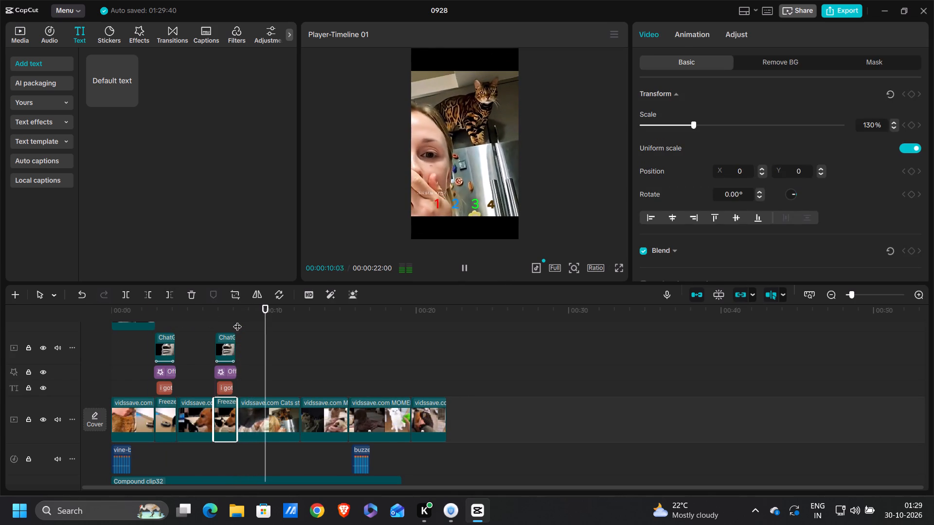
key("space")
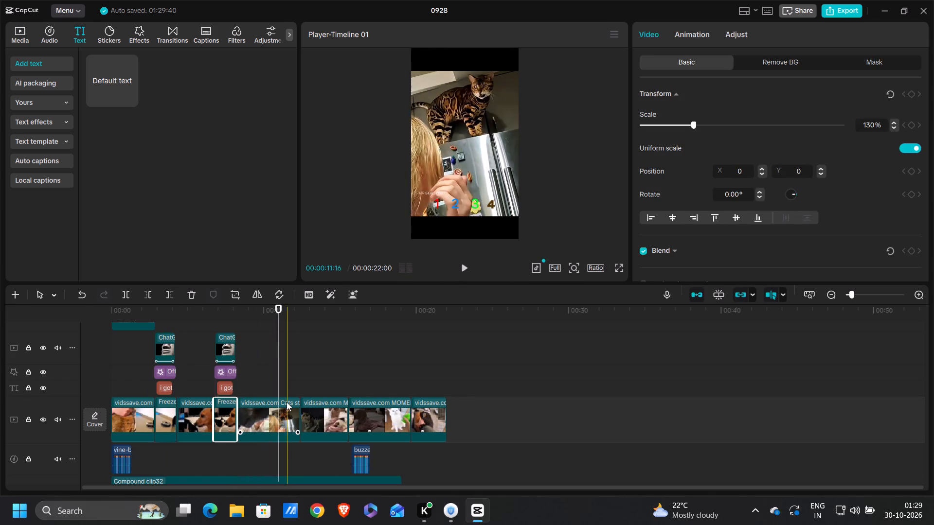
left_click(280, 412)
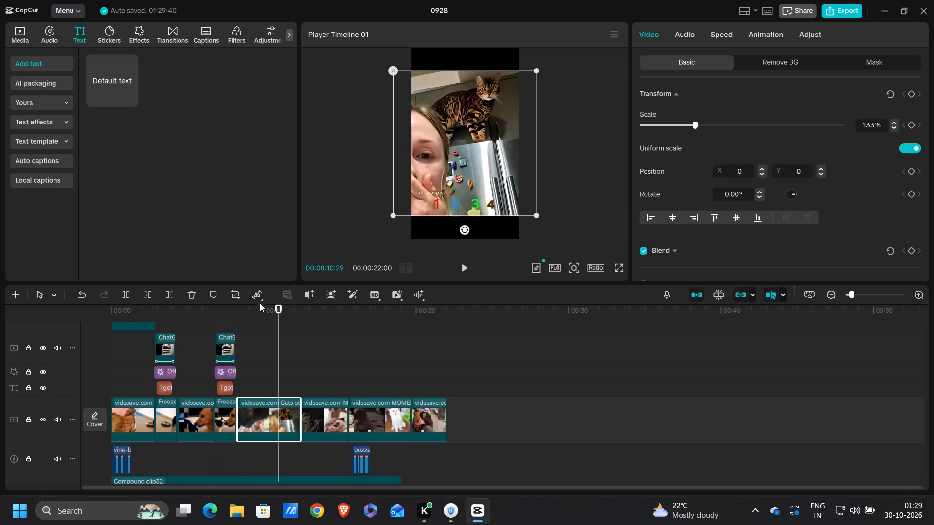
left_click(270, 322)
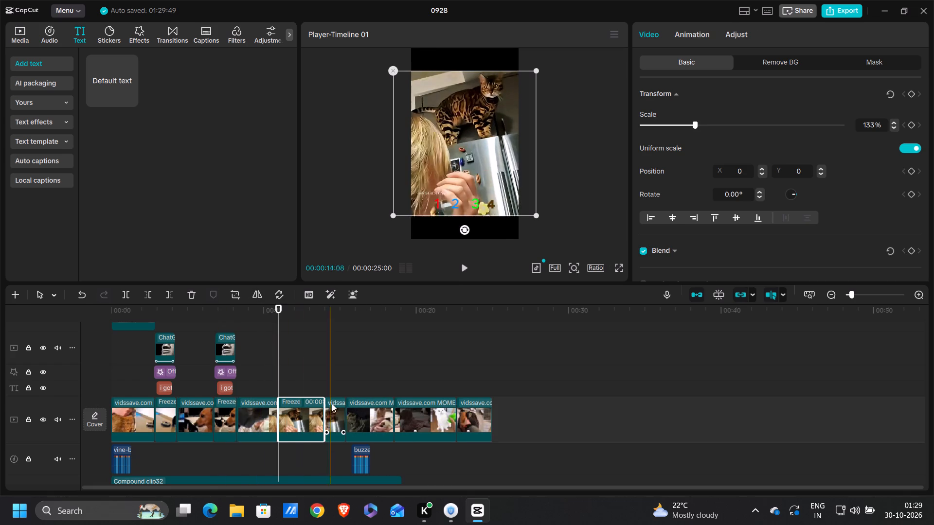
left_click(337, 404)
key("BackSpace")
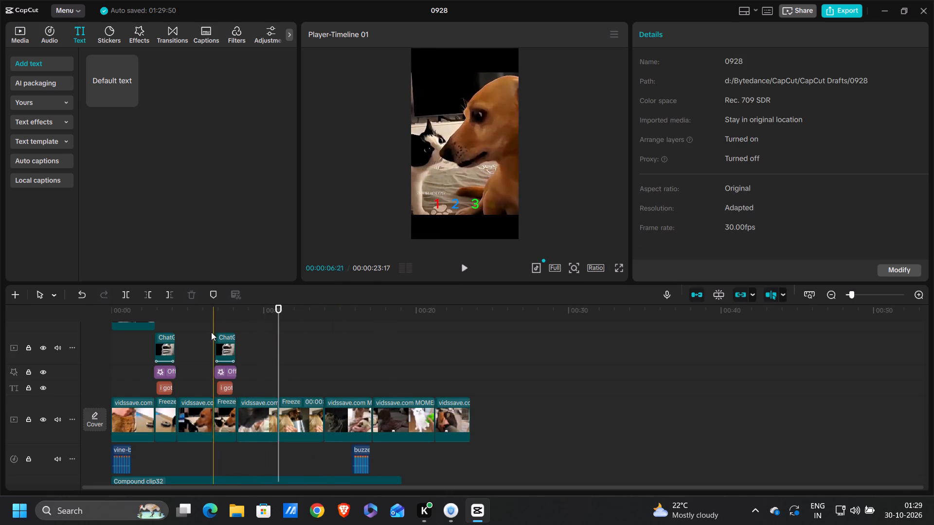
Copy the second stone-face image, effect and "i got u" text to the start of the striped-cat freeze frame at about 11 seconds.
left_click_drag(209, 331, 238, 393)
key("ctrl+c")
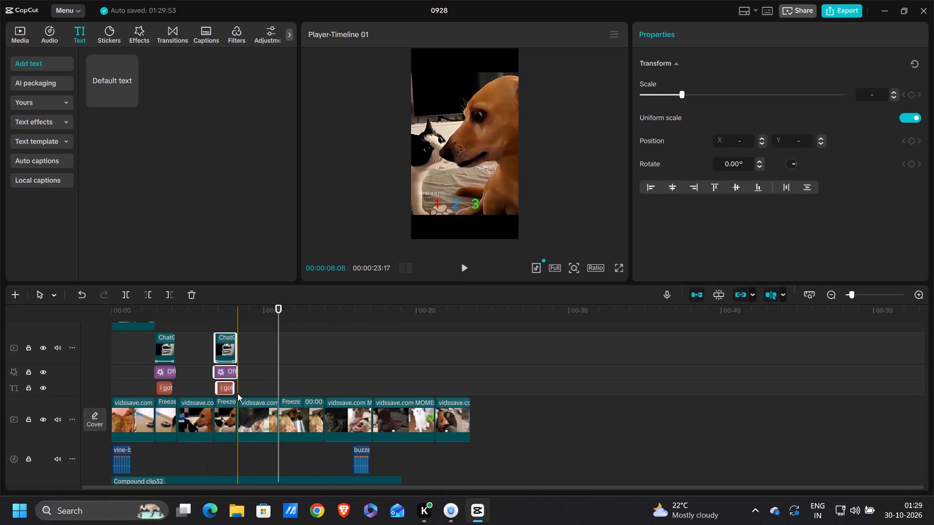
left_click(281, 382)
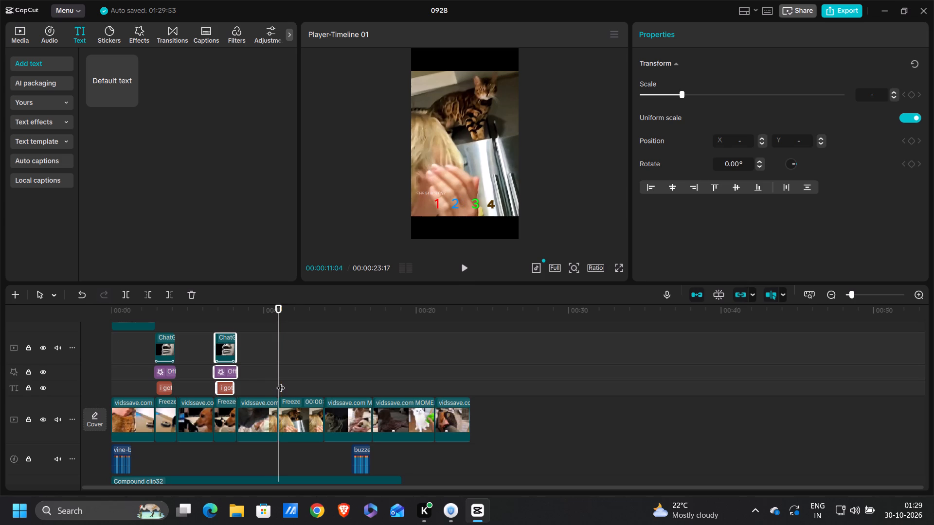
left_click(281, 382)
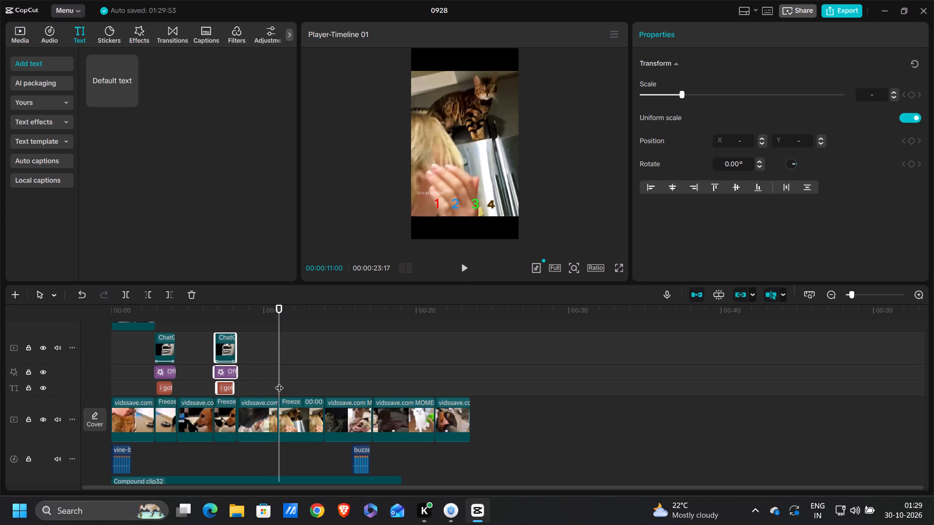
key("ctrl+v")
Preview the striped-cat freeze frame and trim its end to just past where its overlays finish.
left_click_drag(280, 319, 263, 319)
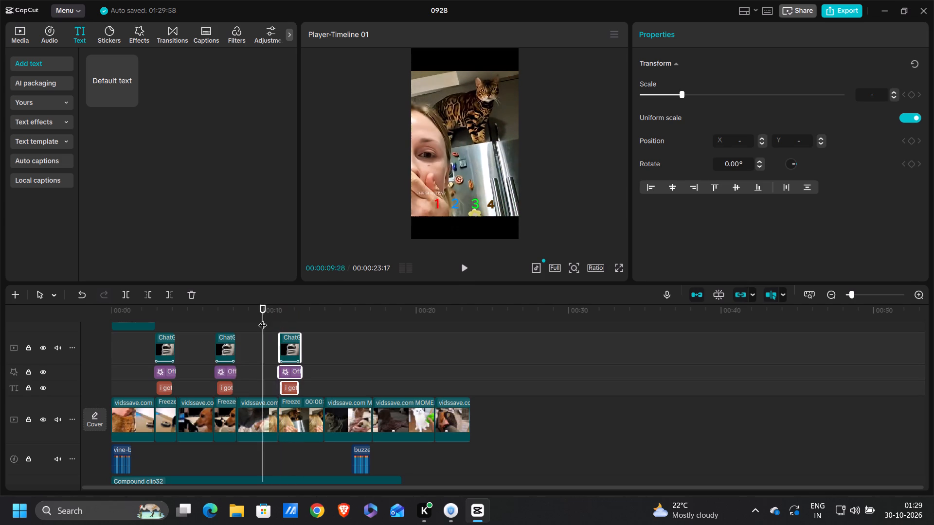
key("space")
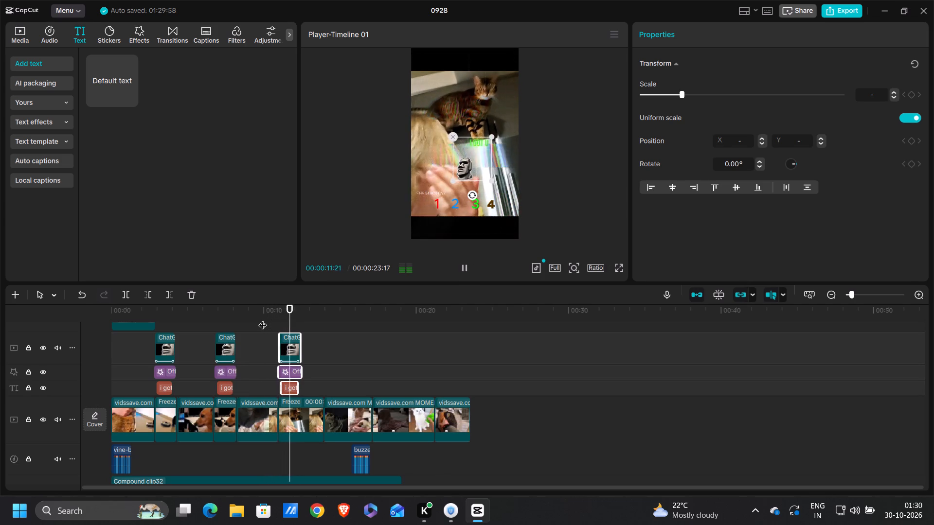
key("space")
key("space")
key("space")
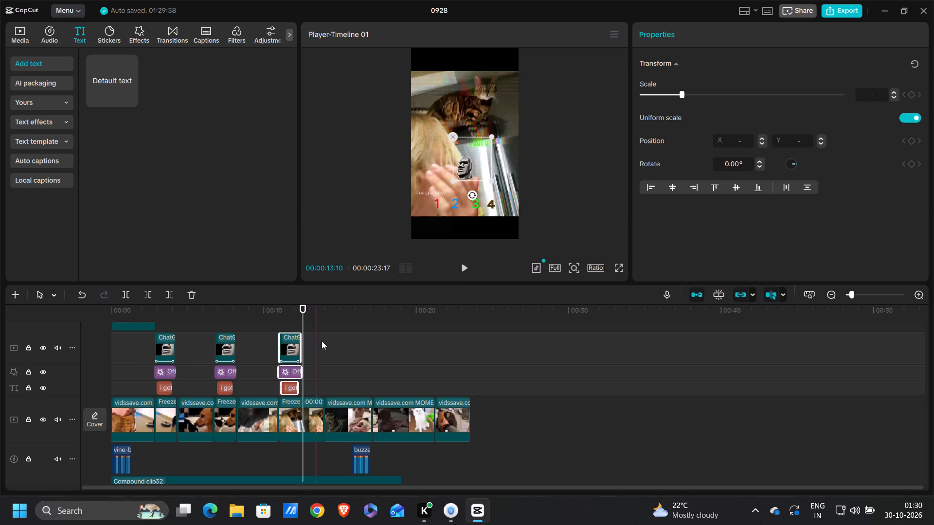
left_click(302, 404)
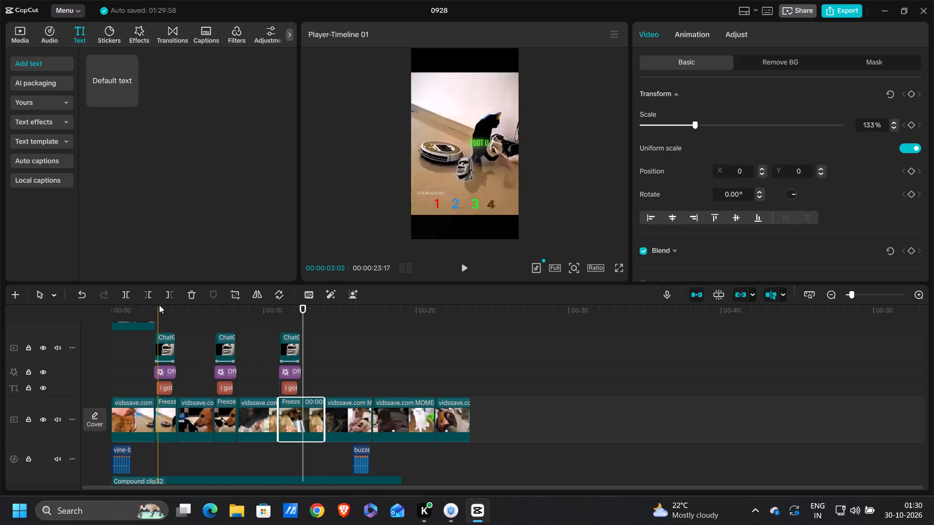
left_click(172, 295)
Preview up to the clip of two cats on the couch and set that clip's speed to 1.37x.
key("space")
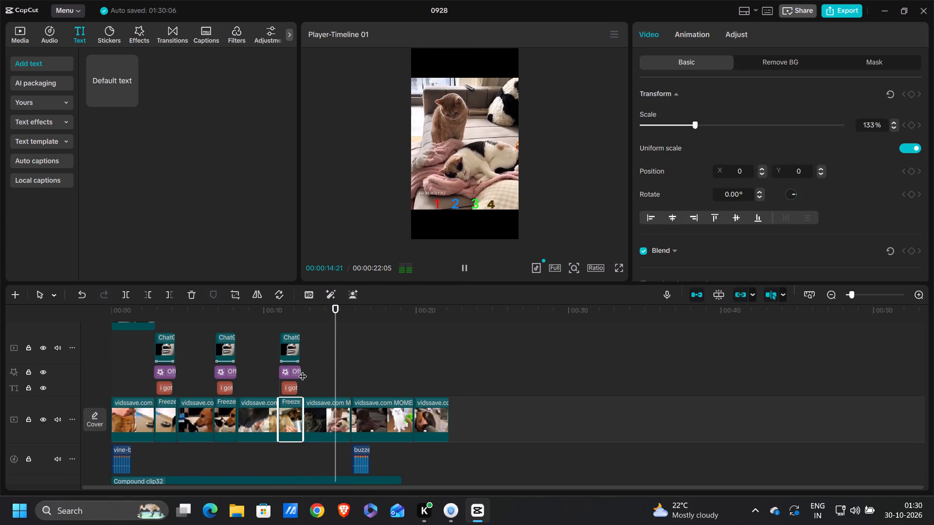
key("space")
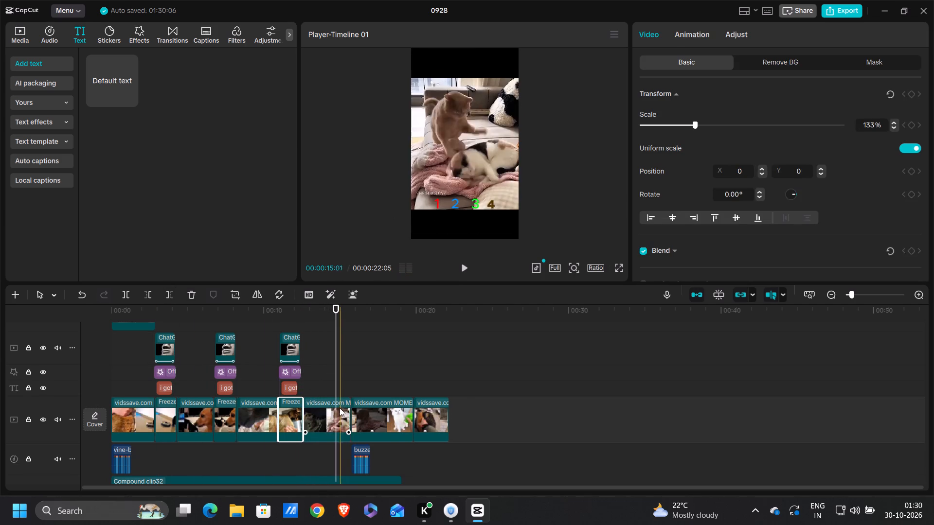
left_click(339, 408)
left_click(723, 41)
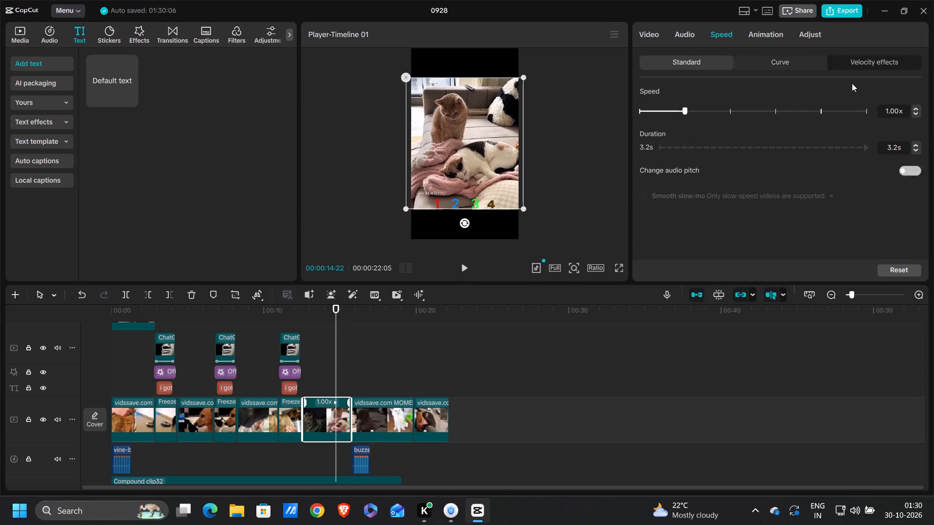
left_click(702, 108)
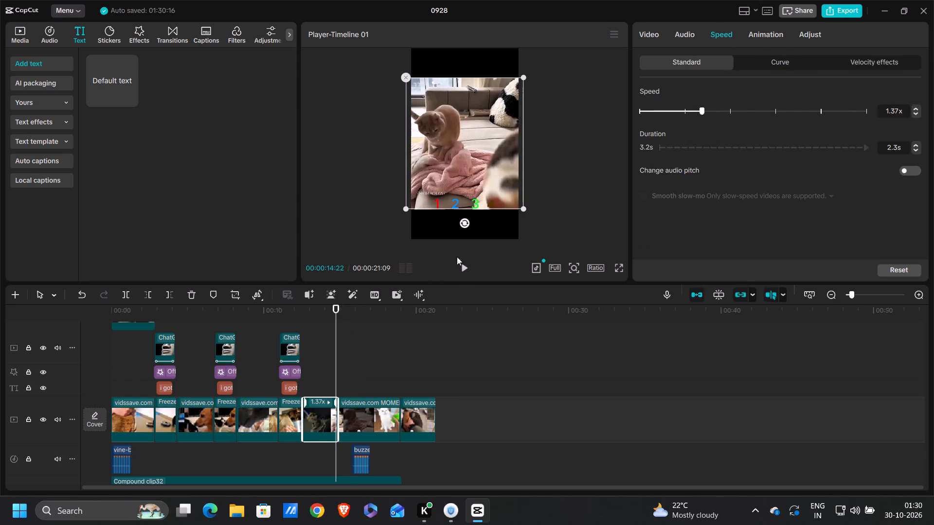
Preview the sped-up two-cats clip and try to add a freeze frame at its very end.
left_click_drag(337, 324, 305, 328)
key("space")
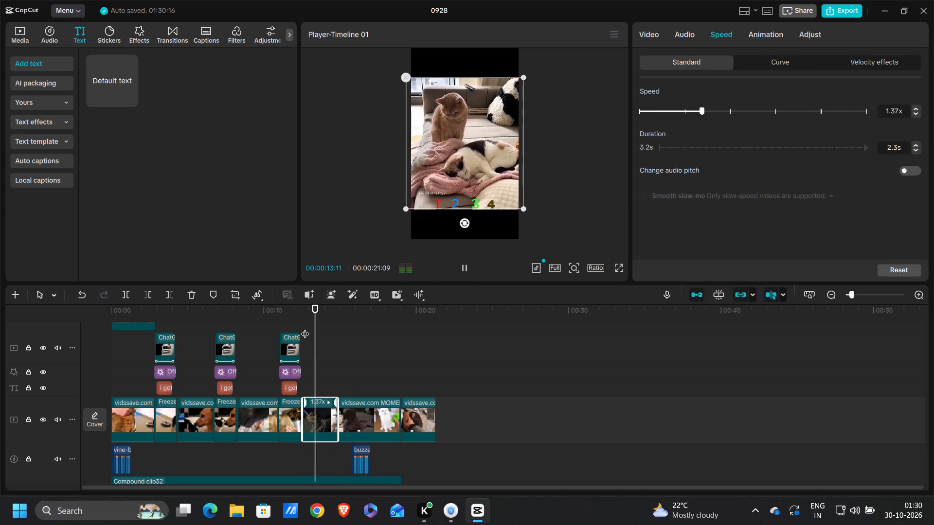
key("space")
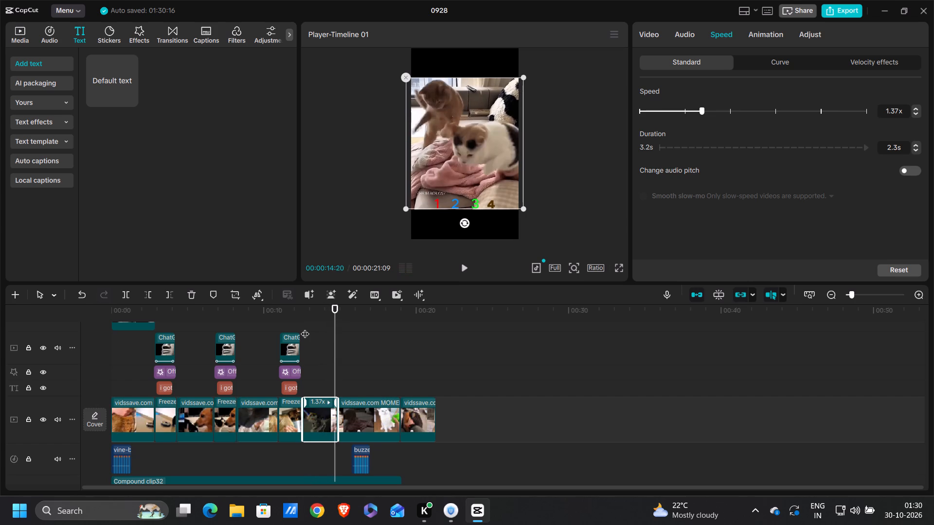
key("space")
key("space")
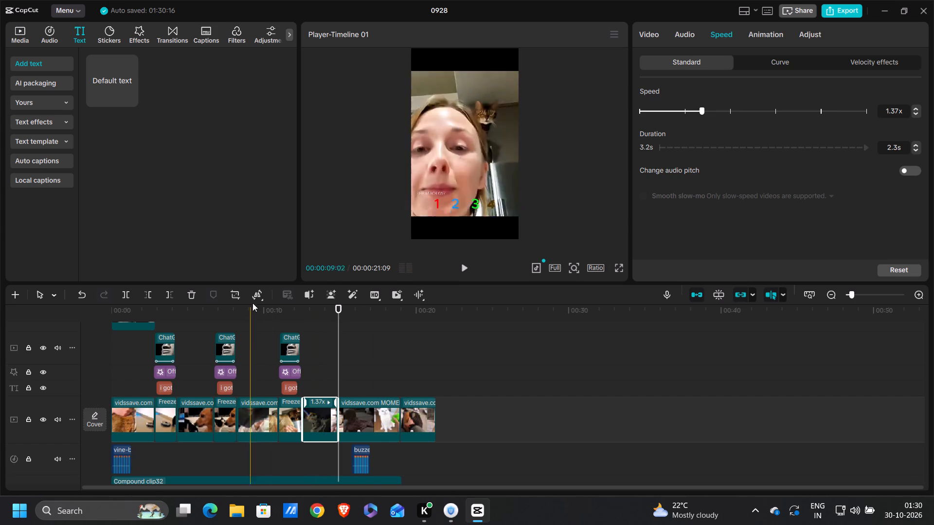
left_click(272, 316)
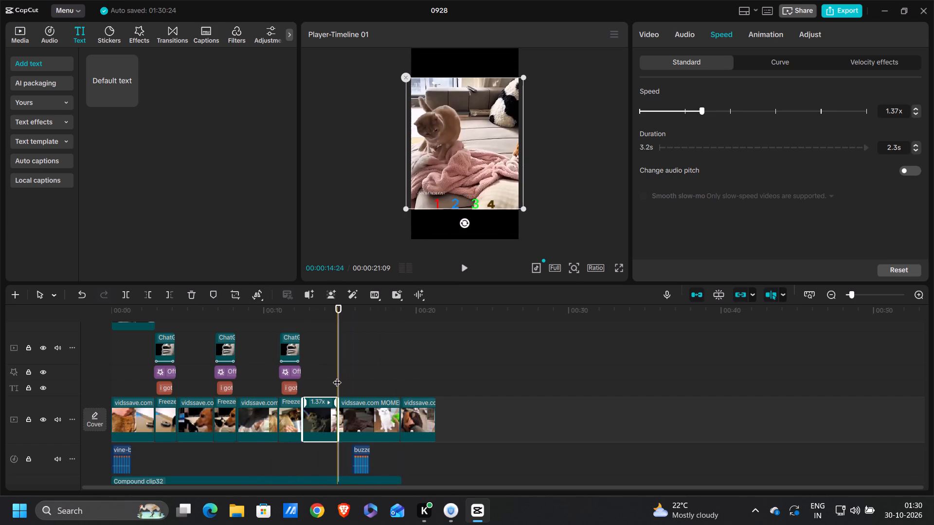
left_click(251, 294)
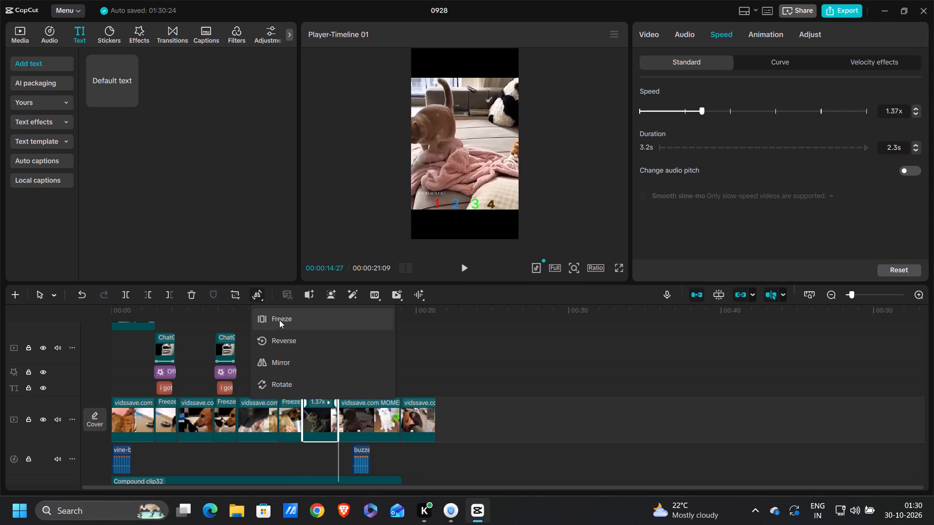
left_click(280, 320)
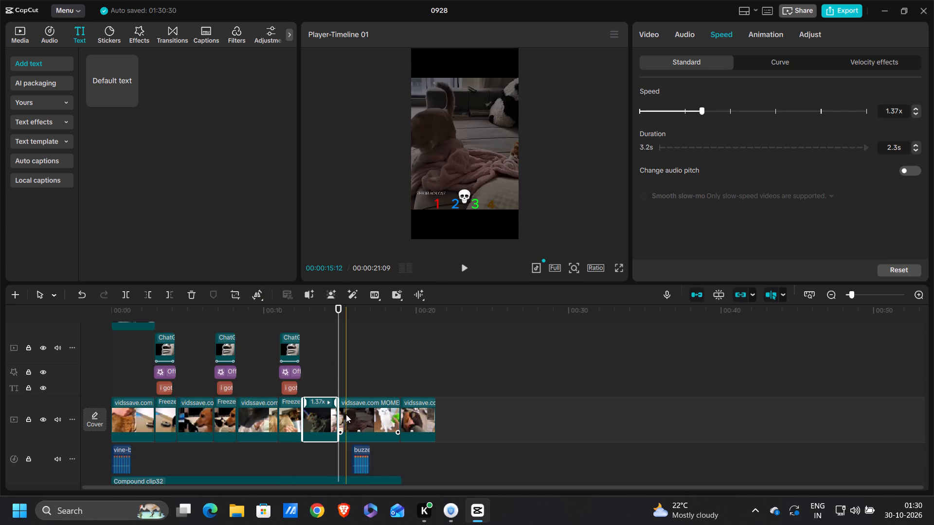
Step back through the two-cats clip's last frames and add a freeze frame at about 00:00:14:26.
key("Left")
key("Left")
key("Left")
key("Left")
key("Left")
key("Left")
key("Left")
key("Left")
key("Left")
key("Left")
key("Left")
key("Left")
key("Left")
key("Left")
key("Left")
key("Left")
key("Left")
key("Left")
key("Left")
key("Left")
key("Left")
key("Left")
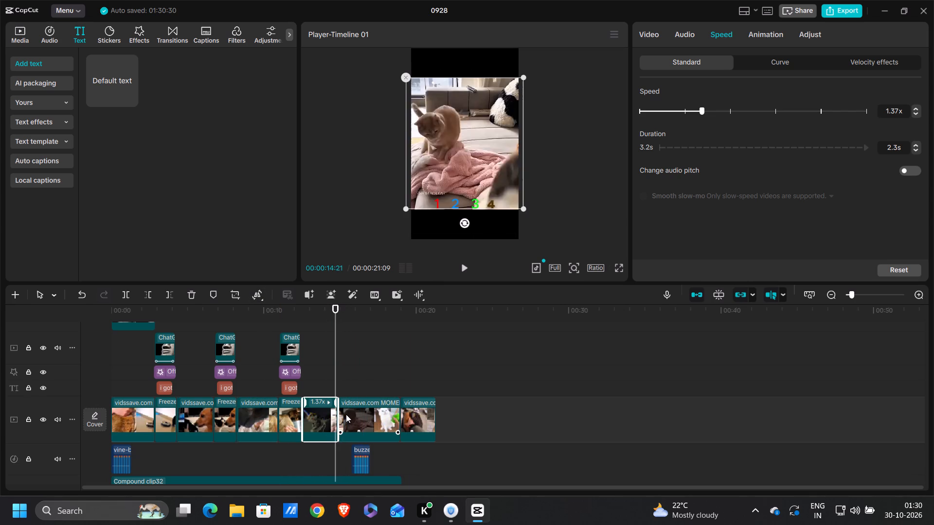
key("Right")
key("Right")
key("Right")
key("Right")
key("Right")
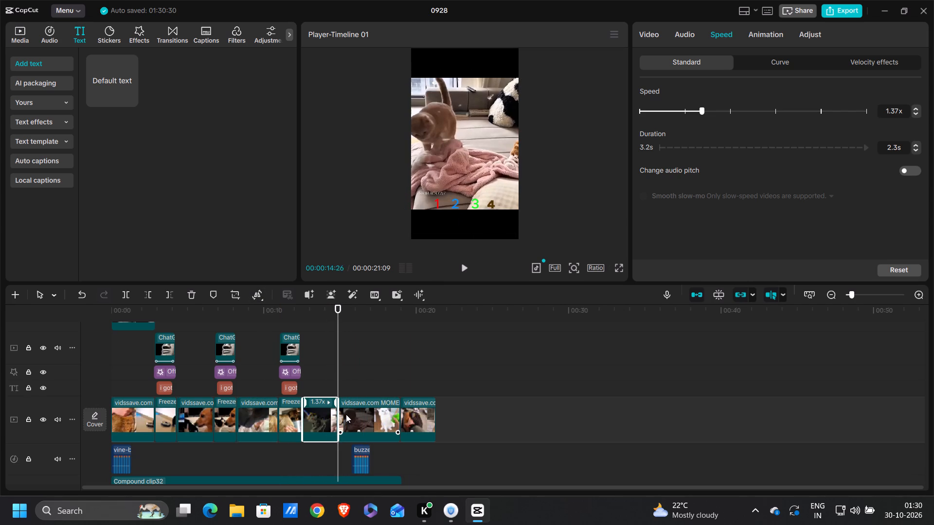
left_click(265, 315)
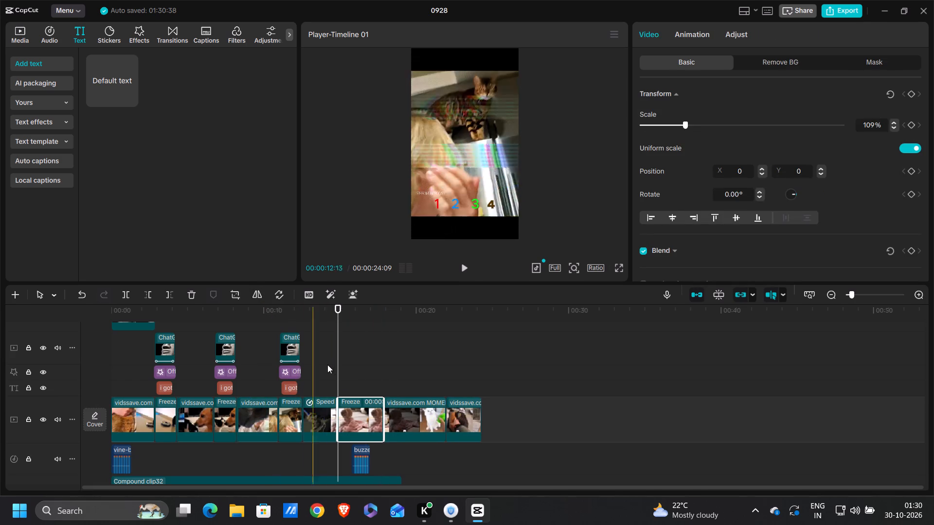
Paste the stone-face image, effect and "i got u" text at the start of the two-cats freeze frame.
key("ctrl+v")
left_click_drag(344, 350, 350, 351)
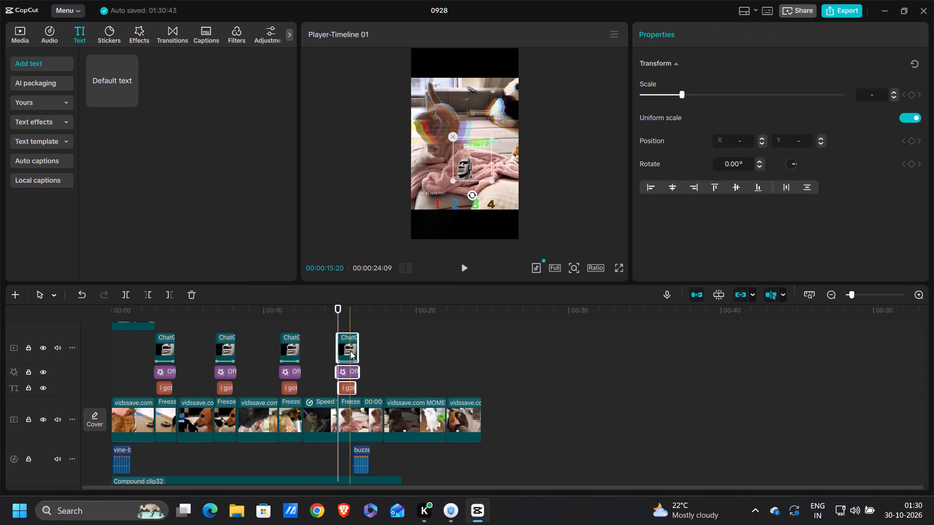
Trim the end of the two-cats freeze frame to about 00:00:16:05, where its overlays finish.
left_click(361, 401)
double_click(362, 373)
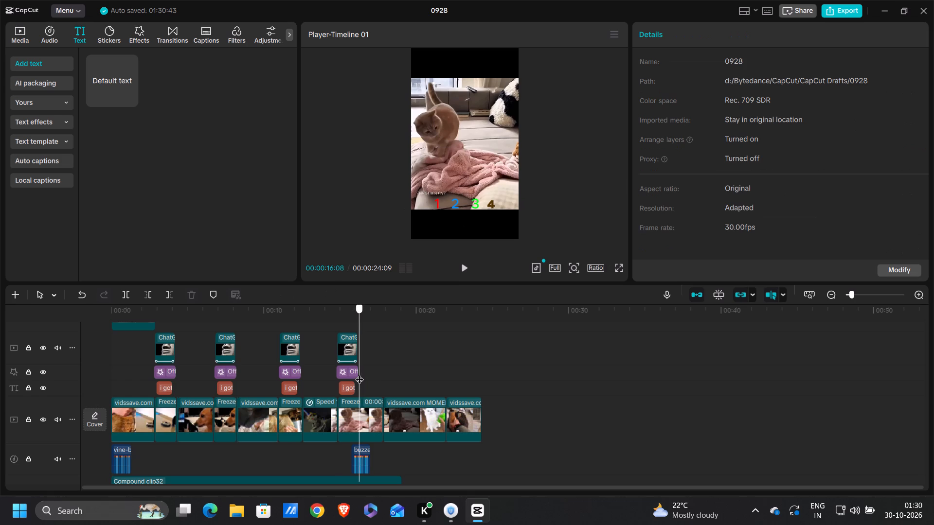
left_click(358, 411)
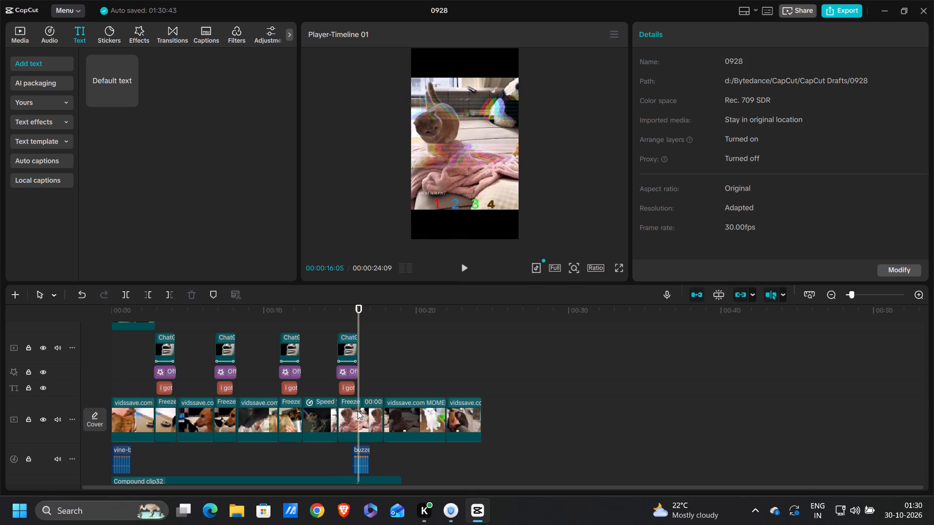
left_click(176, 293)
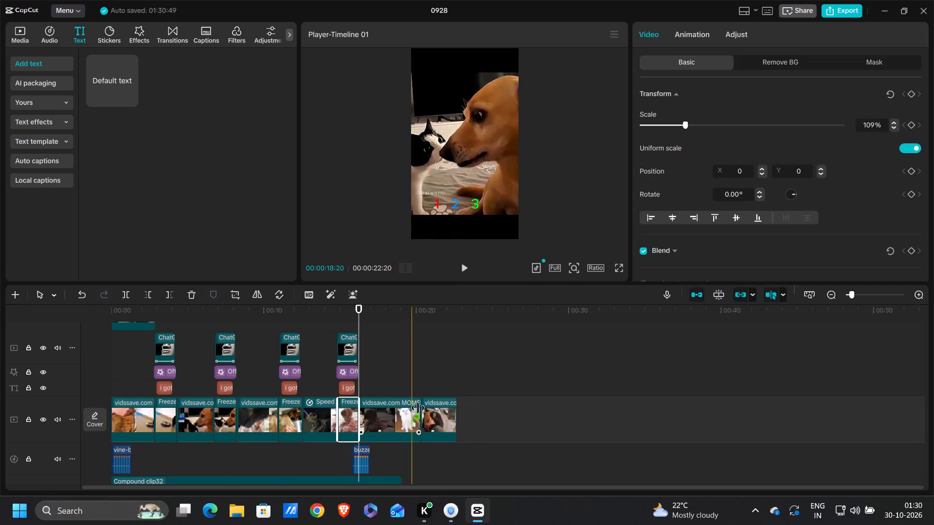
Delete the two remaining video clips after the two-cats freeze frame.
left_click_drag(364, 380, 427, 417)
key("BackSpace")
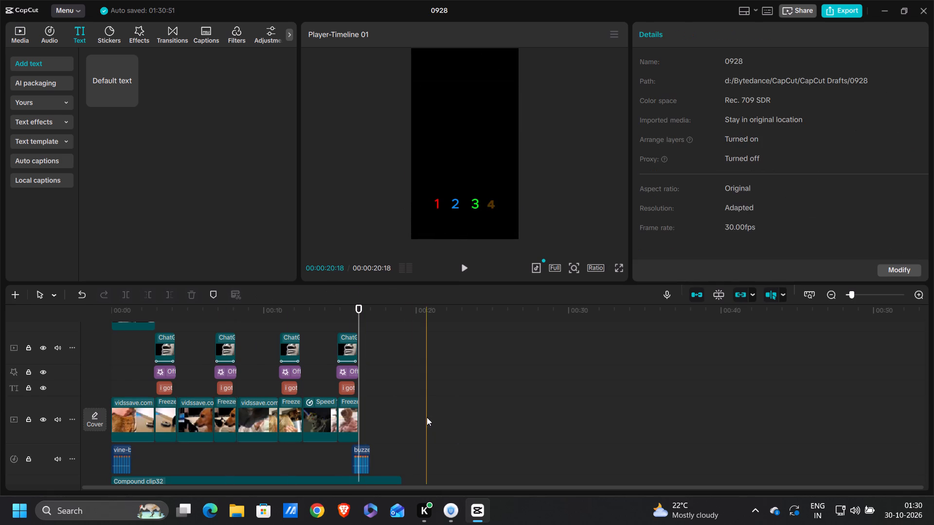
Duplicate the "THE BLACK CAT" label so the copy spans from the dog-and-cat clip's start to the original label's end.
scroll(81, 377, "up", 5)
scroll(147, 381, "up", 4)
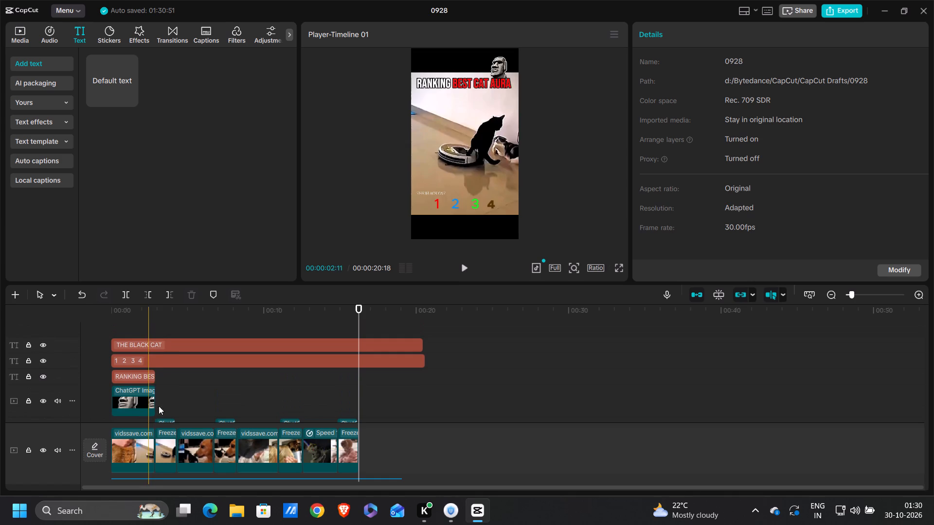
left_click(176, 339)
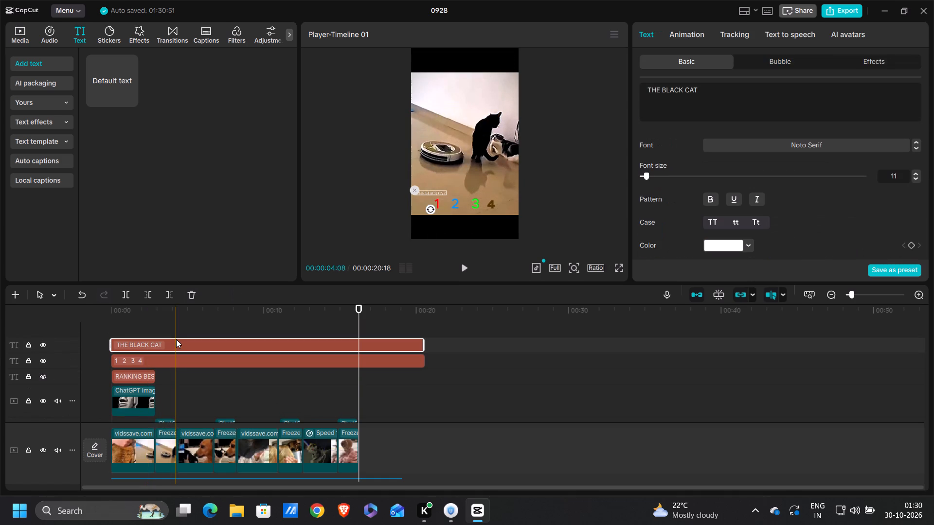
key("ctrl+c")
key("ctrl+v")
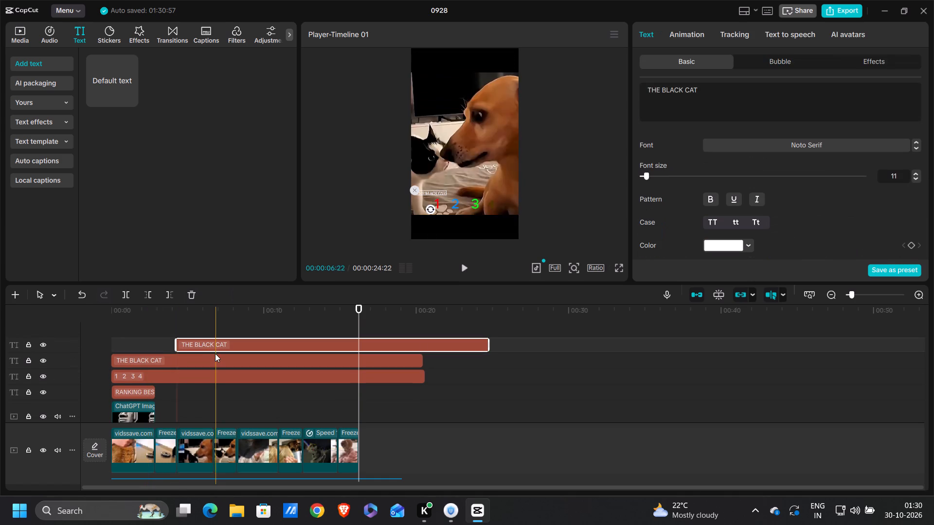
left_click_drag(221, 343, 158, 344)
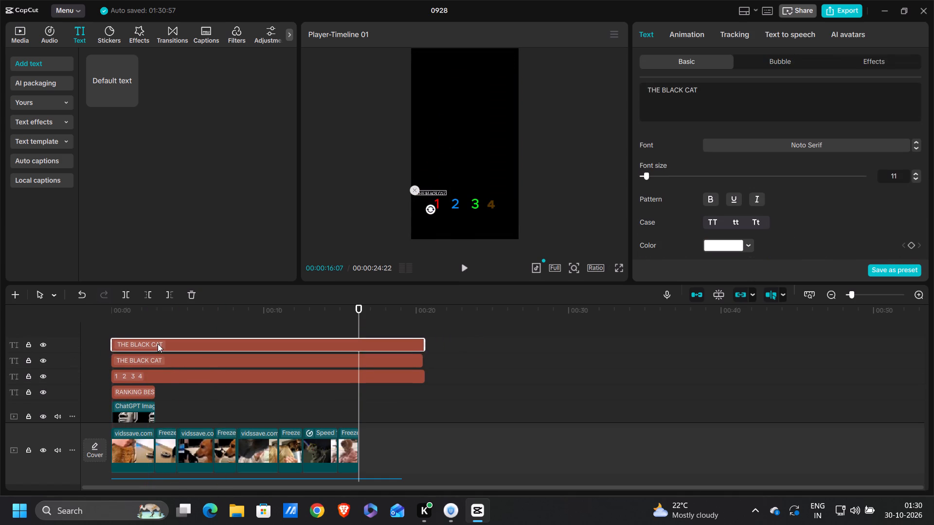
left_click_drag(158, 344, 223, 350)
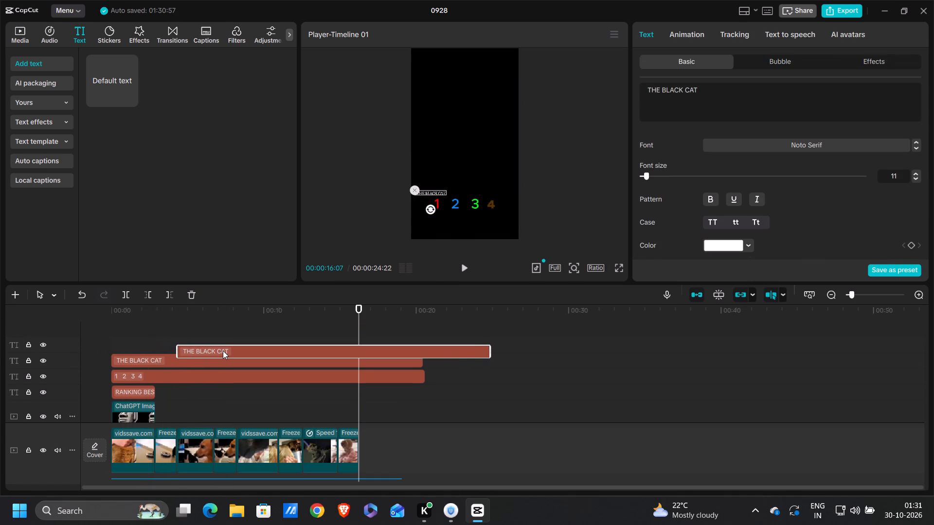
left_click_drag(223, 350, 224, 351)
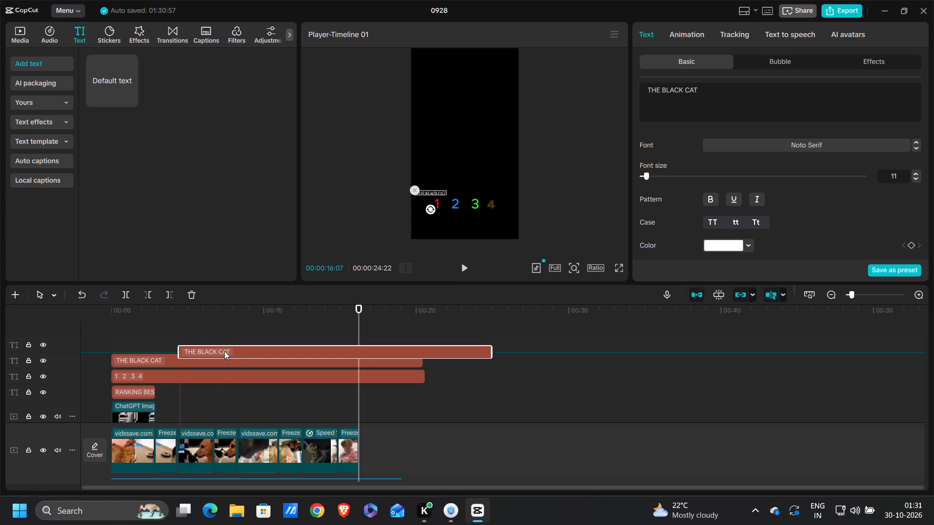
left_click_drag(224, 351, 222, 350)
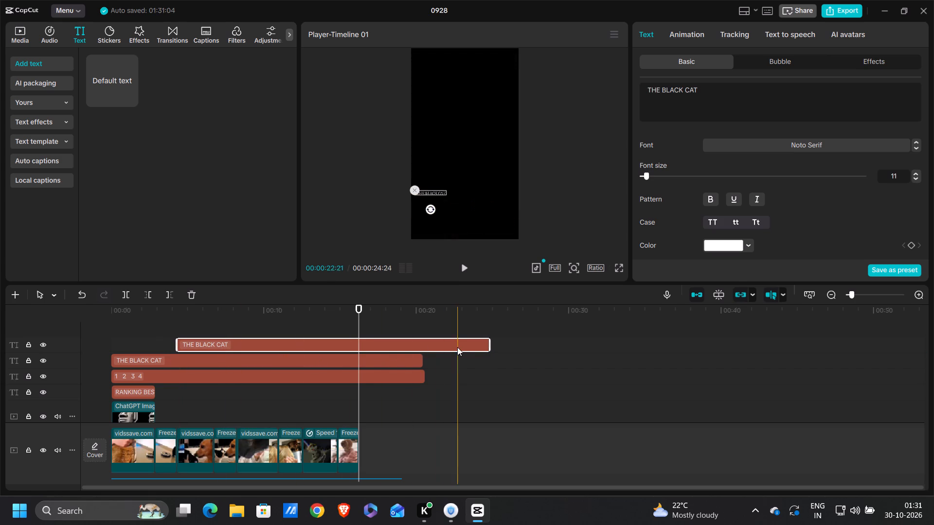
left_click_drag(490, 345, 421, 345)
left_click(243, 331)
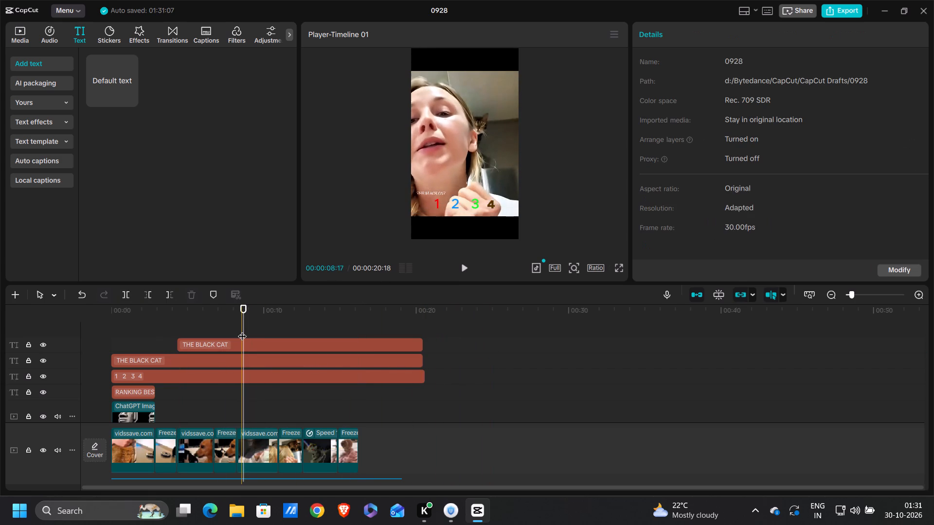
Move the copied "THE BLACK CAT" label in the frame so it sits above the blue number 2.
left_click(191, 326)
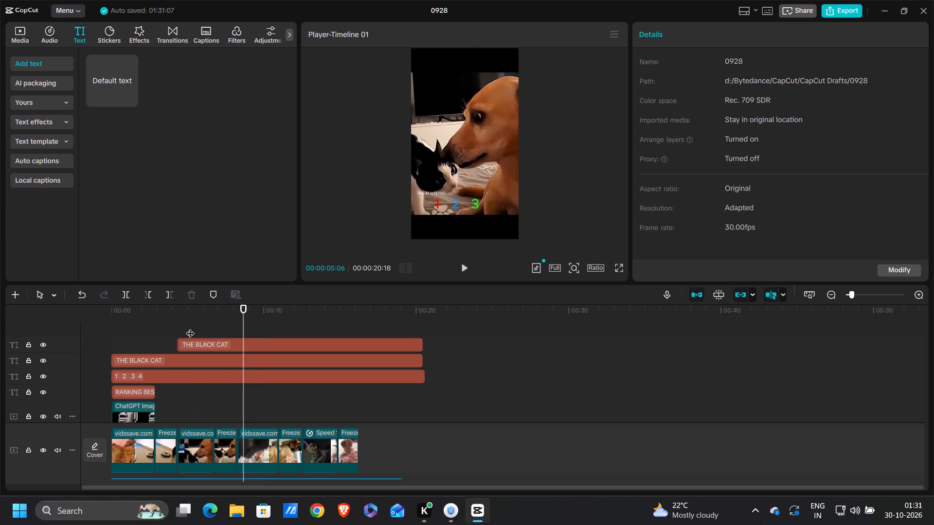
left_click(190, 347)
left_click_drag(429, 193, 440, 193)
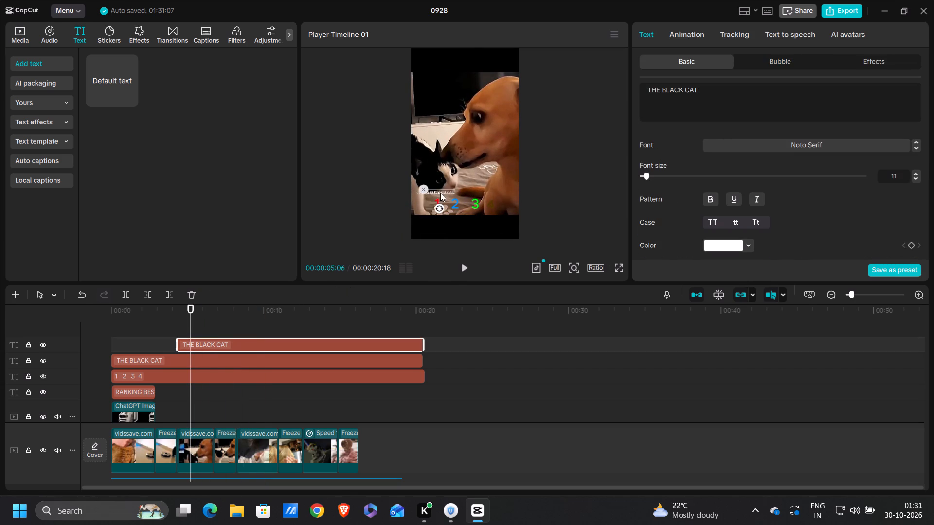
left_click_drag(440, 193, 458, 195)
Make the copied label above the number 2 bold and replace its text with "STARE AT DOG".
left_click(507, 285)
left_click_drag(507, 282, 503, 347)
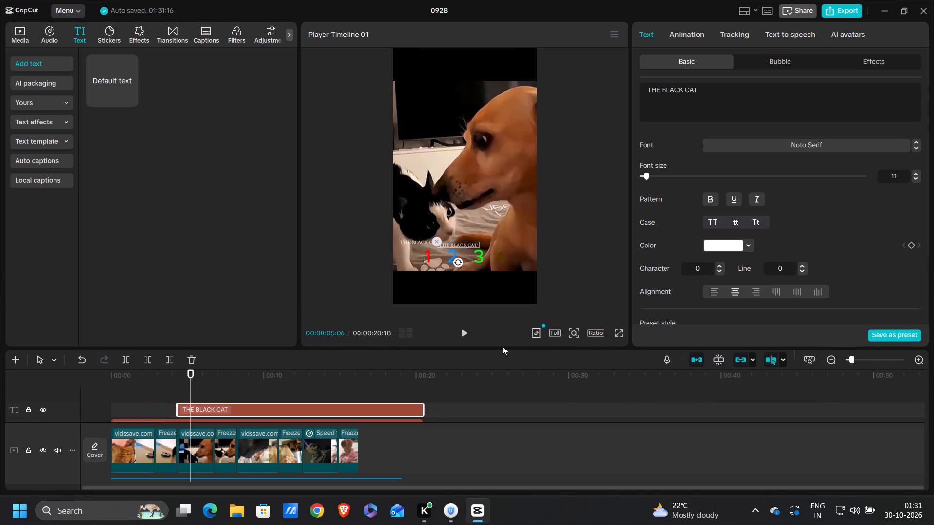
left_click(712, 200)
triple_click(705, 84)
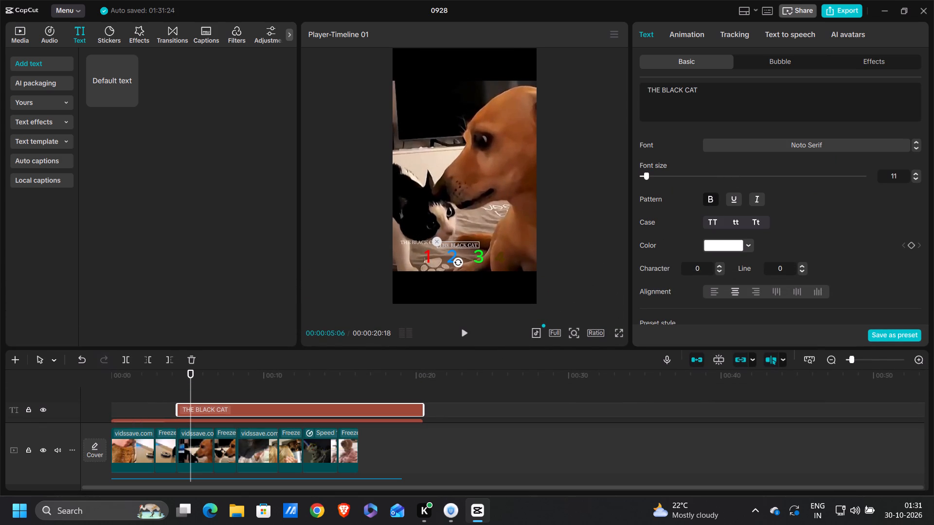
left_click(705, 84)
triple_click(704, 88)
left_click(704, 88)
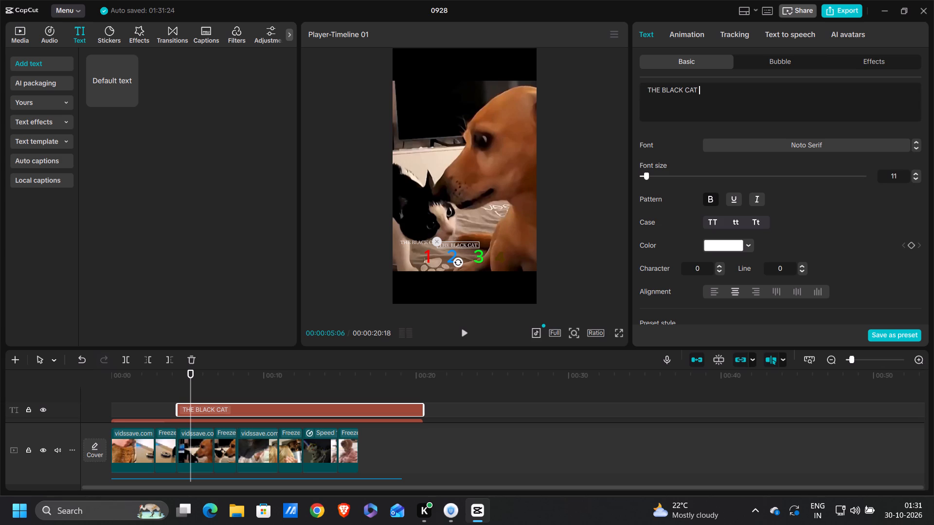
triple_click(704, 88)
key("BackSpace")
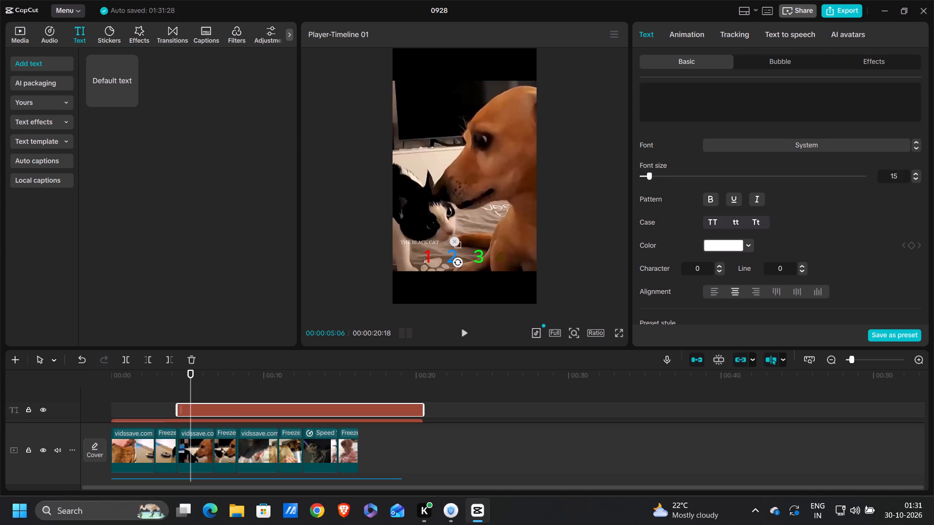
type("STARE AT DOG")
key("space")
key("space")
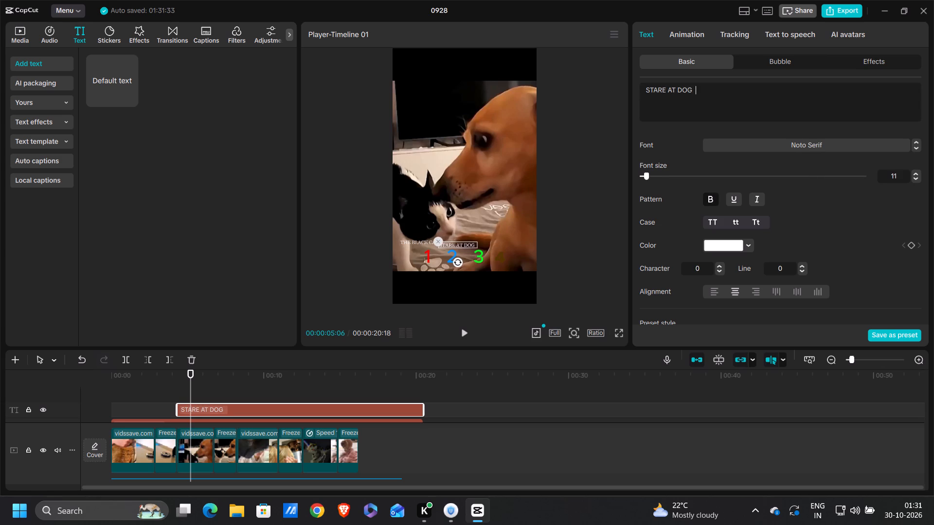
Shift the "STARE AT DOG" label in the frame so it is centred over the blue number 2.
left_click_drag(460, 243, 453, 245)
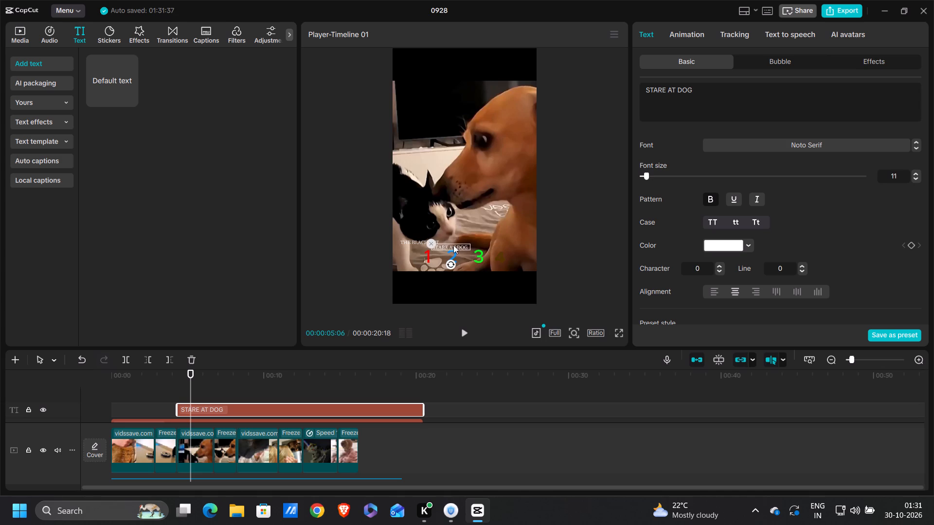
Set the font size of the "THE BLACK CAT" label to 8.
left_click(418, 240)
left_click_drag(418, 240, 413, 240)
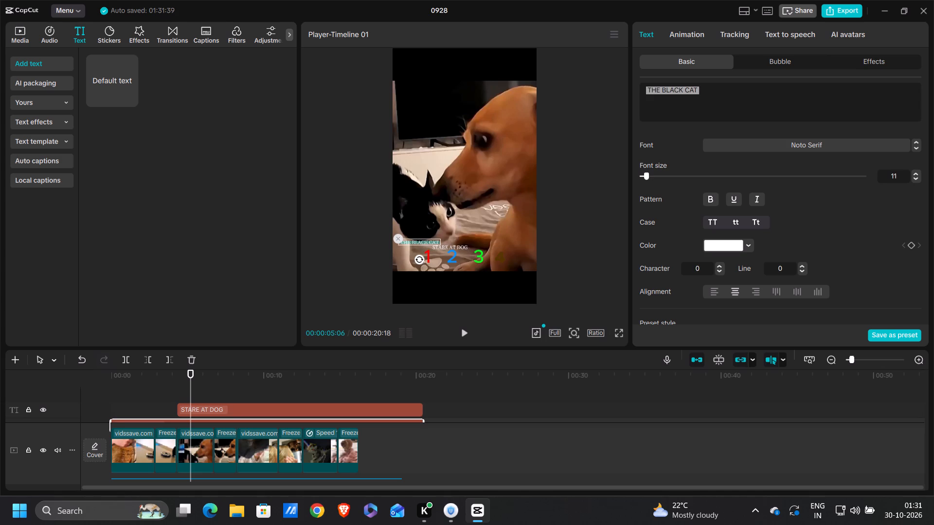
triple_click(917, 178)
left_click(466, 223)
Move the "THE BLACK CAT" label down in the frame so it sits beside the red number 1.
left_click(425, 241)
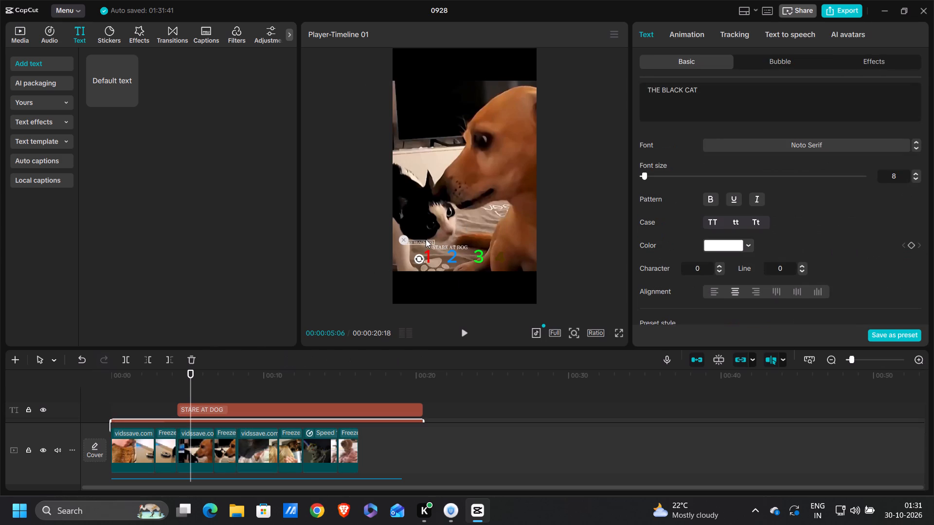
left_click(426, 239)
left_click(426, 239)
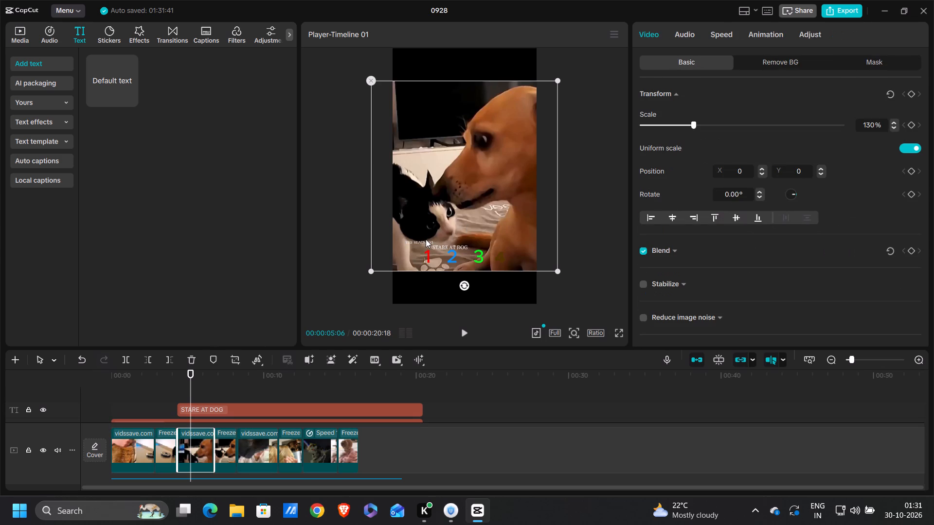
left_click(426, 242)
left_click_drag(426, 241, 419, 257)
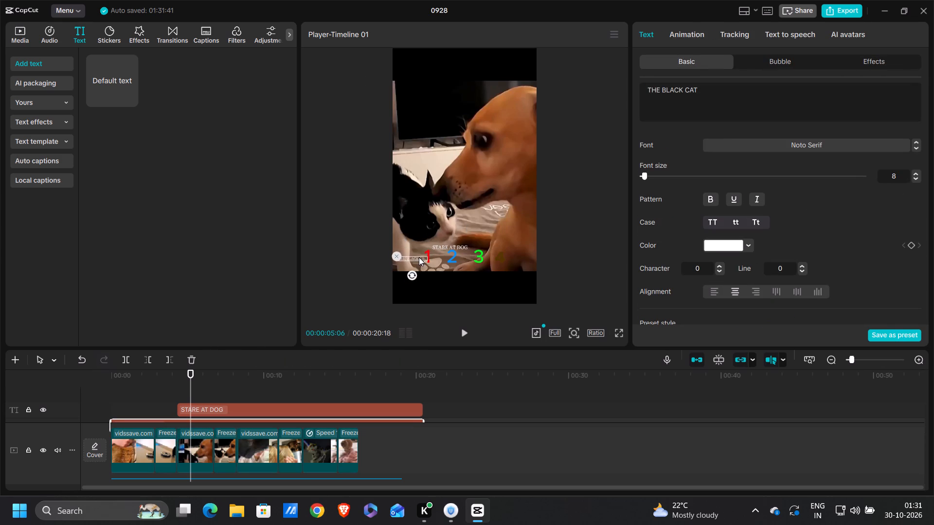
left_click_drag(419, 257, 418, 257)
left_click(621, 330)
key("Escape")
Widen the gaps in the "1 2 3 4" rank text by adding extra spaces between each pair of numbers.
left_click(451, 247)
left_click(452, 245)
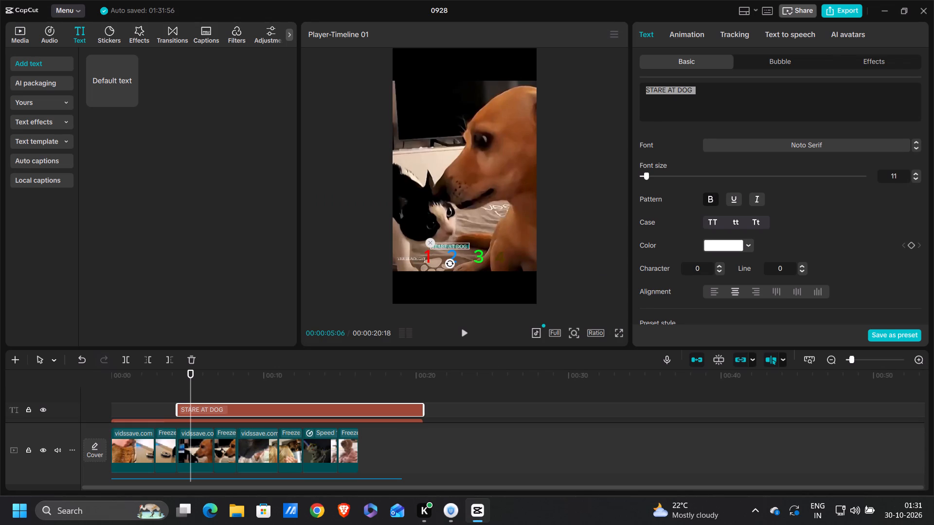
left_click(499, 251)
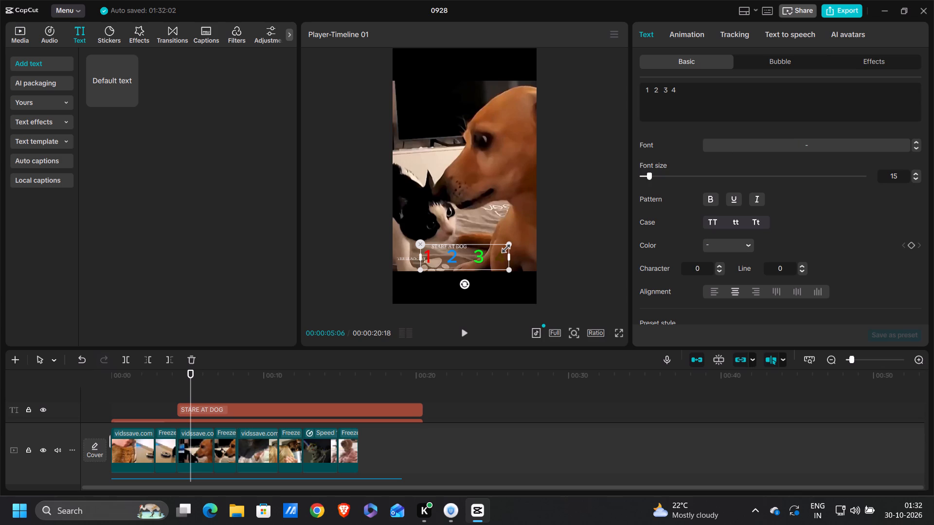
left_click(653, 90)
key("space")
key("space")
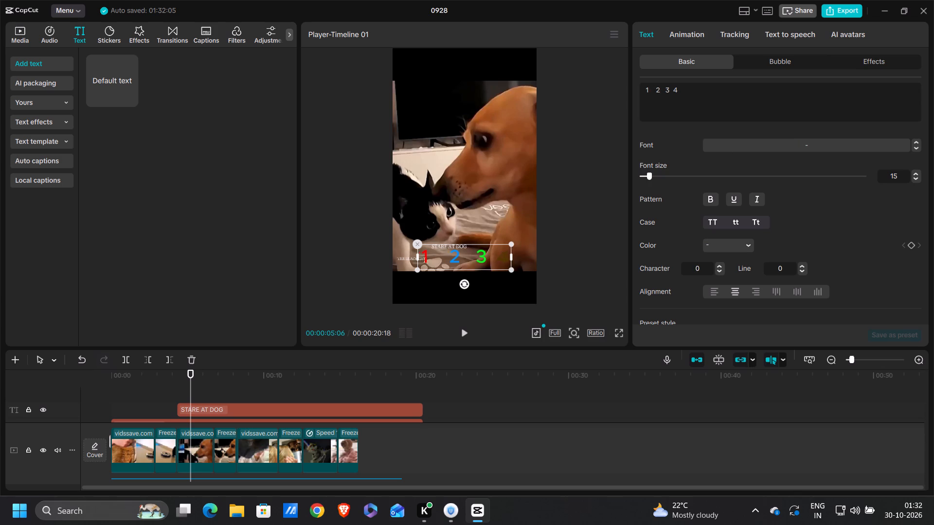
key("space")
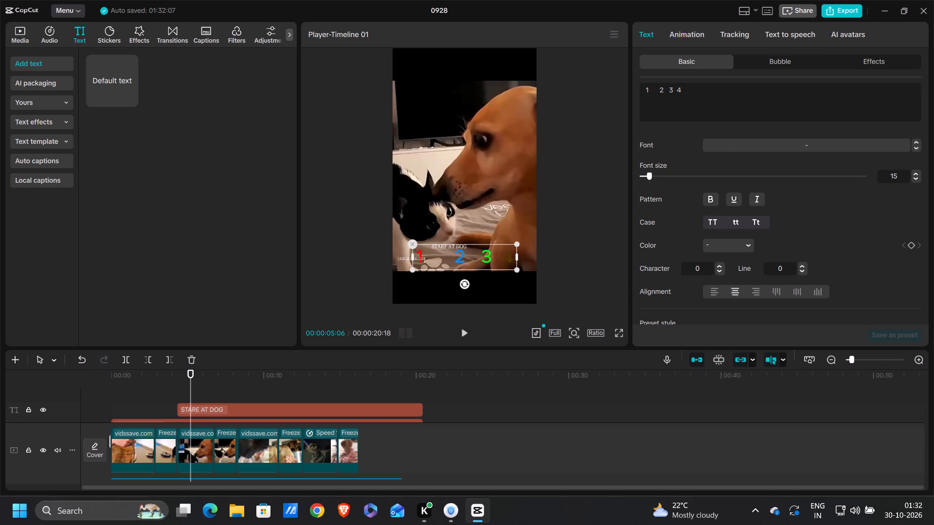
key("space")
key("BackSpace")
key("BackSpace")
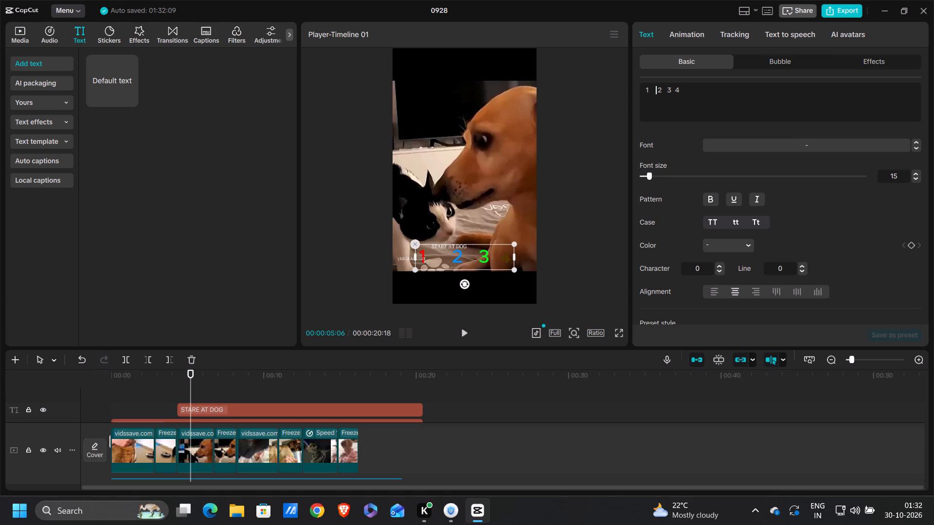
left_click(664, 90)
key("space")
key("space")
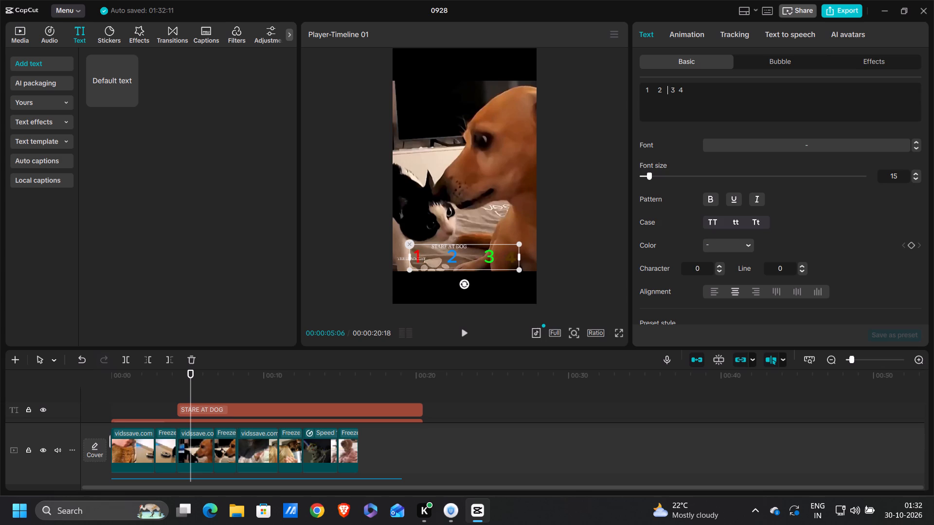
left_click(678, 91)
key("space")
key("space")
key("space")
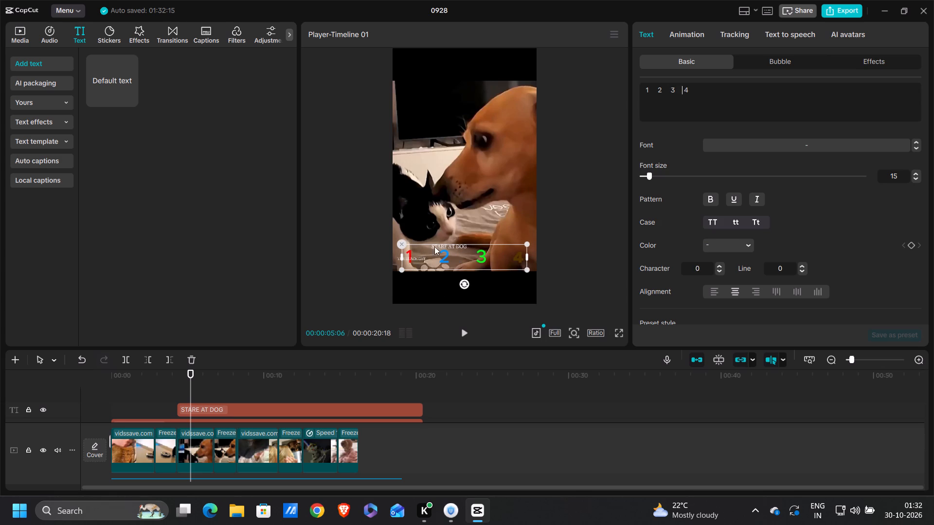
Move the "THE BLACK CAT" label in the frame so it sits just above the red number 1.
left_click(417, 255)
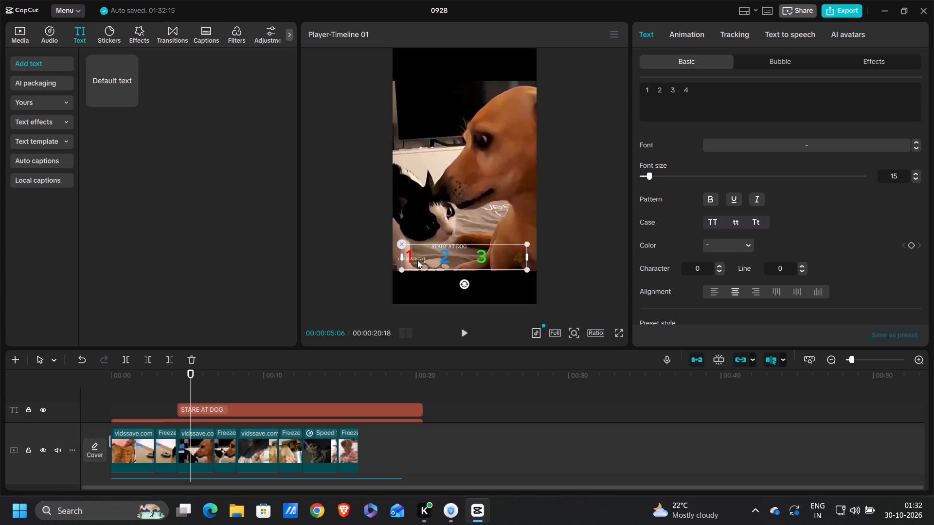
double_click(417, 260)
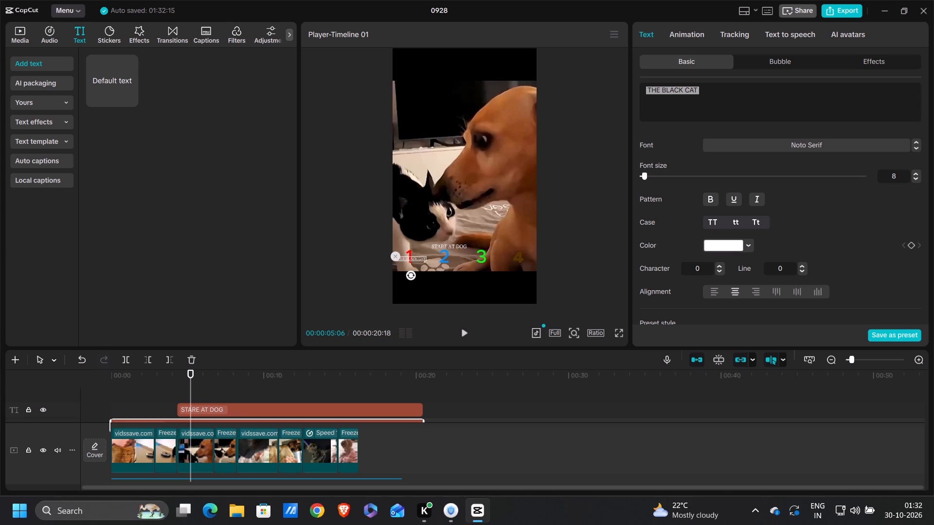
left_click_drag(405, 259, 403, 245)
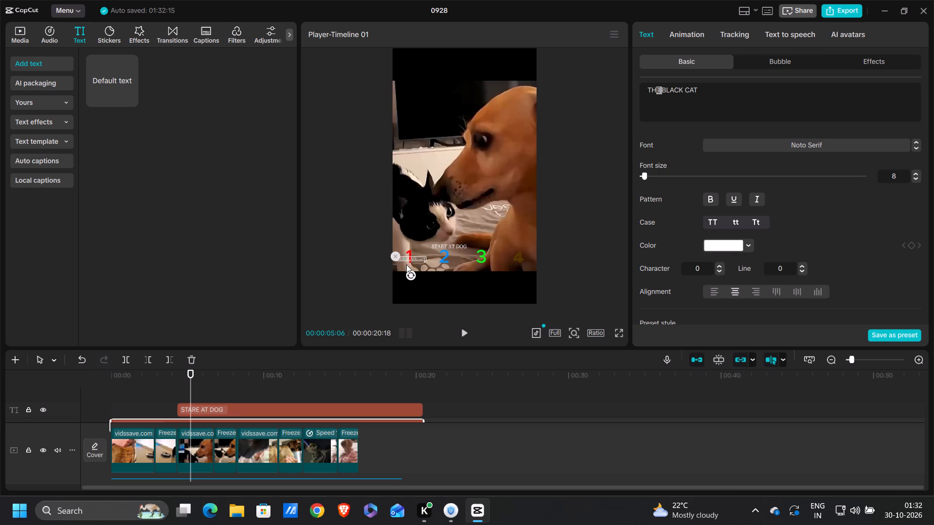
left_click(406, 265)
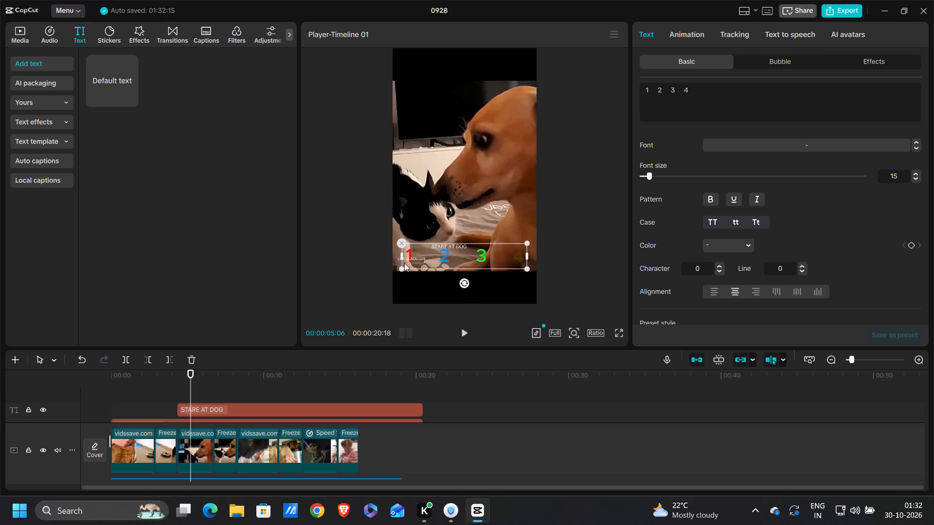
left_click(400, 260)
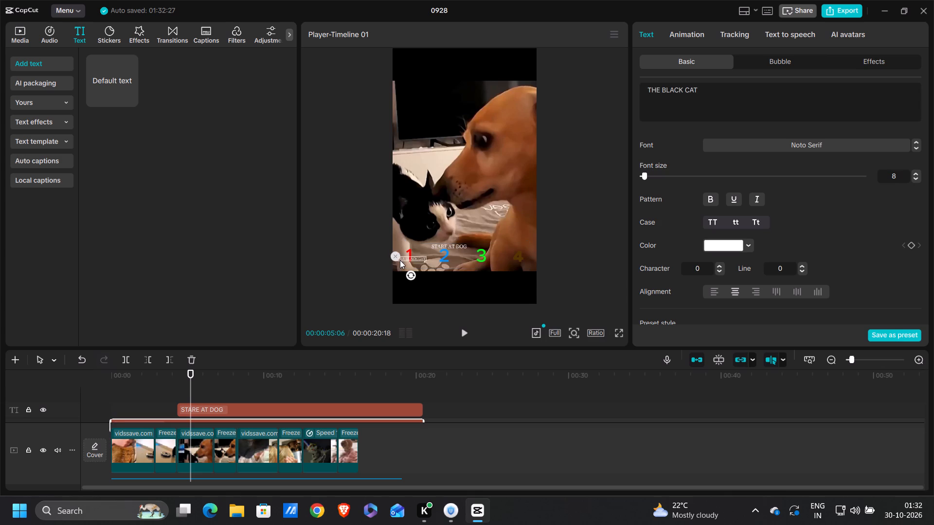
left_click_drag(400, 260, 414, 195)
left_click_drag(414, 195, 413, 204)
left_click_drag(405, 257, 405, 240)
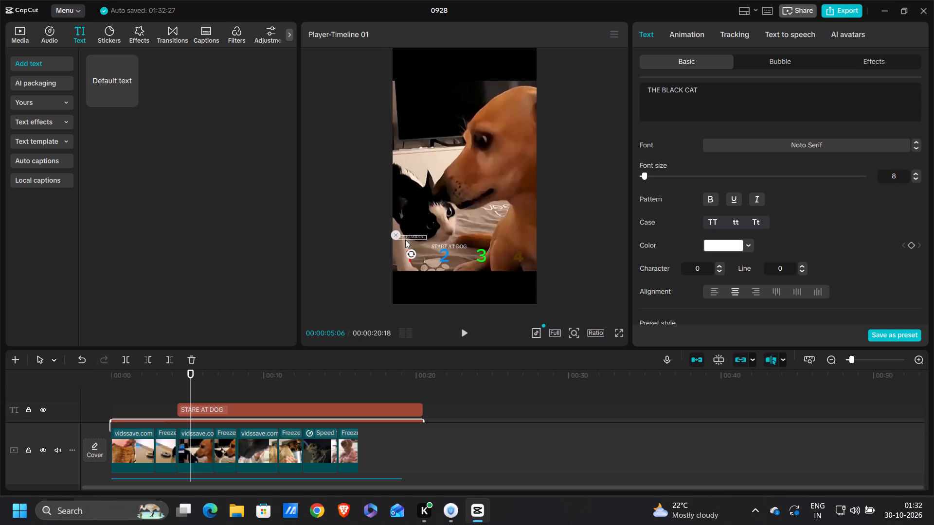
left_click_drag(405, 240, 406, 240)
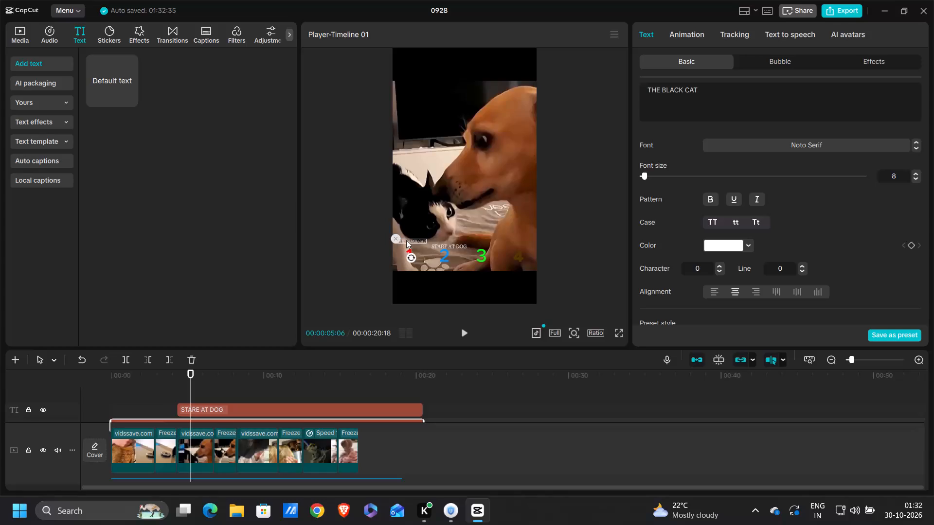
Move the "STARE AT DOG" label in the frame so it is centred above the respaced blue number 2.
left_click(447, 242)
left_click(448, 244)
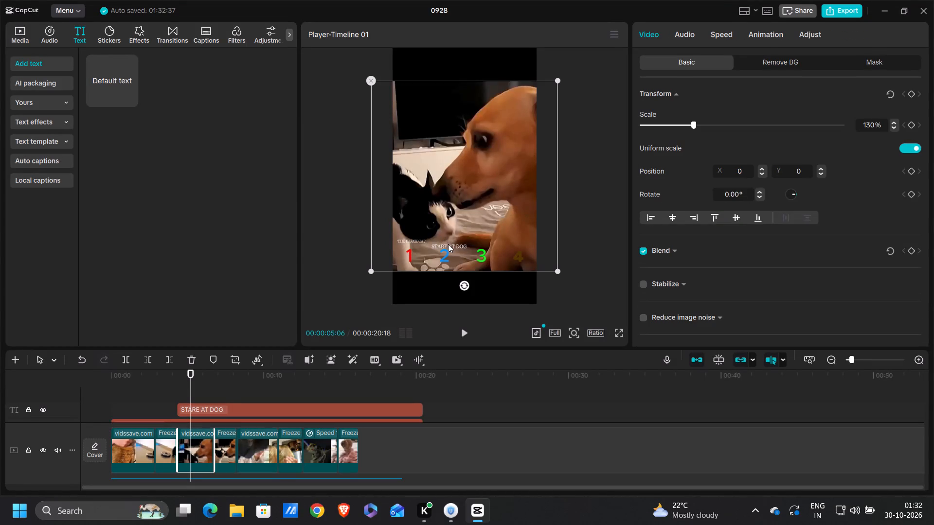
left_click_drag(451, 246, 444, 246)
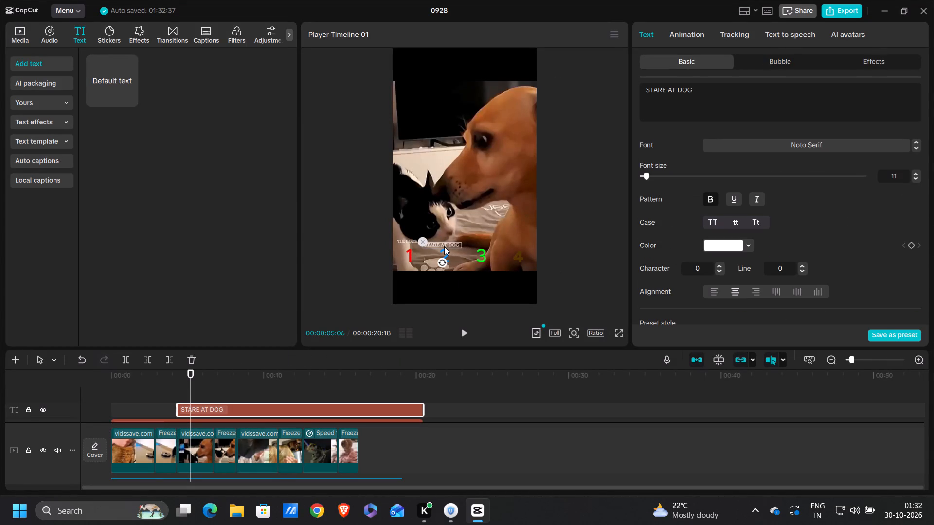
left_click_drag(444, 246, 445, 246)
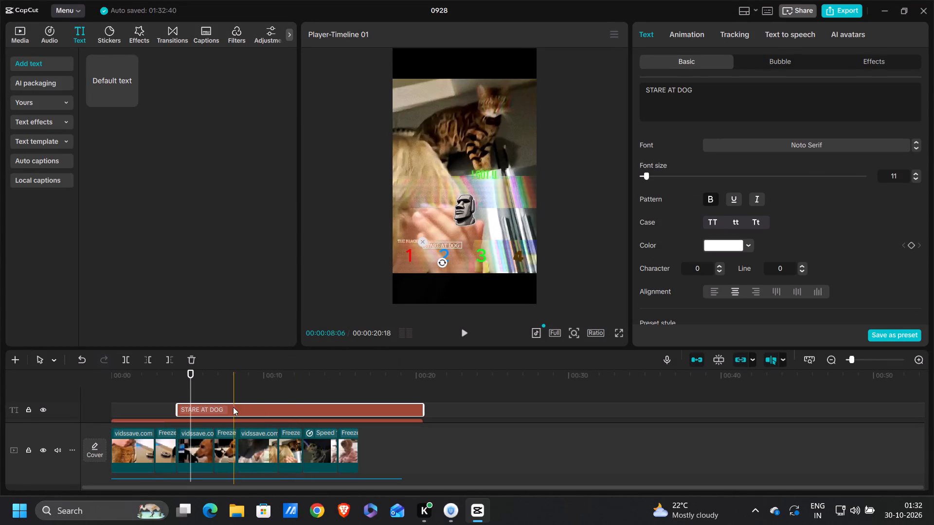
Duplicate the "STARE AT DOG" label so the copy spans from the woman-and-cat clip's start to the original label's end.
scroll(232, 408, "down", 2)
scroll(220, 427, "up", 3)
left_click_drag(190, 381, 237, 384)
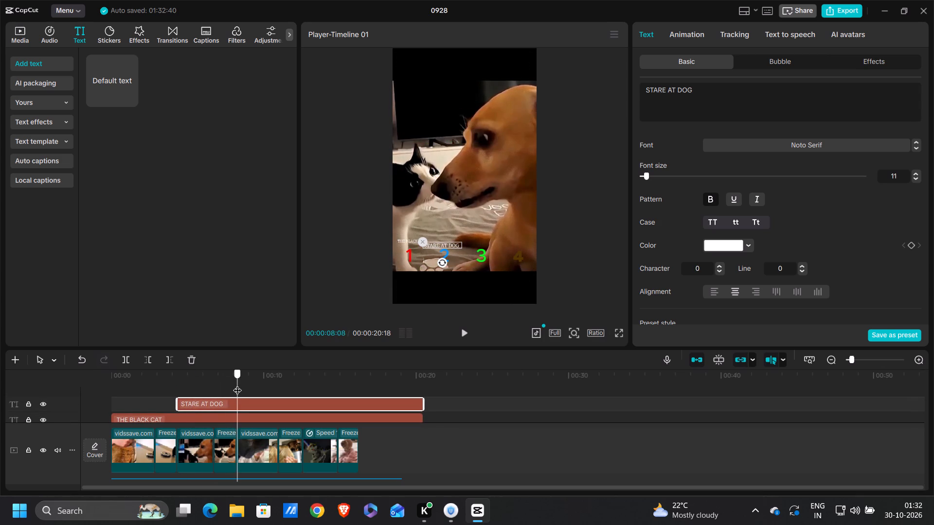
left_click_drag(237, 384, 237, 384)
left_click_drag(237, 384, 236, 385)
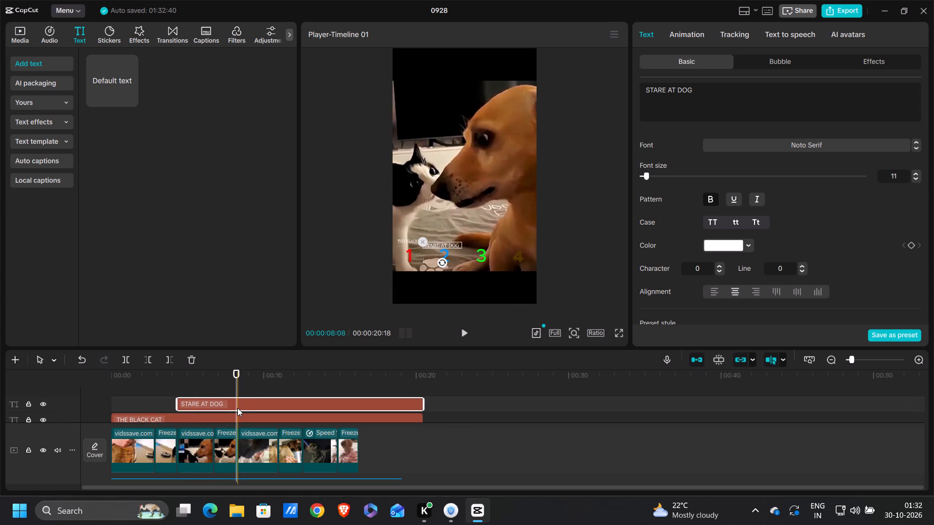
left_click(237, 408)
key("ctrl+c")
key("ctrl+v")
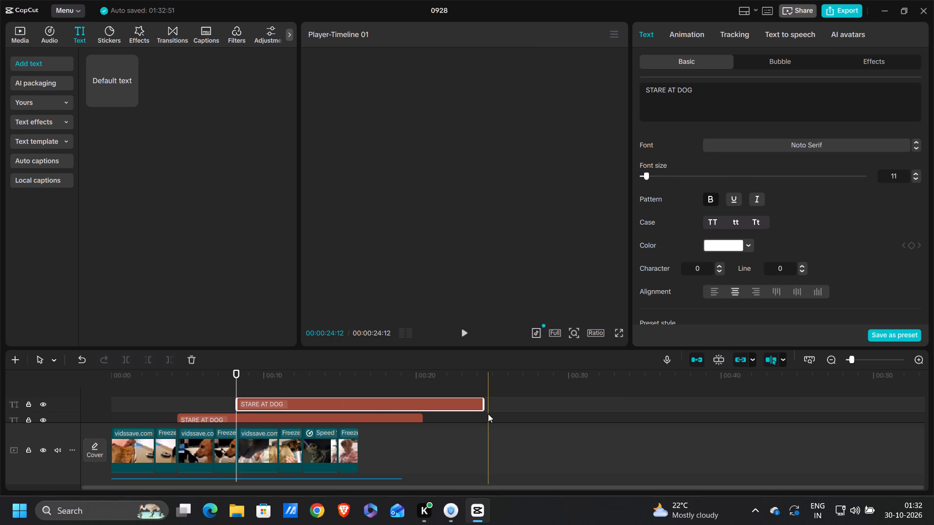
left_click_drag(486, 408, 424, 407)
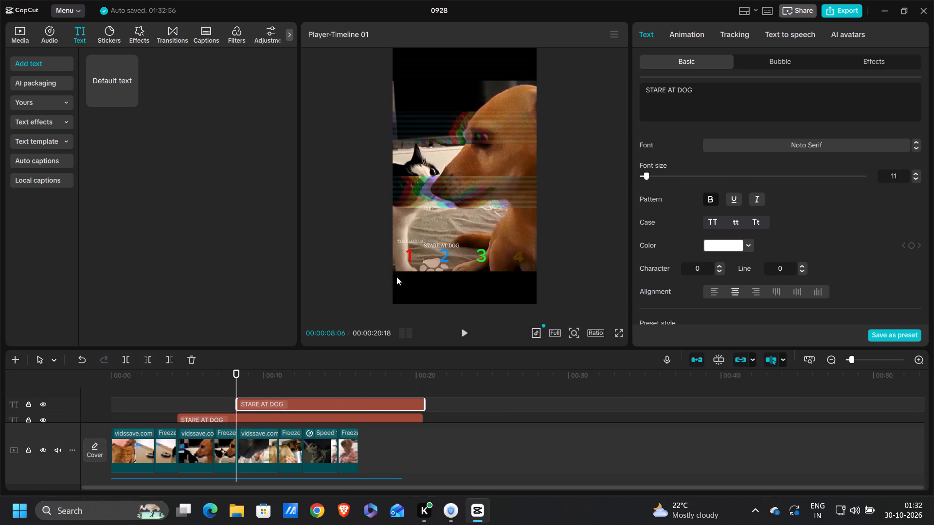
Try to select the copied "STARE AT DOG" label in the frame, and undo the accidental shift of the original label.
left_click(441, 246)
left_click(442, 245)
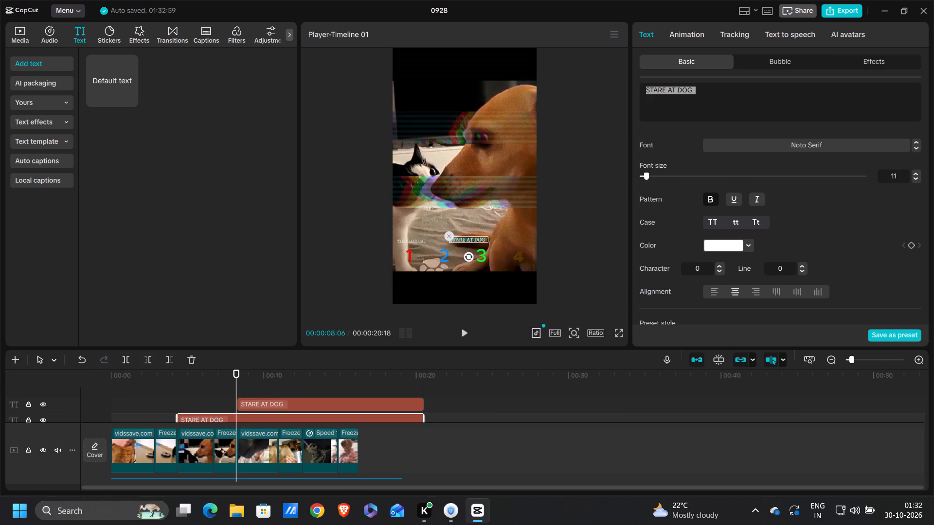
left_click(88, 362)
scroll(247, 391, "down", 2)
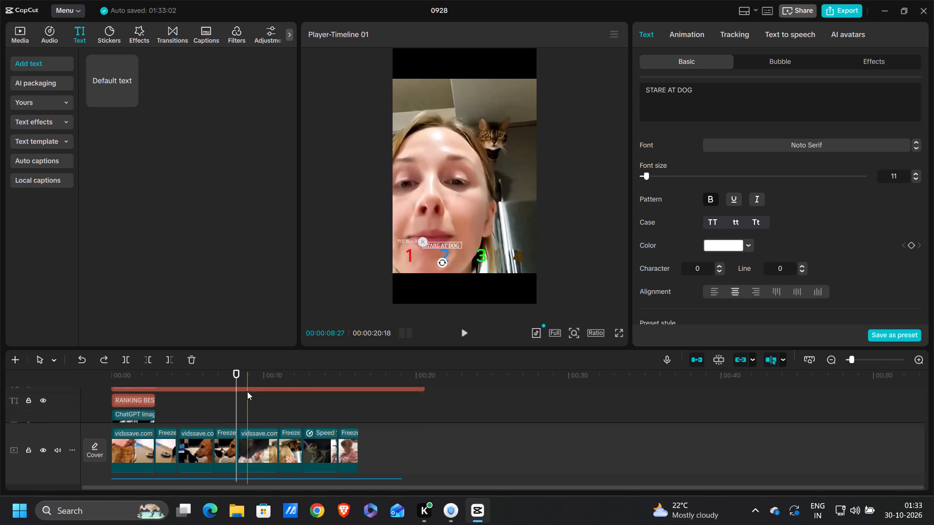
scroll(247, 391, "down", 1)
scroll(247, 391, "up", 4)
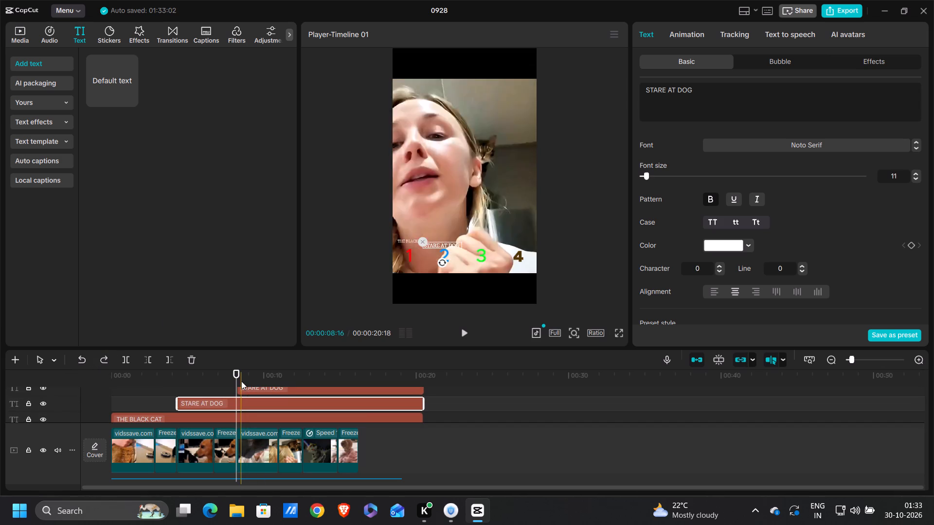
Move the copied "STARE AT DOG" label in the frame so it sits just above the green number 3.
left_click_drag(234, 379, 244, 379)
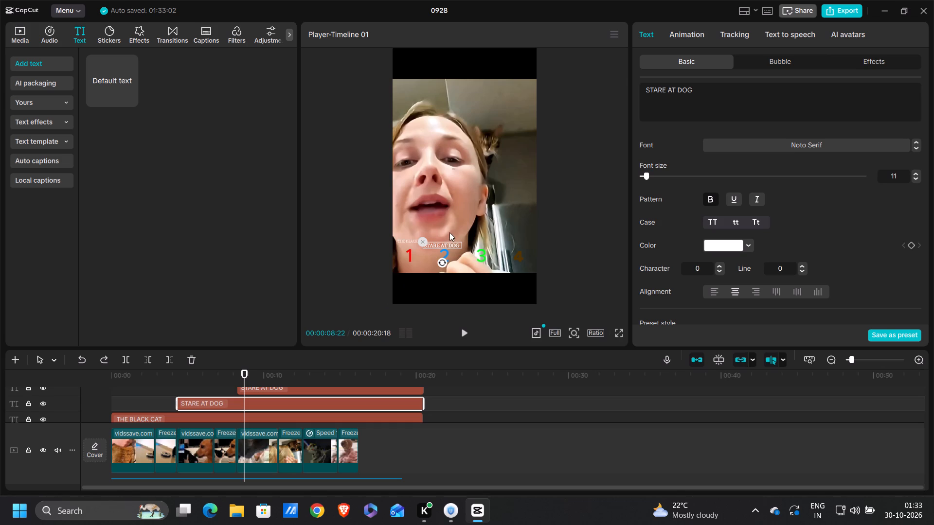
left_click(455, 249)
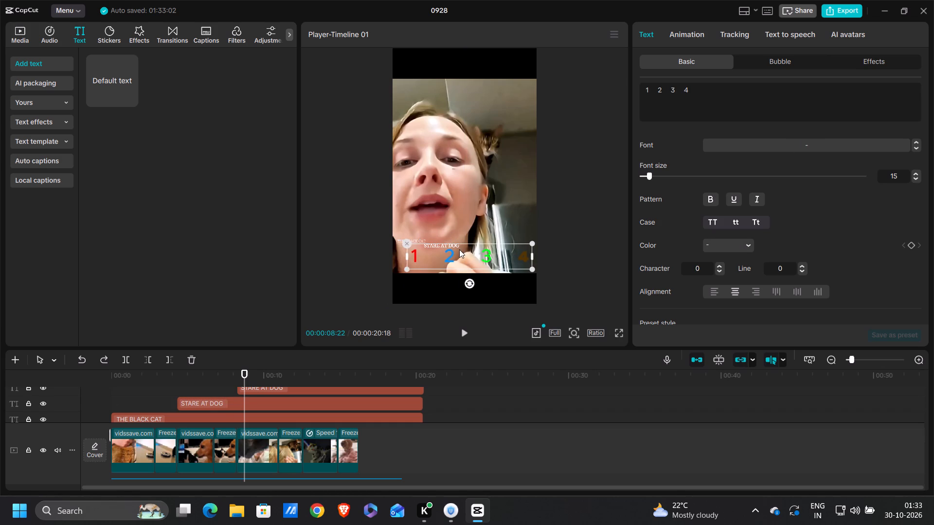
left_click(449, 242)
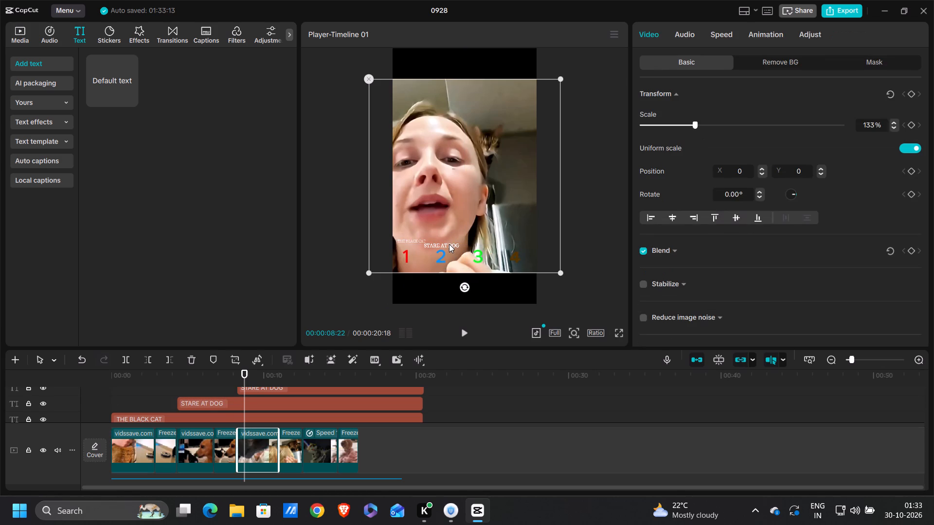
left_click(449, 245)
left_click(449, 245)
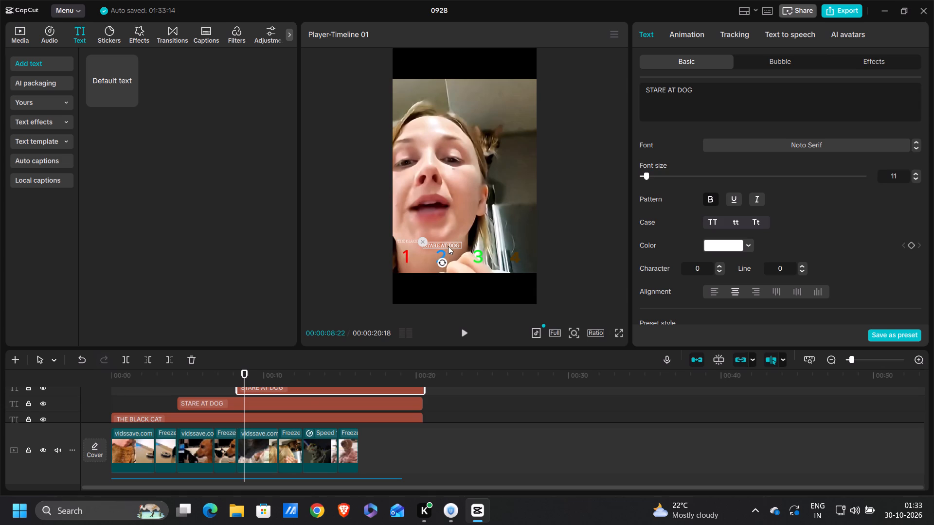
left_click_drag(449, 244, 493, 244)
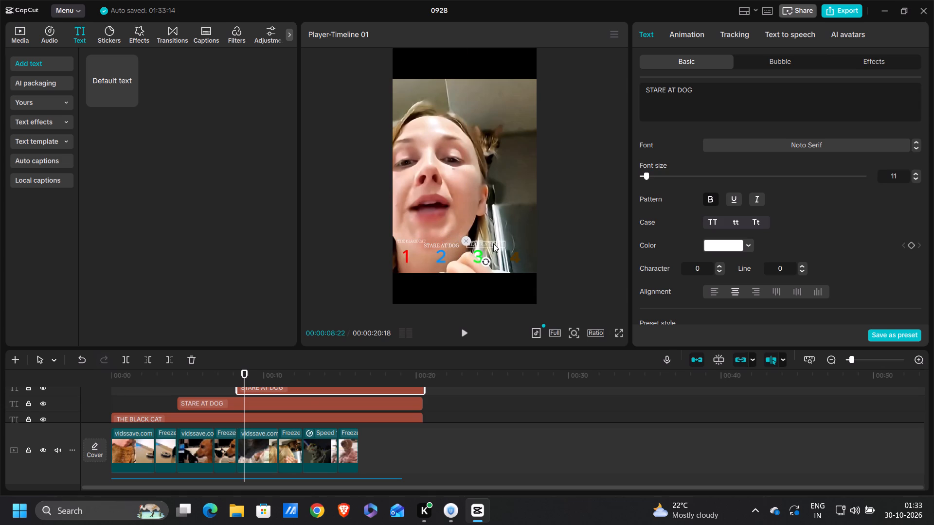
left_click_drag(493, 244, 491, 244)
Change the text of the label above the green number 3 to "THE MAINFRAME".
triple_click(662, 93)
key("BackSpace")
type("THE ,AI")
key("BackSpace")
key("BackSpace")
key("BackSpace")
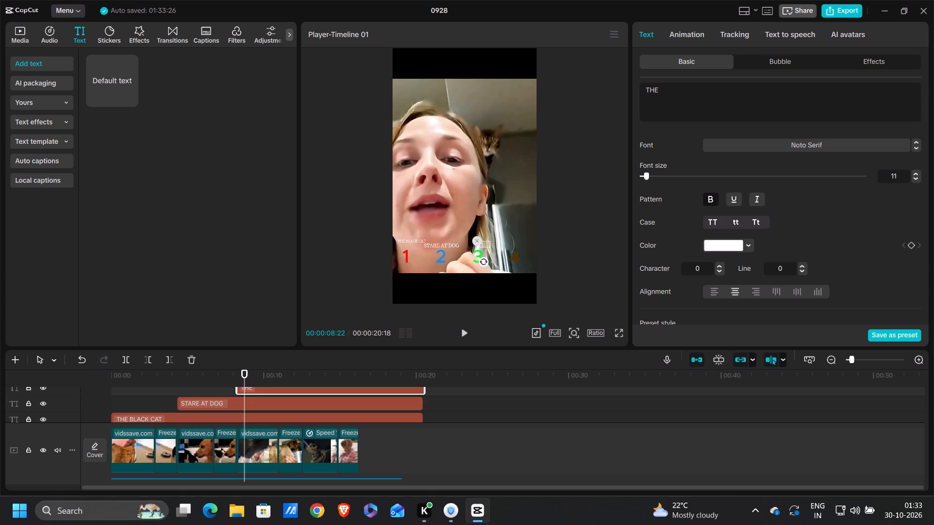
type("MAIN")
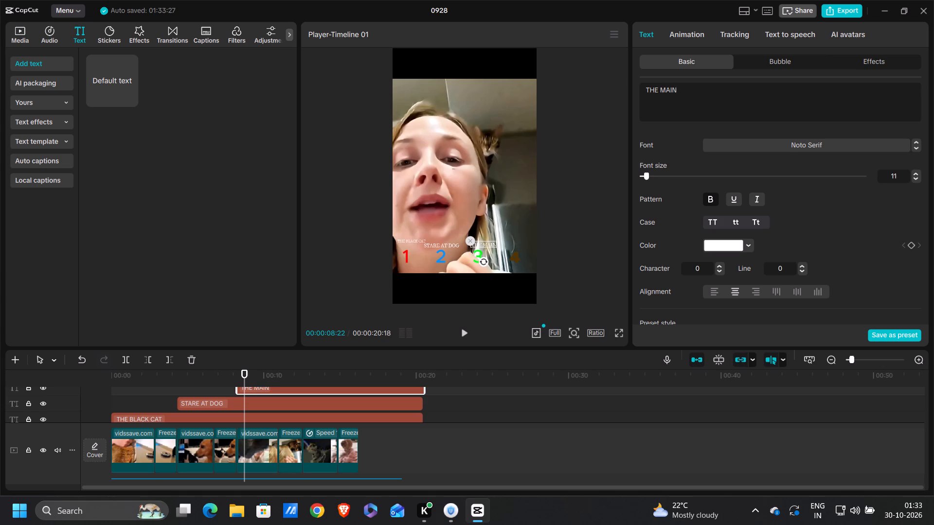
type("FRAME")
key("space")
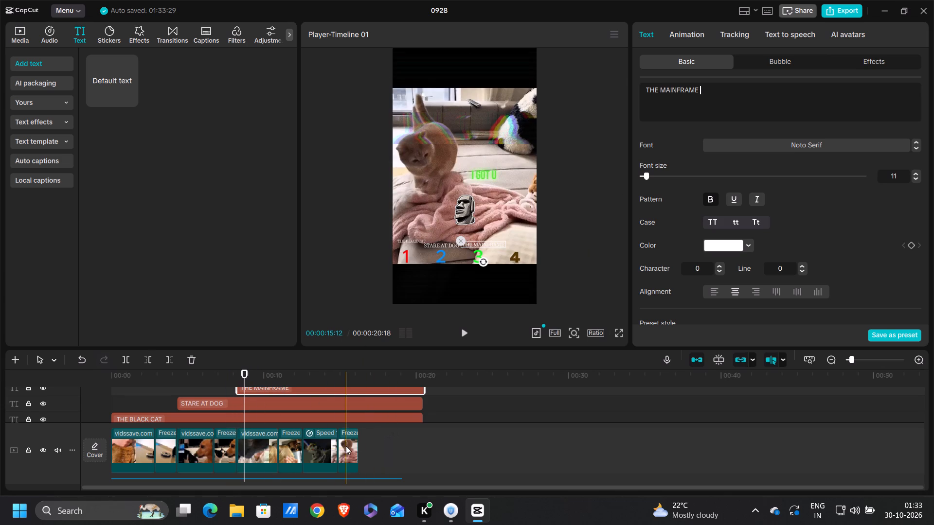
Duplicate the "THE MAINFRAME" label so the copy spans from the two-cats sofa clip's start to the end of the final freeze frame.
scroll(346, 446, "down", 1)
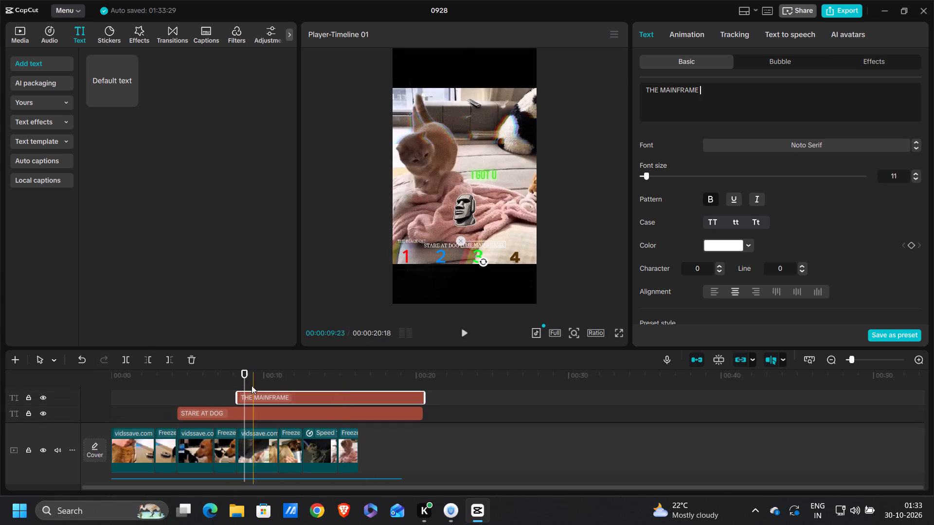
left_click_drag(245, 377, 304, 395)
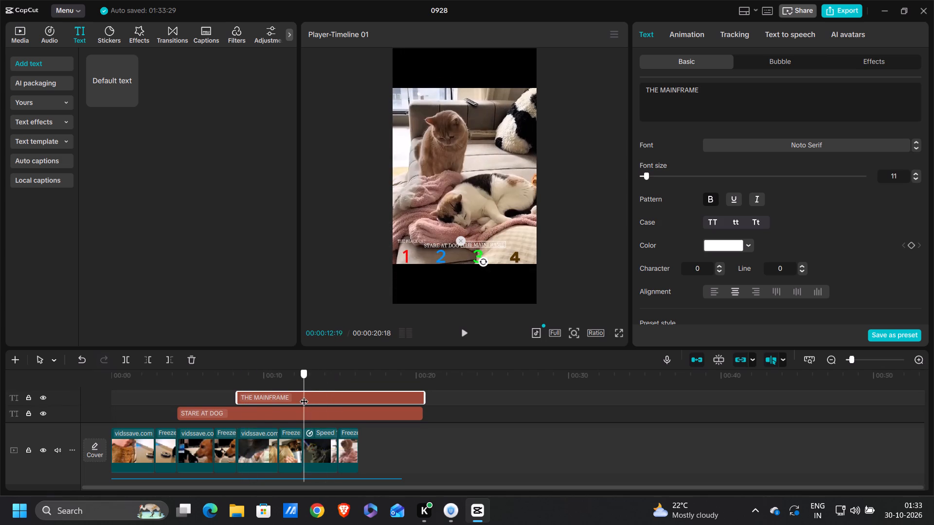
left_click_drag(304, 395, 303, 394)
key("ctrl+c")
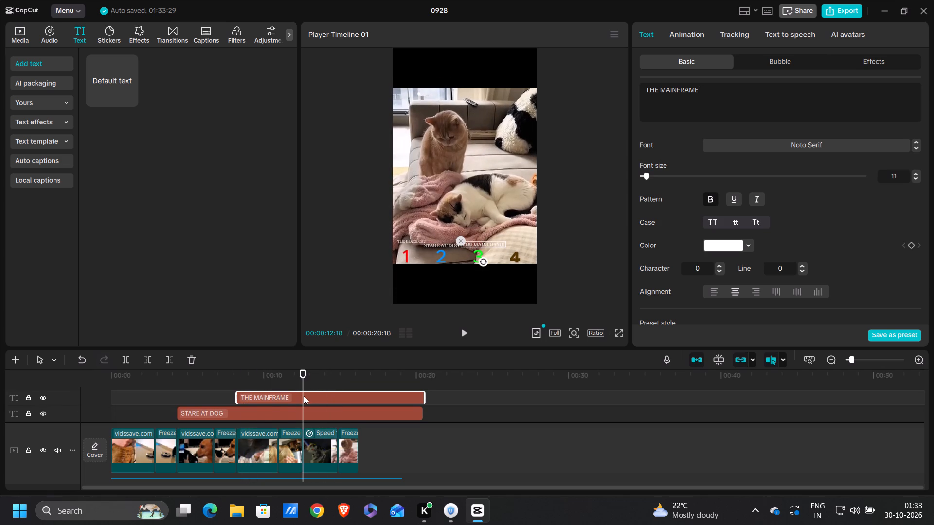
key("ctrl+v")
left_click_drag(490, 398, 358, 406)
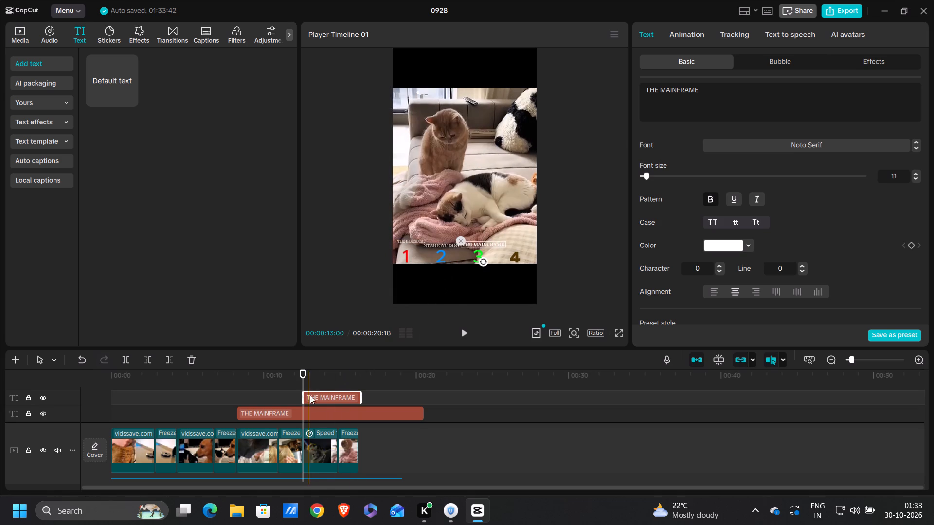
Move the copied "THE MAINFRAME" label in the frame so it sits above the brown number 4.
scroll(327, 416, "right", 1)
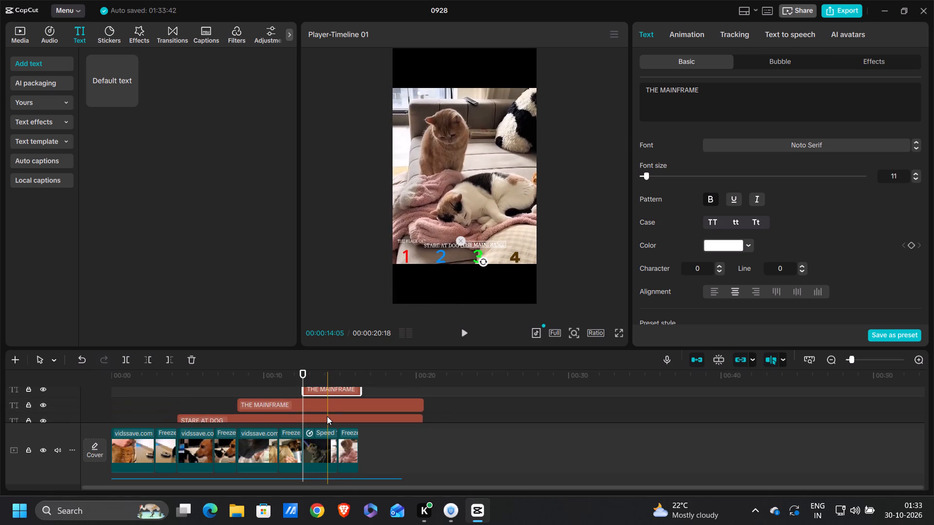
scroll(327, 416, "up", 1)
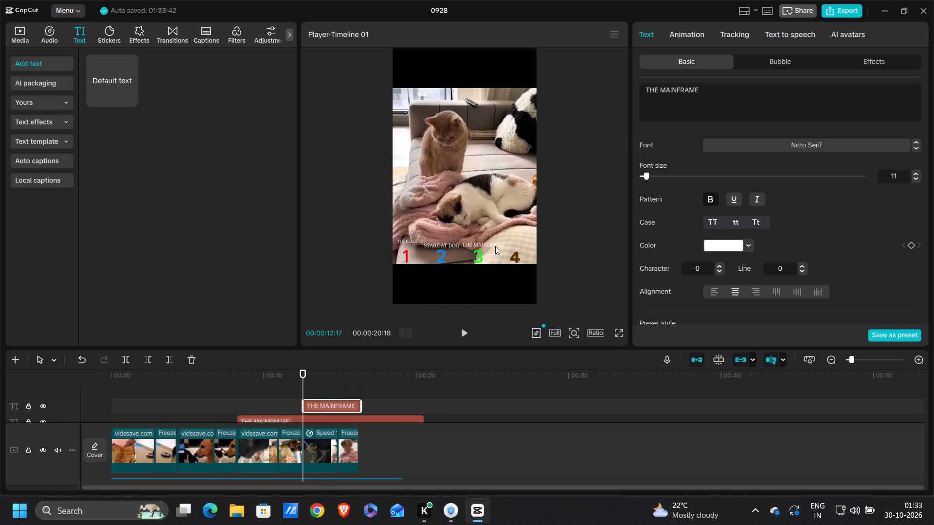
left_click(495, 246)
left_click(496, 245)
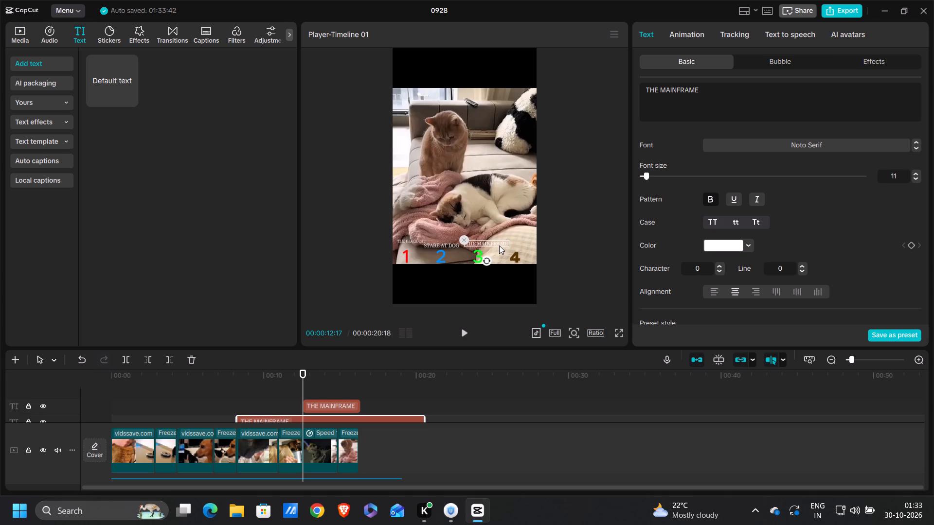
left_click(329, 402)
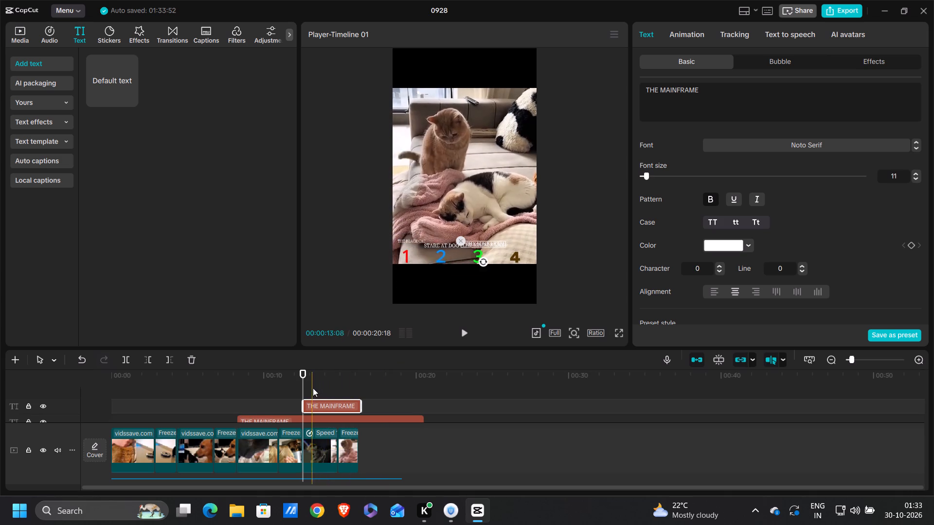
left_click_drag(305, 382, 309, 382)
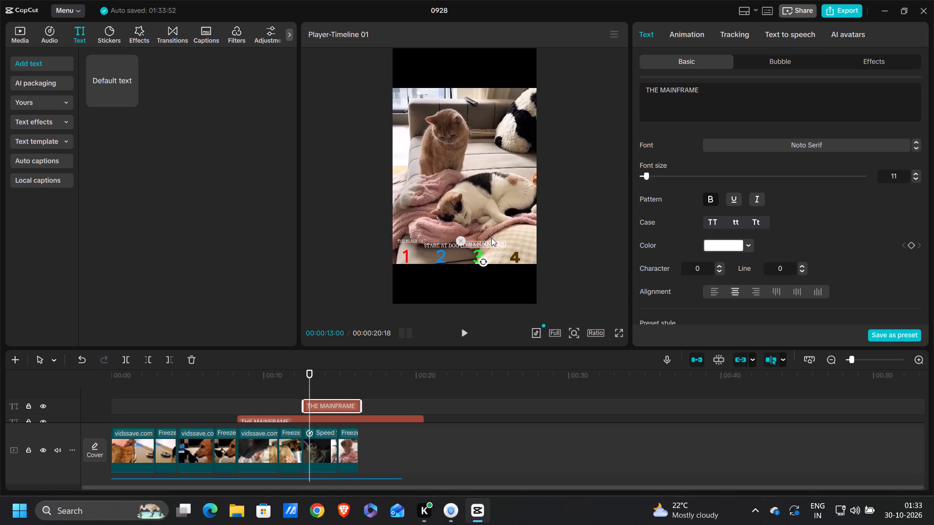
left_click(490, 240)
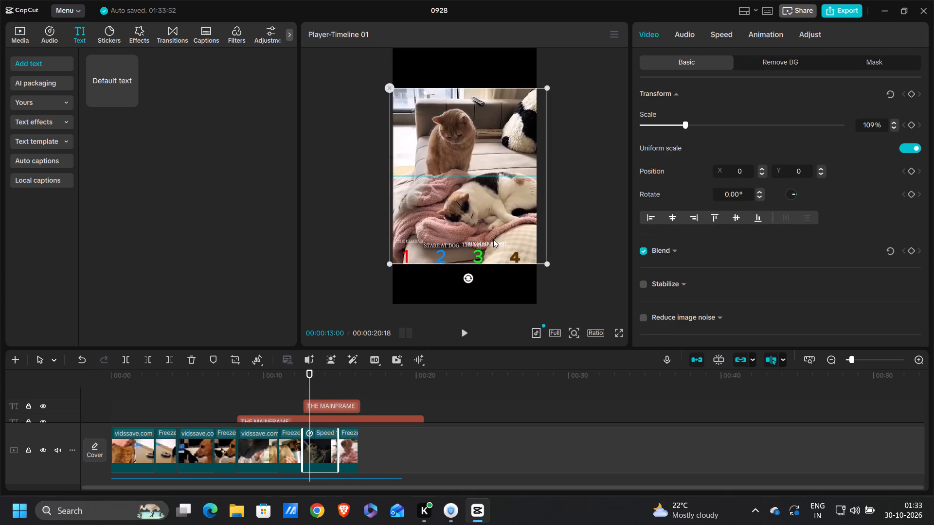
left_click(83, 365)
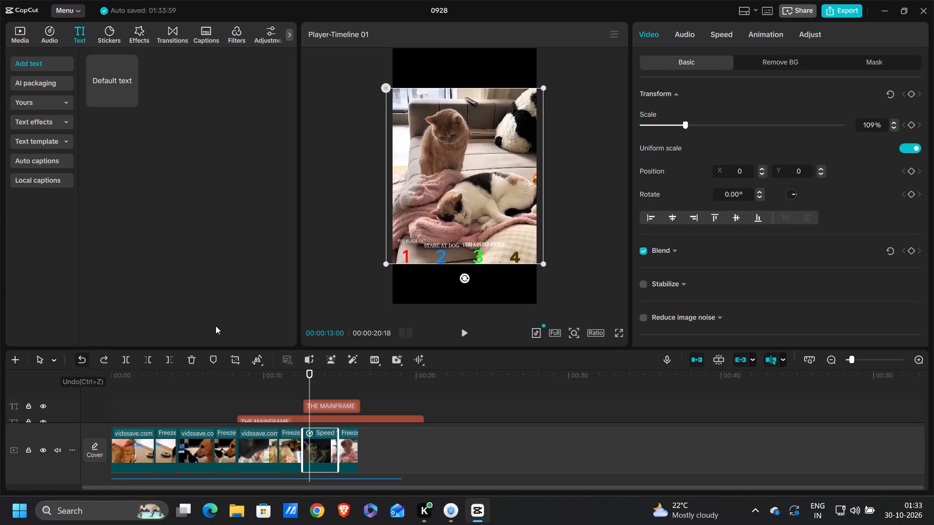
left_click(486, 245)
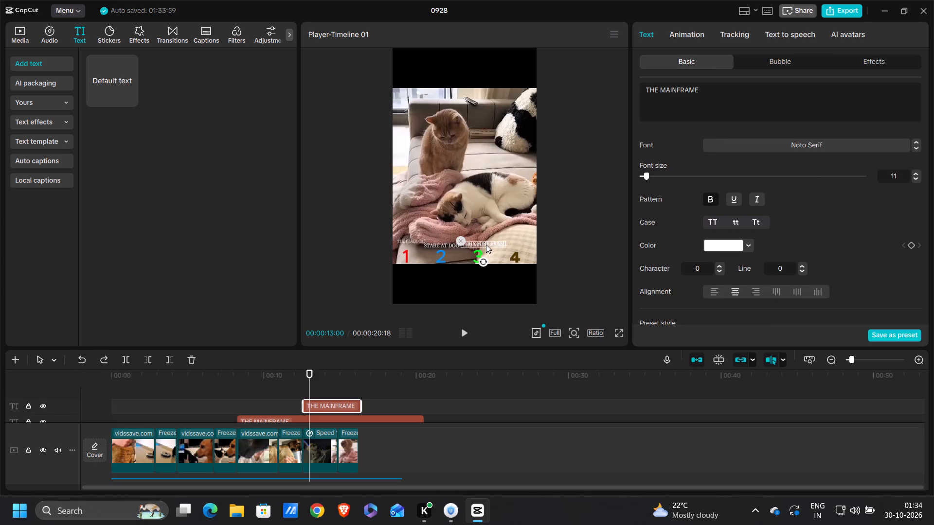
left_click_drag(486, 245, 519, 245)
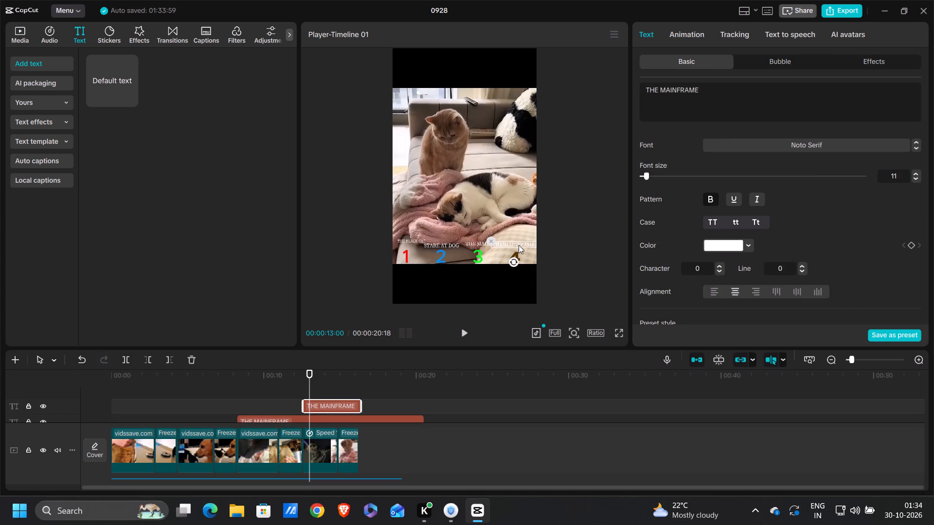
Set the font size of the label above the brown number 4 to 7.
triple_click(916, 179)
left_click(916, 179)
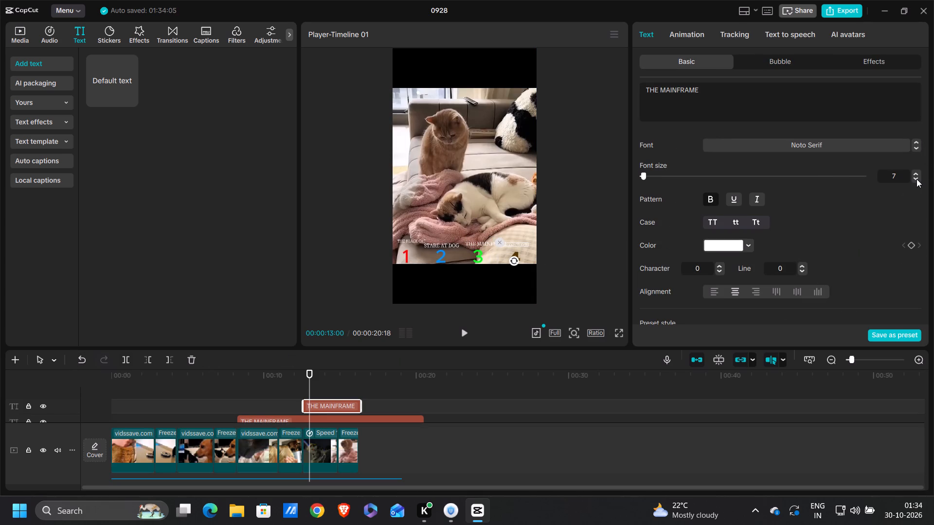
Check the label layout in full screen, and nudge the label above the brown number 4 slightly lower.
left_click(517, 243)
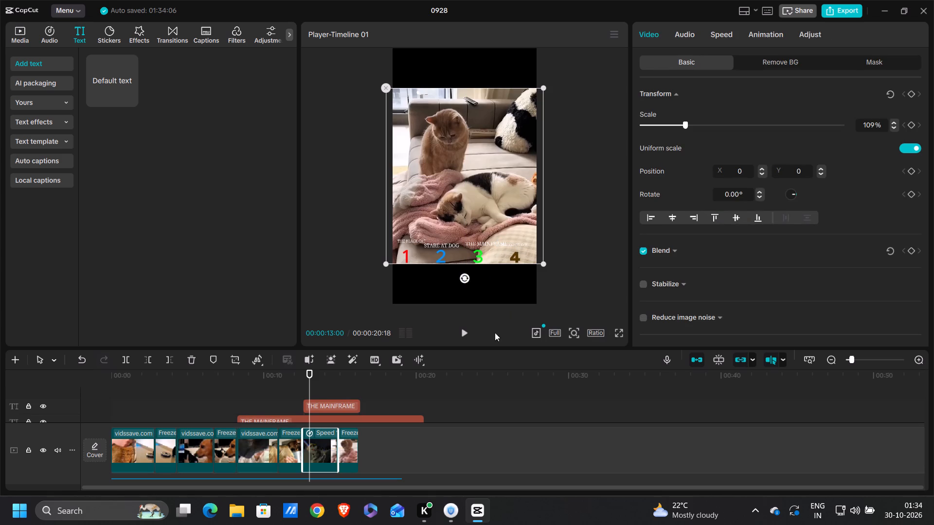
left_click(618, 332)
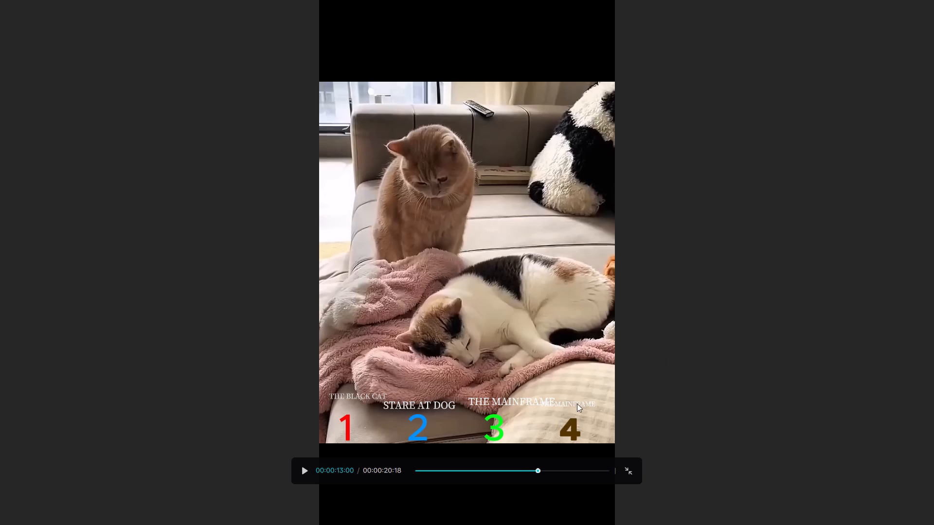
key("Escape")
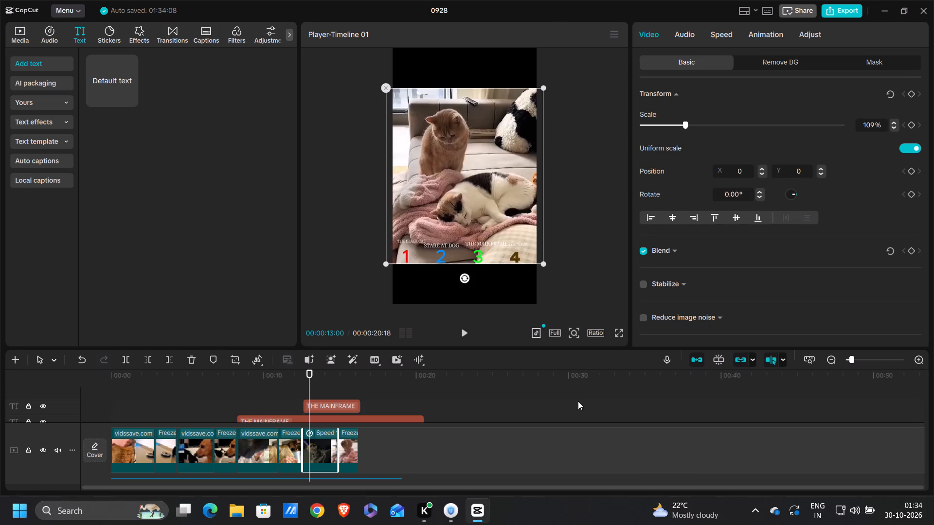
left_click(519, 244)
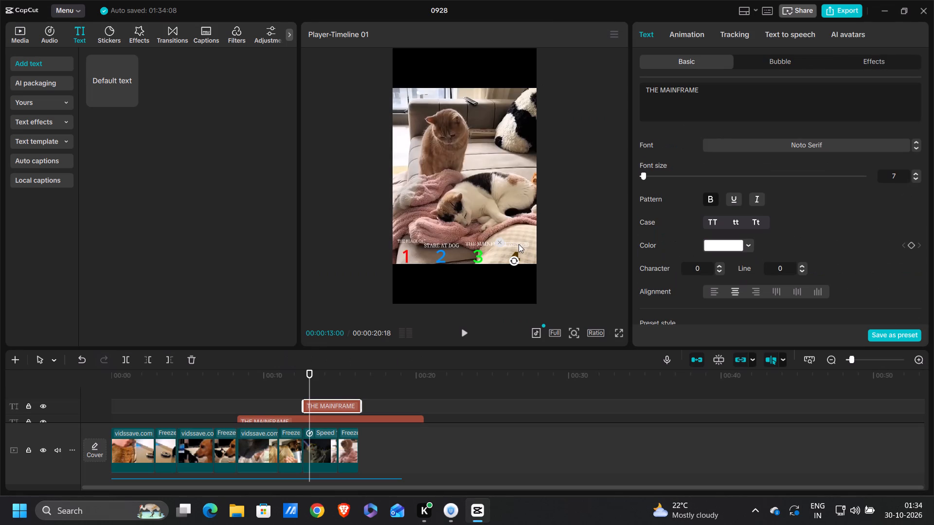
left_click(519, 244)
Change the text of the label above the brown number 4 to "THE BEDSEEKER".
triple_click(722, 102)
key("BackSpace")
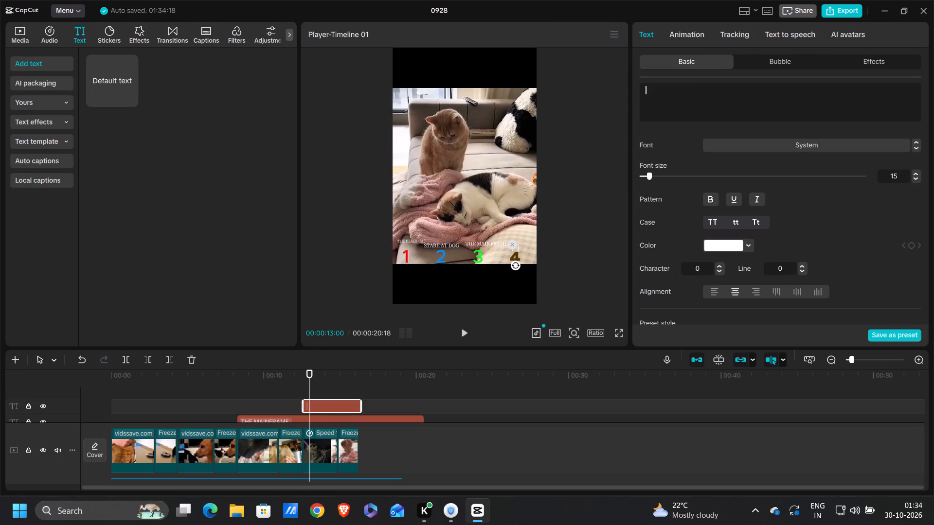
type("THE BEDSEEKER")
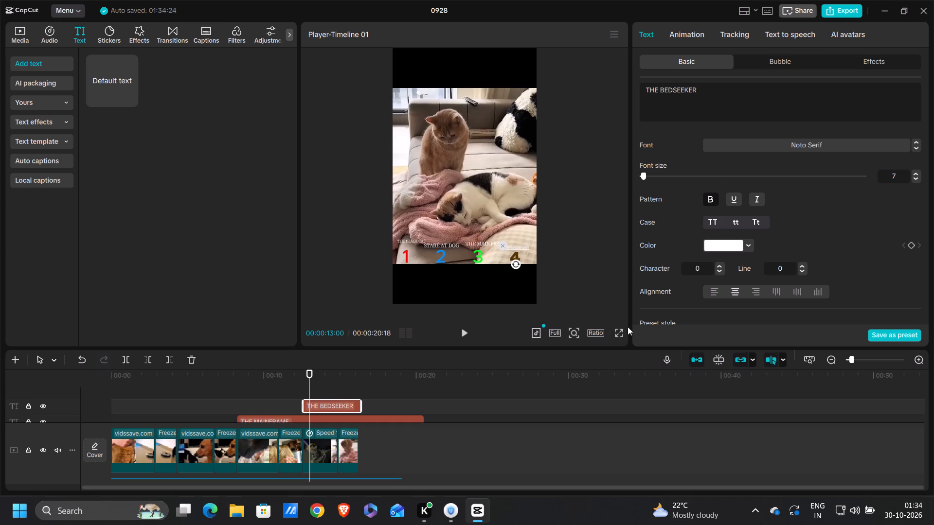
Play the video from the beginning in full screen to review the rank labels across the clips.
left_click(619, 333)
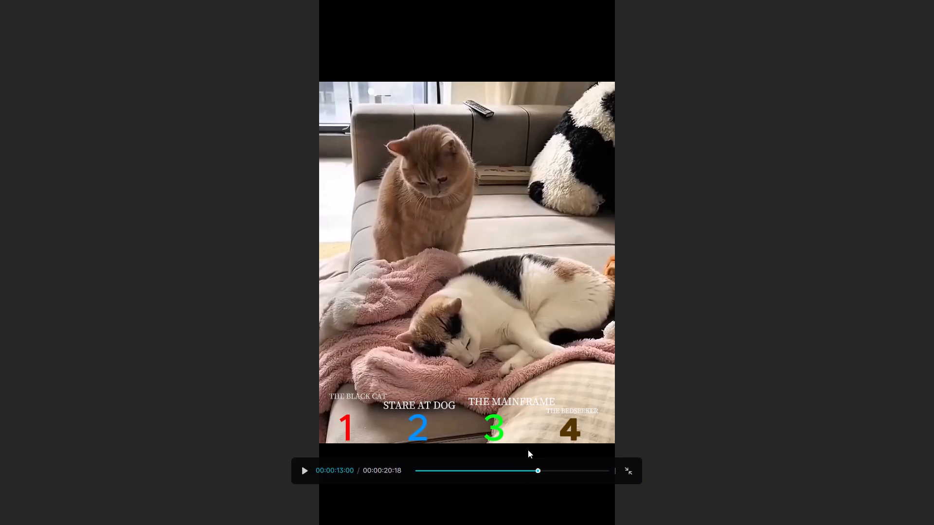
left_click_drag(538, 474, 464, 464)
left_click_drag(537, 471, 330, 487)
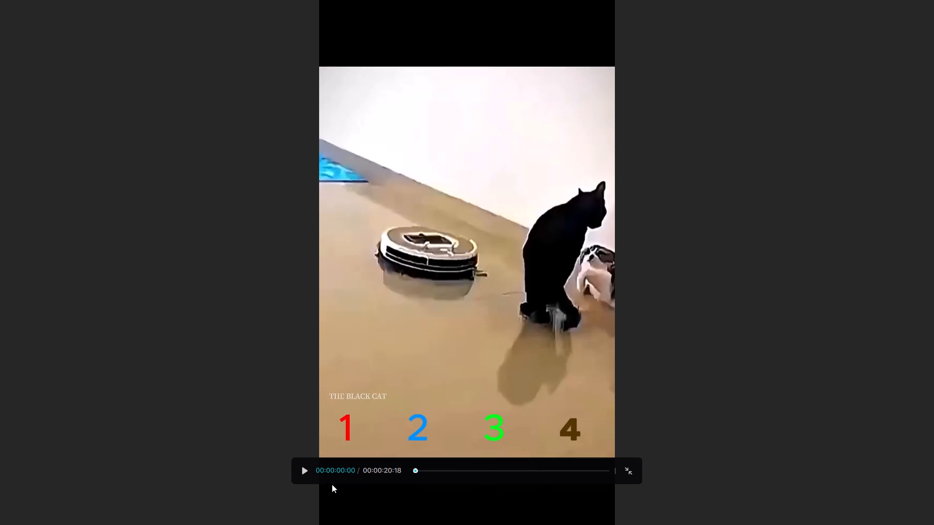
key("space")
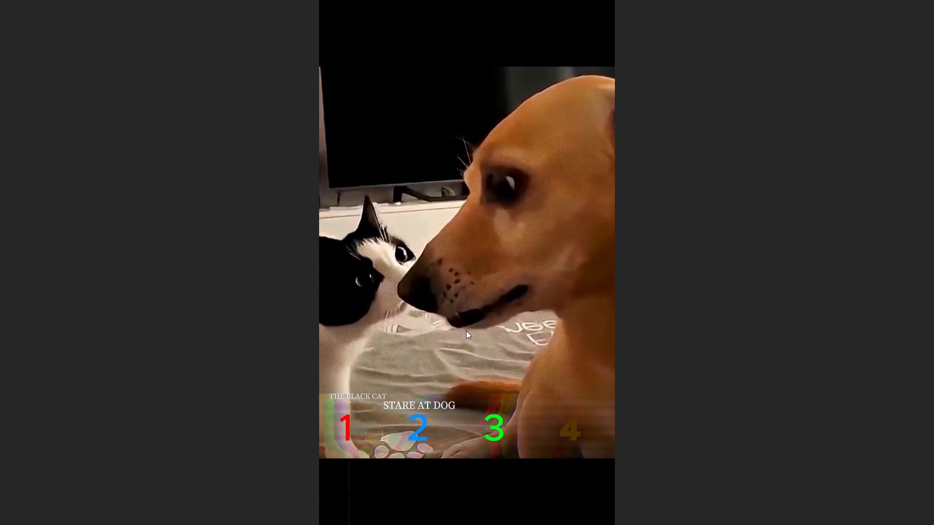
key("space")
type("`")
key("Escape")
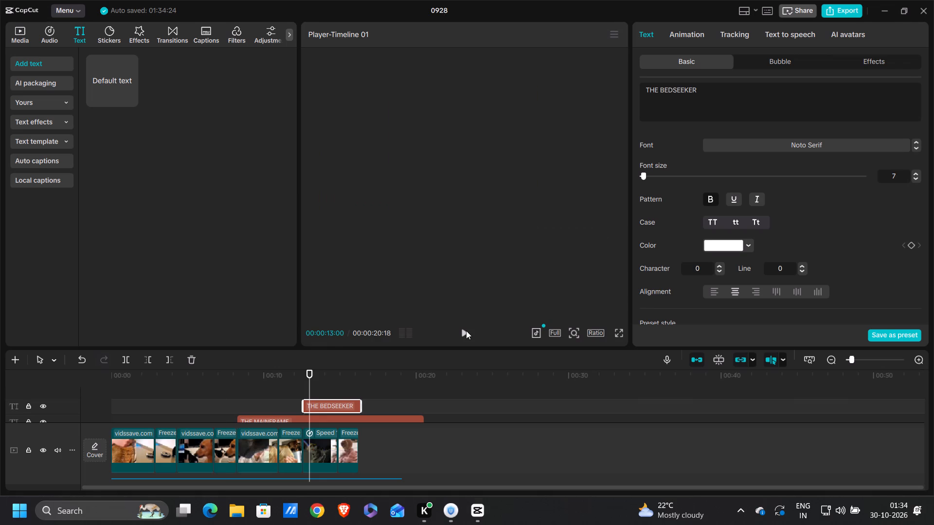
Change the green "i got u" caption on the second freeze frame, the cat and dog clip, to "WHAT YOU THINK ?".
scroll(232, 432, "down", 7)
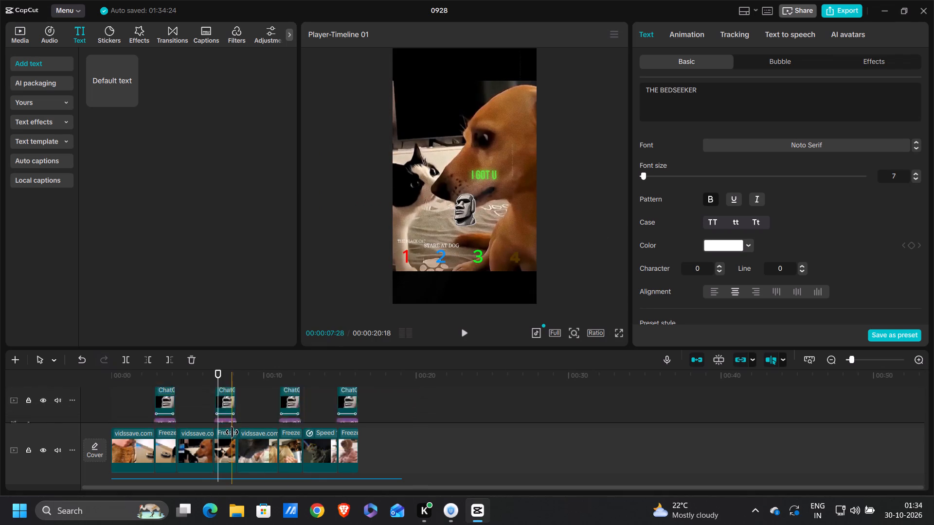
scroll(232, 432, "down", 1)
left_click(229, 408)
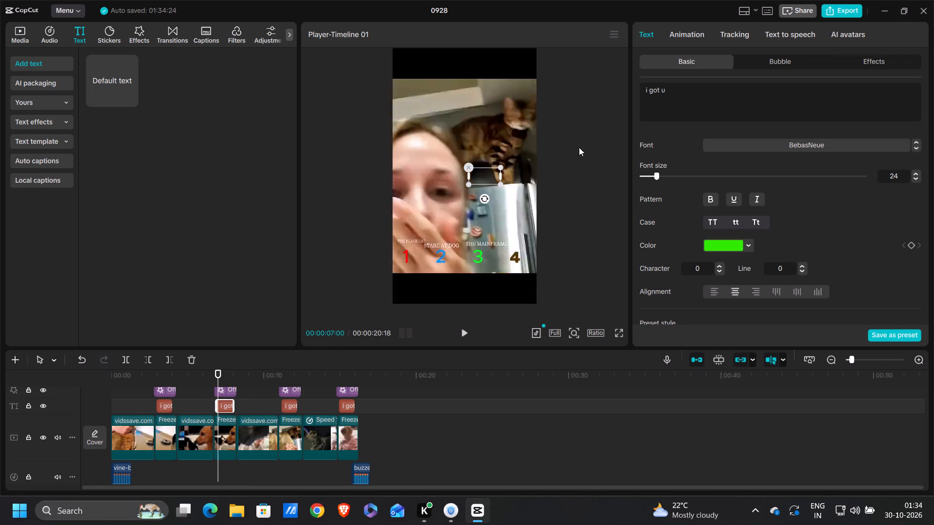
triple_click(688, 92)
key("BackSpace")
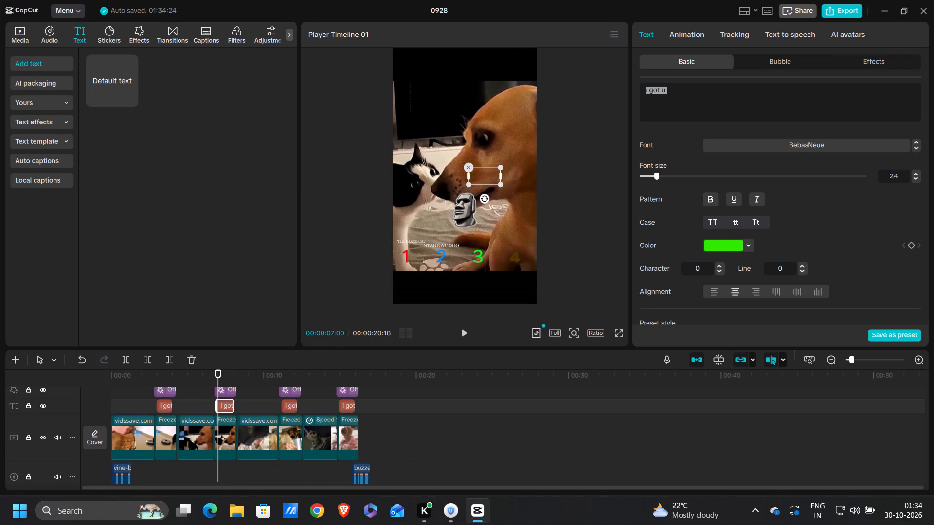
type("WHAT")
key("space")
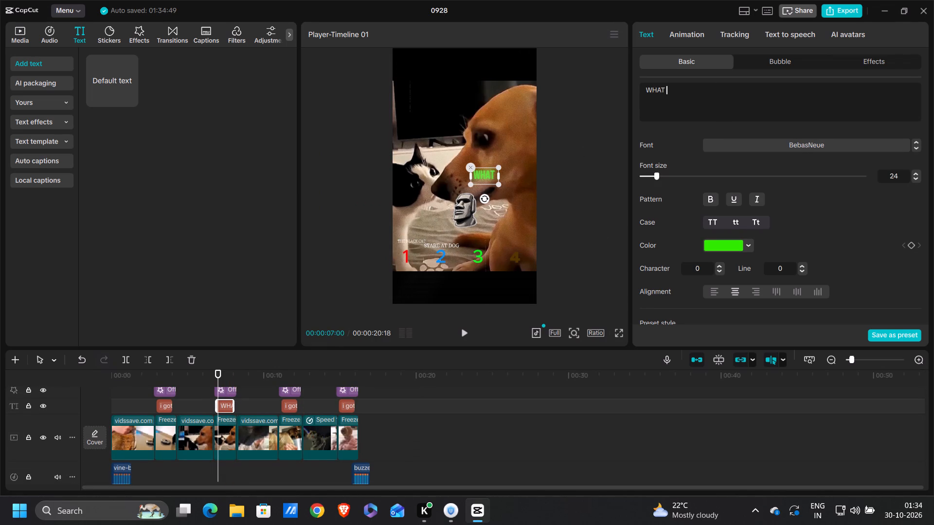
type("YOU THINK")
key("space")
key("slash")
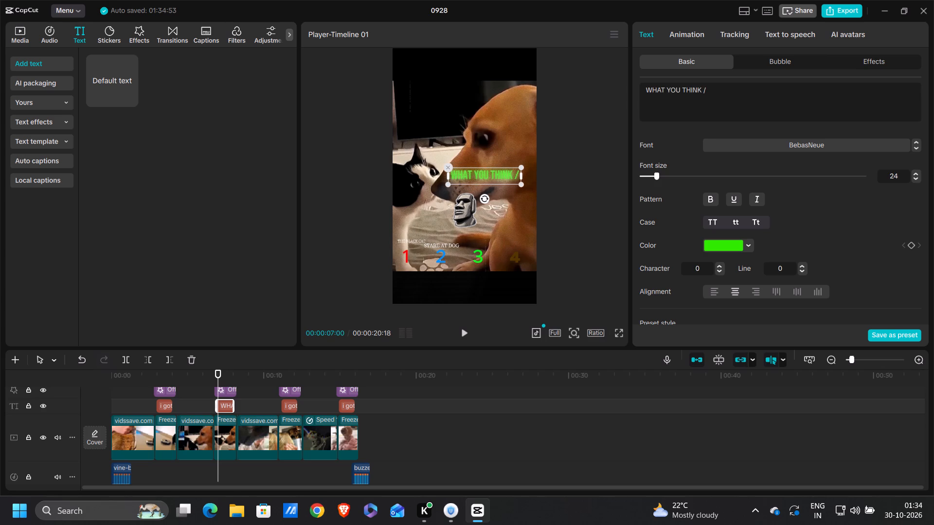
key("BackSpace")
key("shift+question")
Change the green "i got u" caption on the third freeze frame to "SAY CHEESE".
left_click(289, 408)
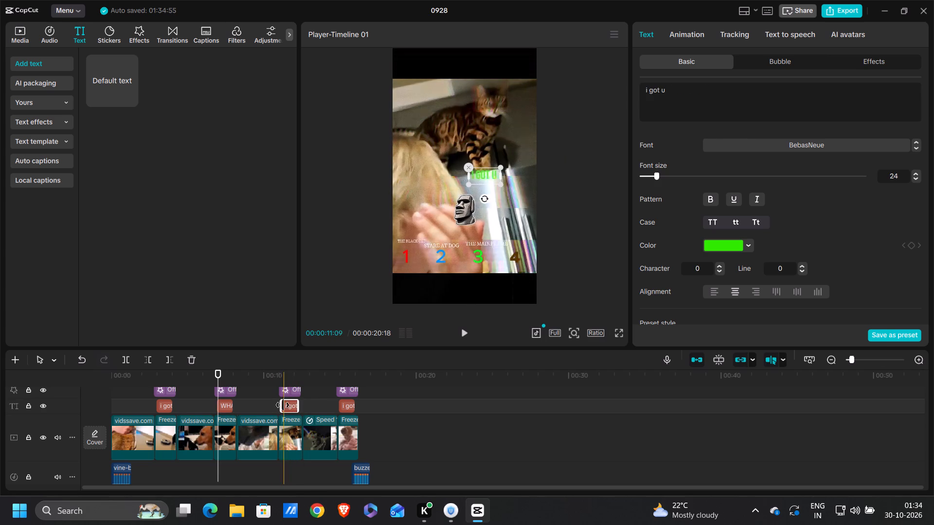
double_click(274, 403)
left_click_drag(274, 403, 287, 408)
left_click(294, 405)
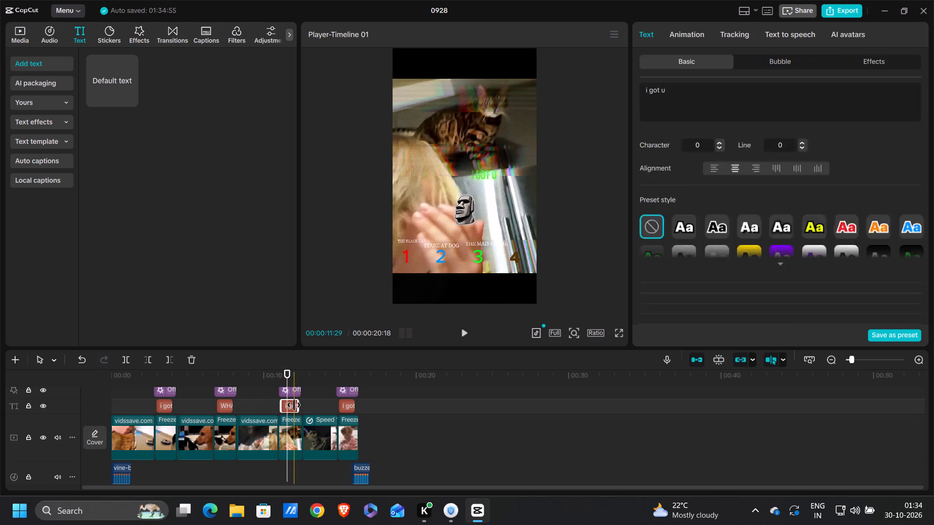
triple_click(685, 93)
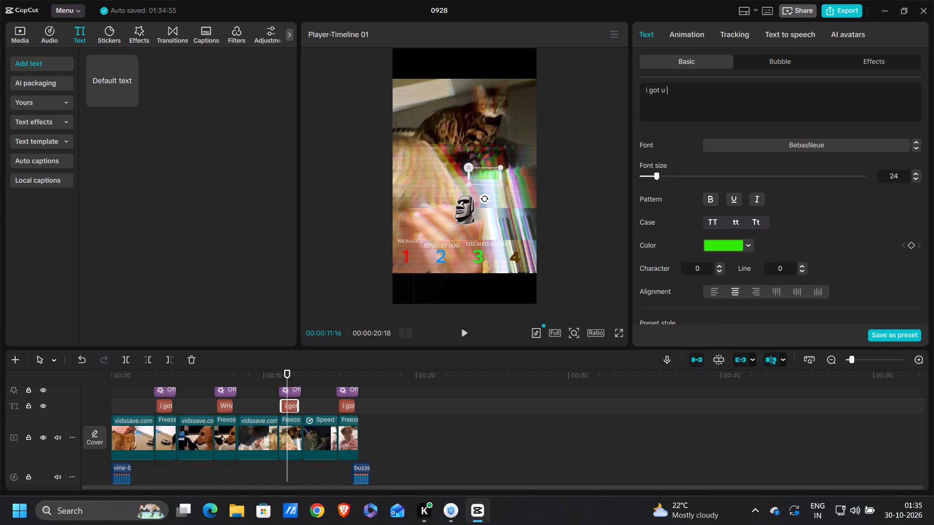
key("BackSpace")
type("SAY")
key("space")
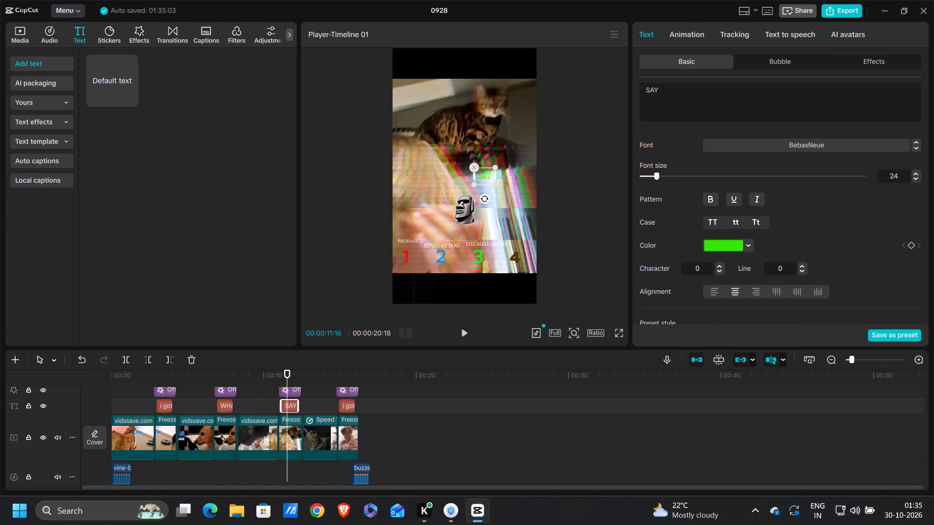
type("CHEESE")
key("space")
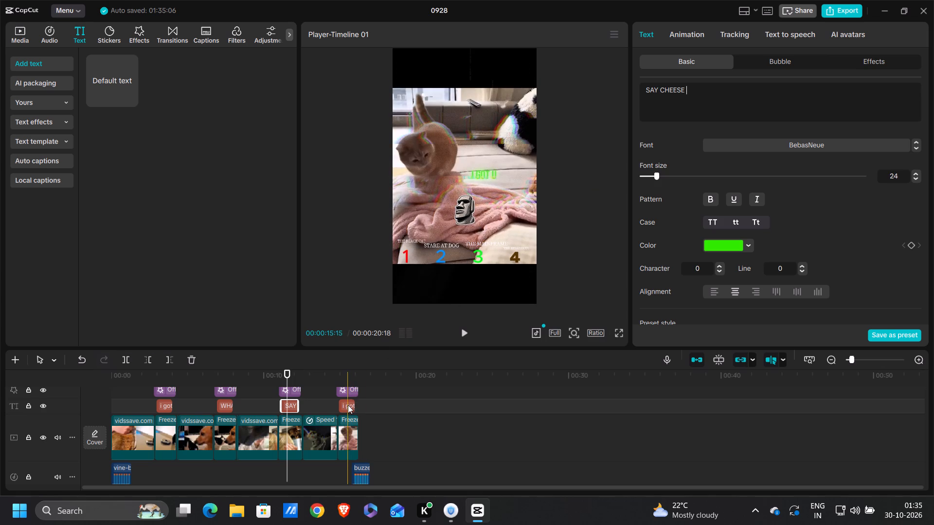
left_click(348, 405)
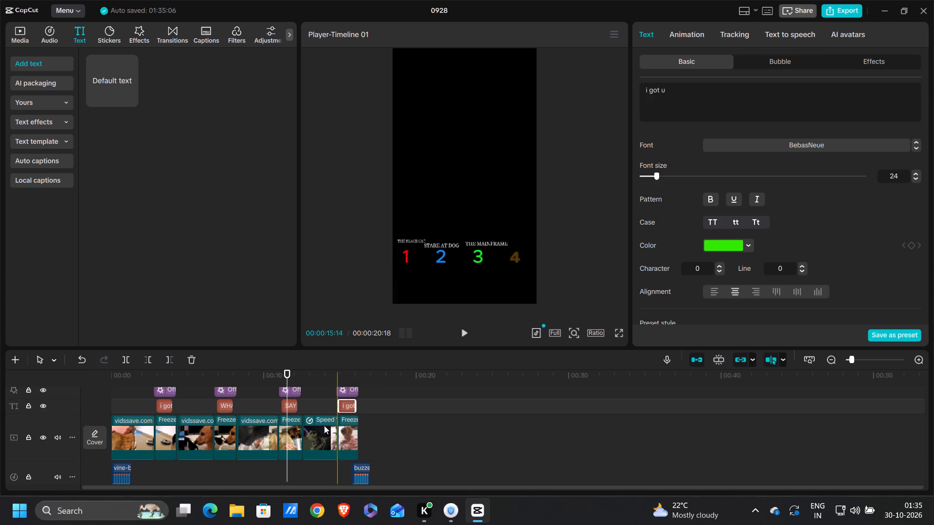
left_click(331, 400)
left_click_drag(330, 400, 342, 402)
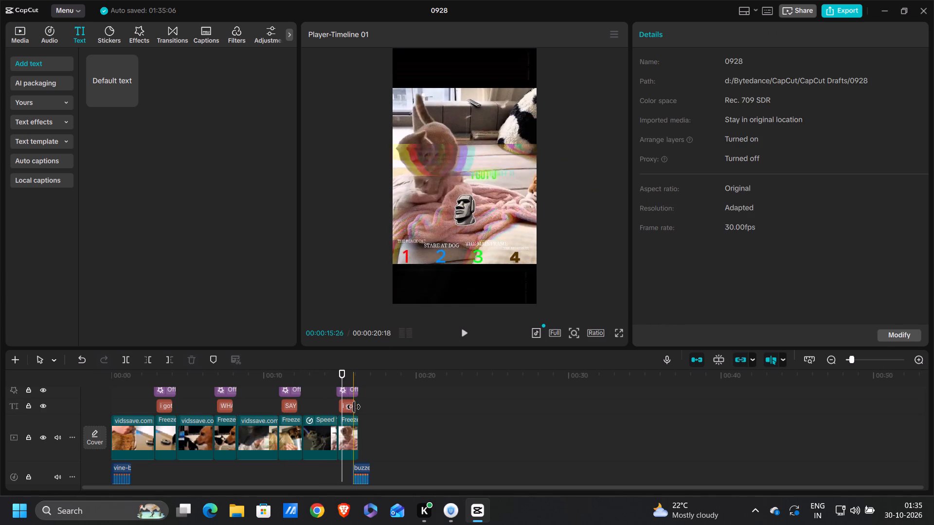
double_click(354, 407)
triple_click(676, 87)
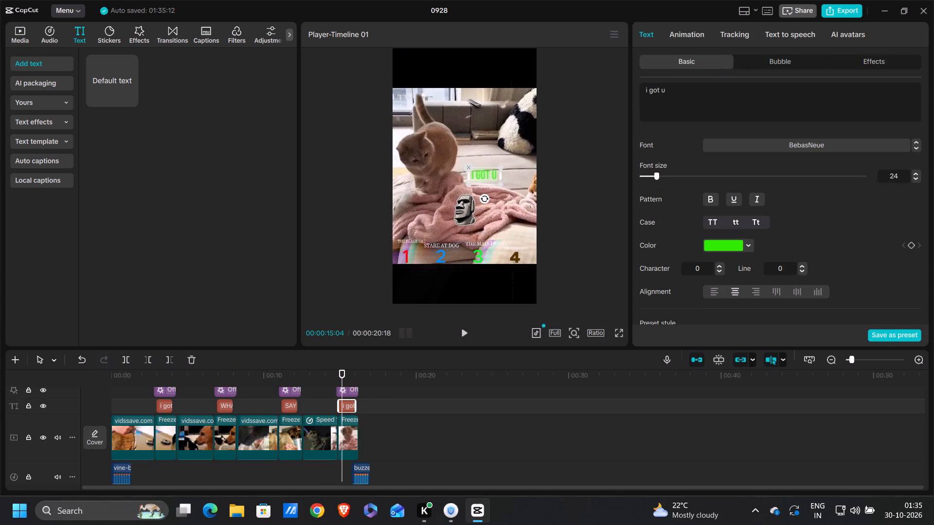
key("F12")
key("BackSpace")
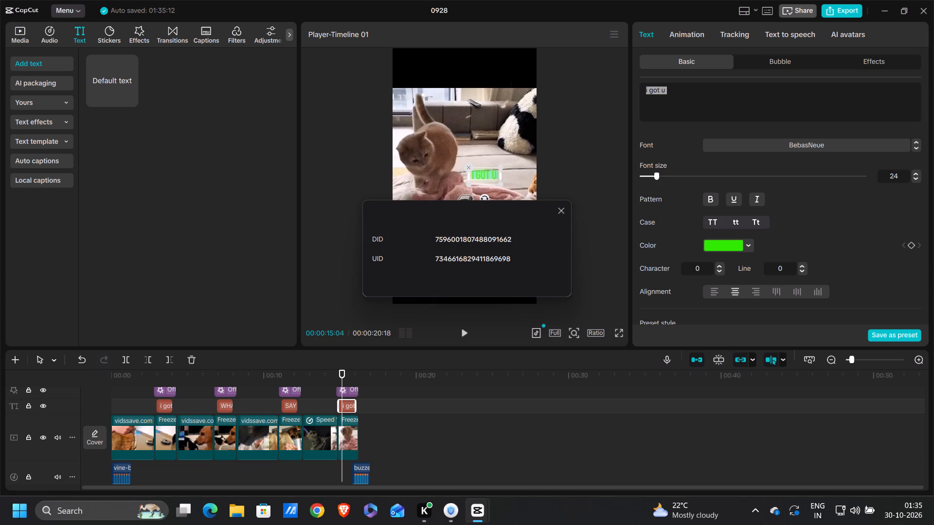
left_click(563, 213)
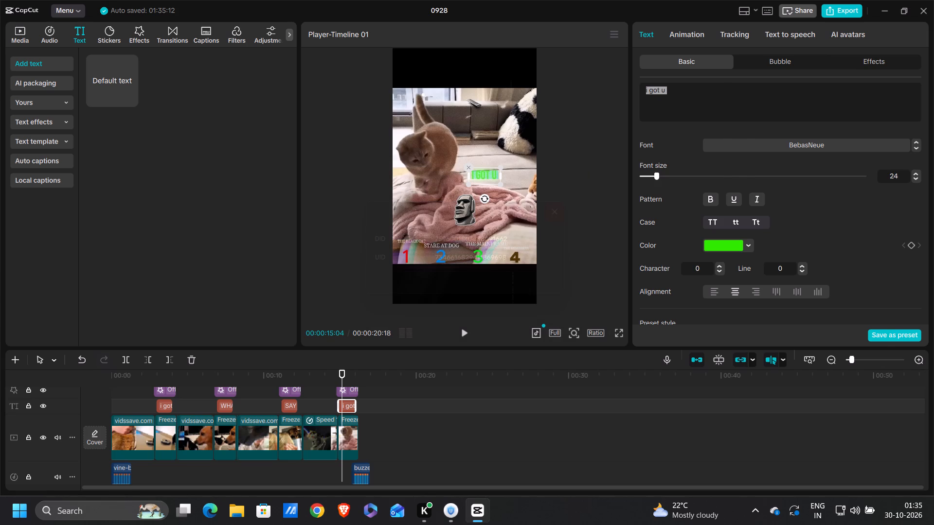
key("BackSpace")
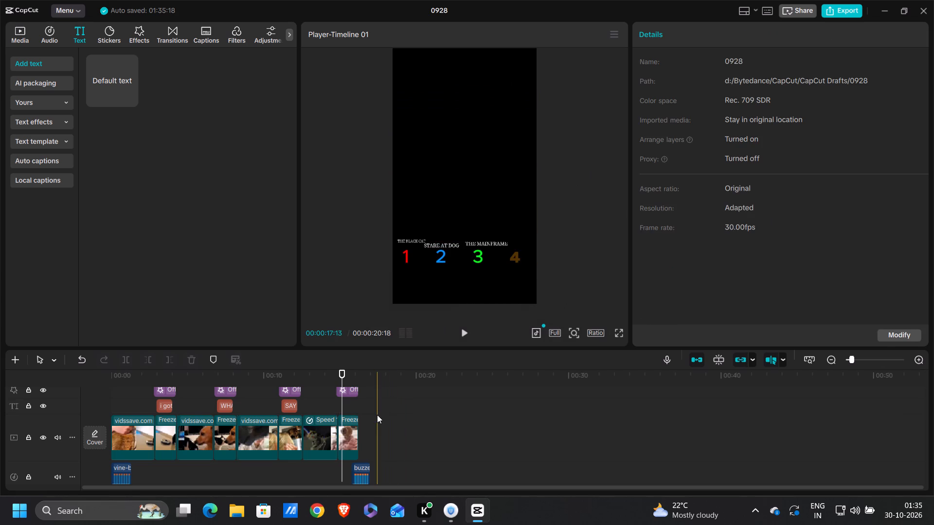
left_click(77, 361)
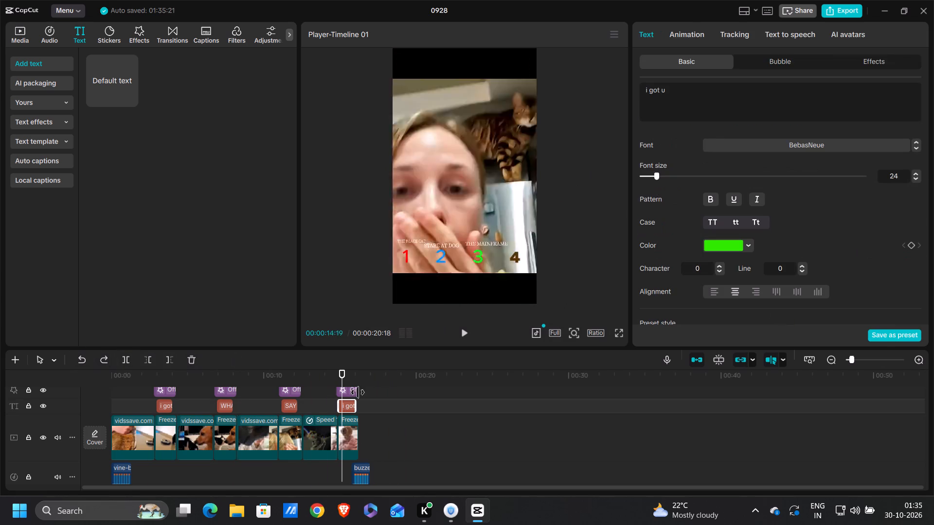
Change the green "i got u" caption on the last freeze frame to "LIKE AND SUBSCRIBE".
triple_click(684, 95)
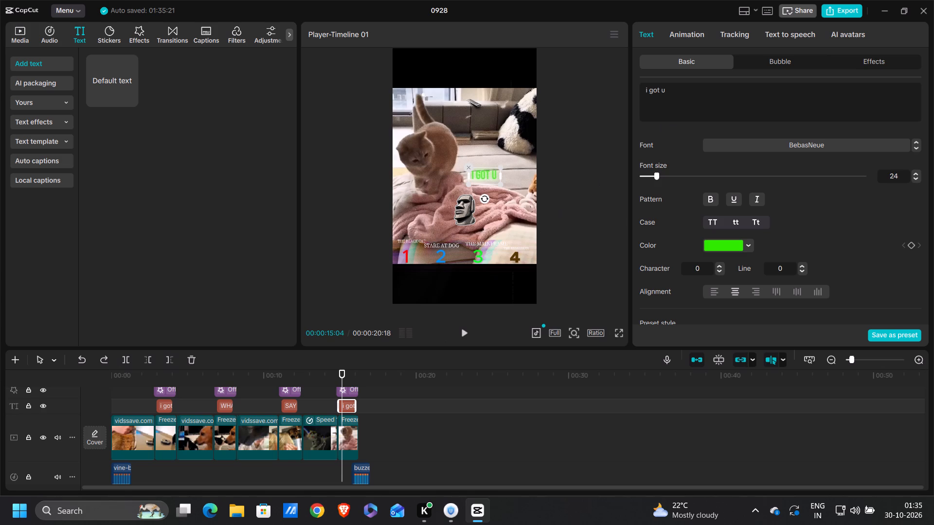
left_click(684, 95)
key("BackSpace")
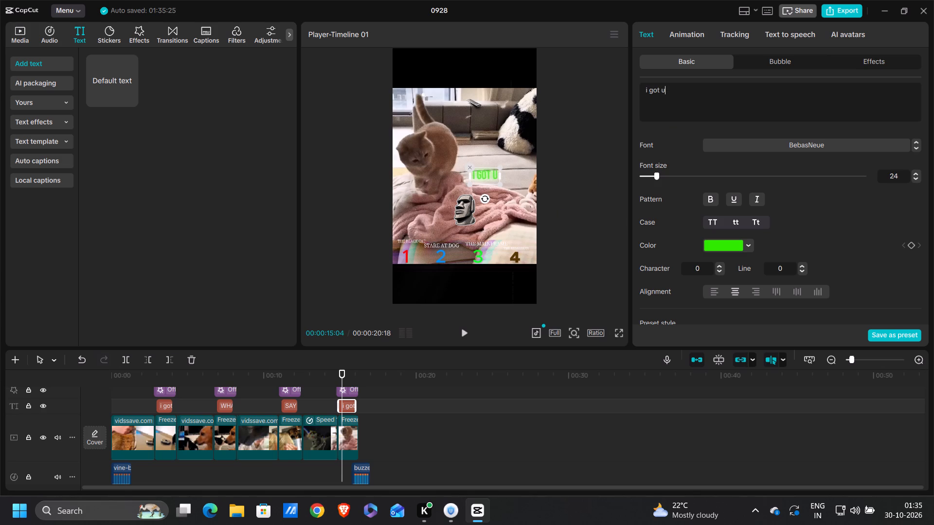
key("BackSpace")
key("BackSpace")
key("BackSpace")
key("BackSpace")
key("BackSpace")
key("BackSpace")
key("BackSpace")
key("BackSpace")
key("BackSpace")
key("BackSpace")
key("BackSpace")
type("LIKE")
key("space")
type("AND SUBSCRIBE")
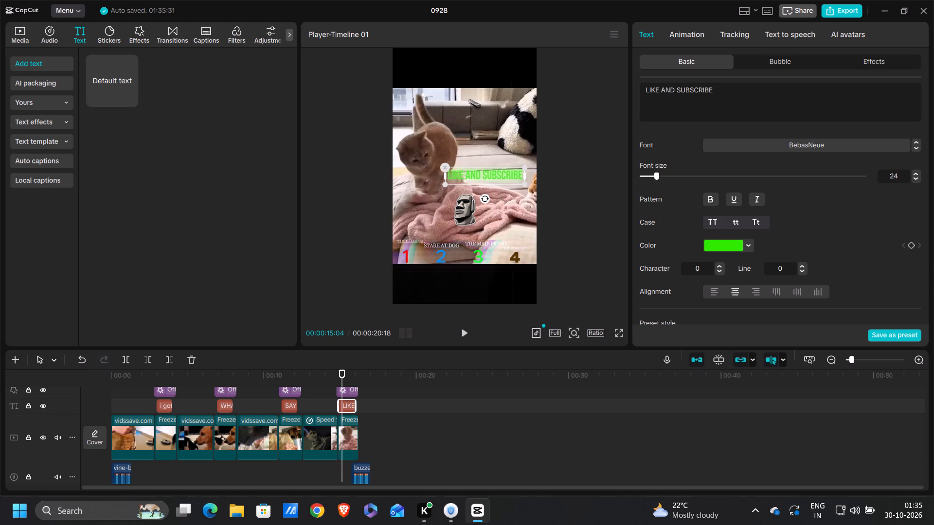
Extend the starts of the THE BLACK CAT label and the RANKING BEST CAT AURA title to the very beginning of the timeline.
left_click(615, 328)
scroll(243, 443, "up", 4)
scroll(173, 402, "down", 1)
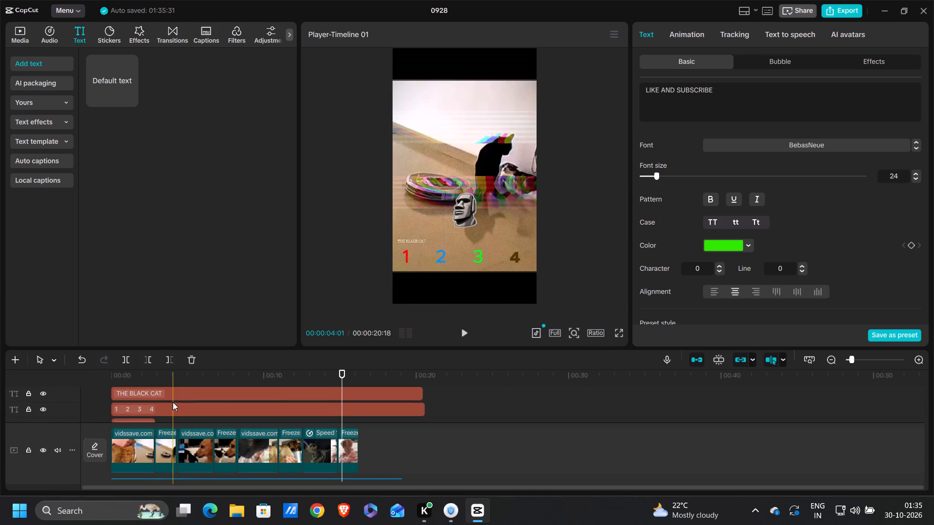
left_click(136, 389)
left_click_drag(112, 396, 103, 397)
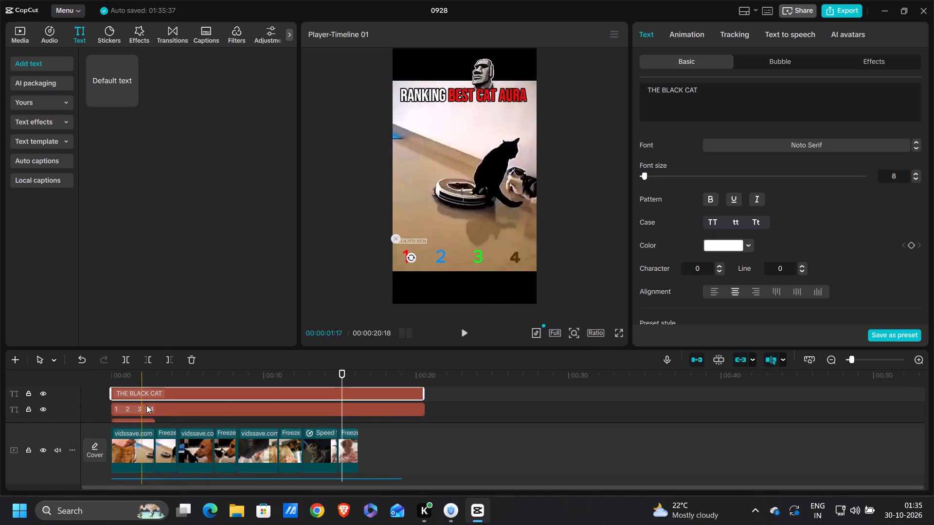
scroll(146, 405, "down", 1)
left_click(135, 391)
left_click(123, 412)
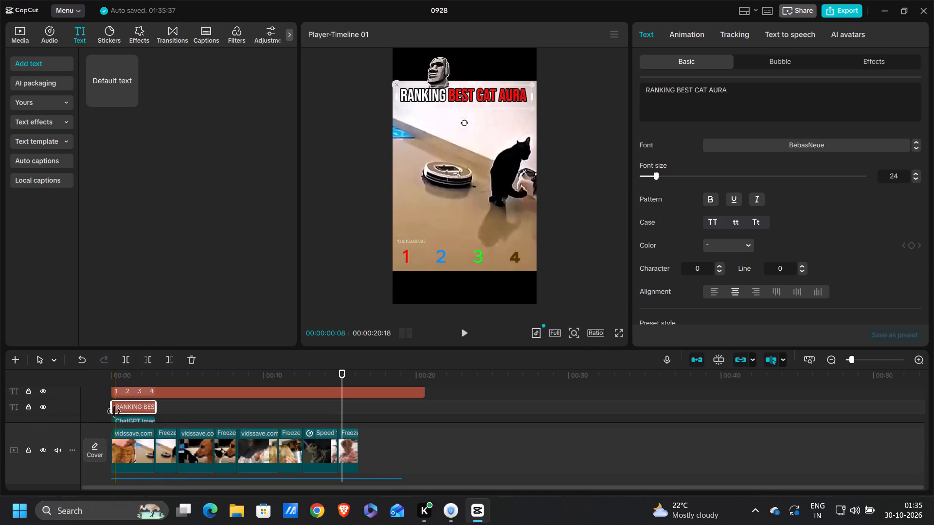
left_click_drag(111, 411, 93, 411)
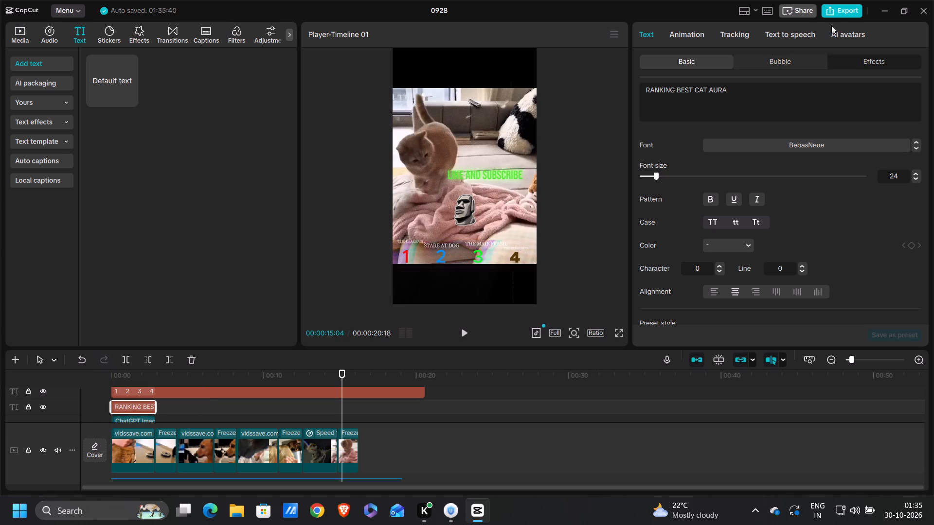
Export the video under the name "COMMENT YOUR FAVOURITE" and close the export window when it has been saved.
left_click(837, 17)
triple_click(607, 108)
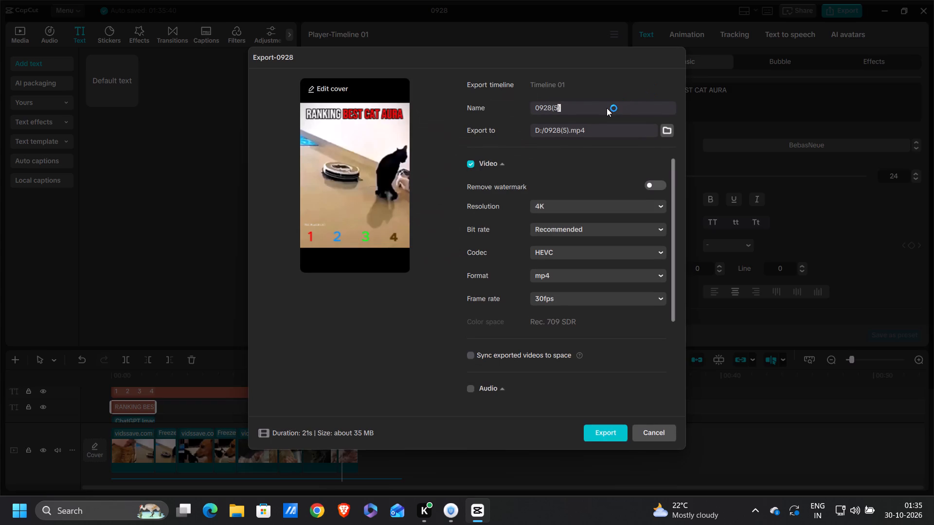
key("BackSpace")
type("COMMET")
key("BackSpace")
type("NT YOU")
type("R FAV")
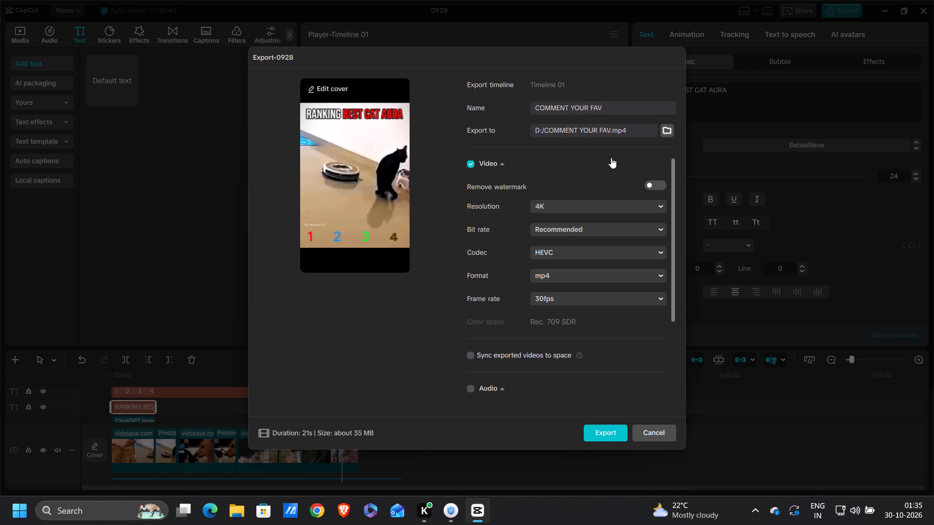
type("OURITE")
key("space")
key("Return")
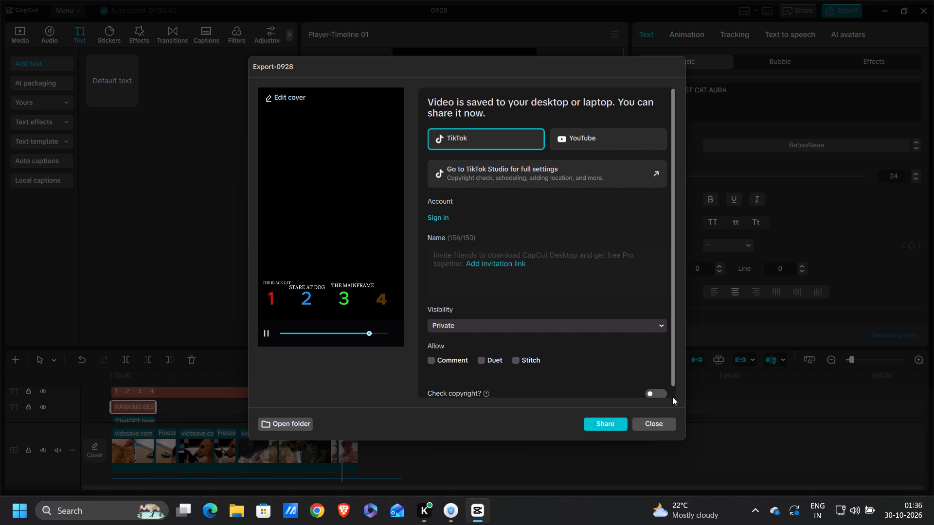
left_click(666, 420)
Trim the Compound clip32 background audio so it ends just where the last freeze frame on the main track ends.
scroll(666, 420, "down", 3)
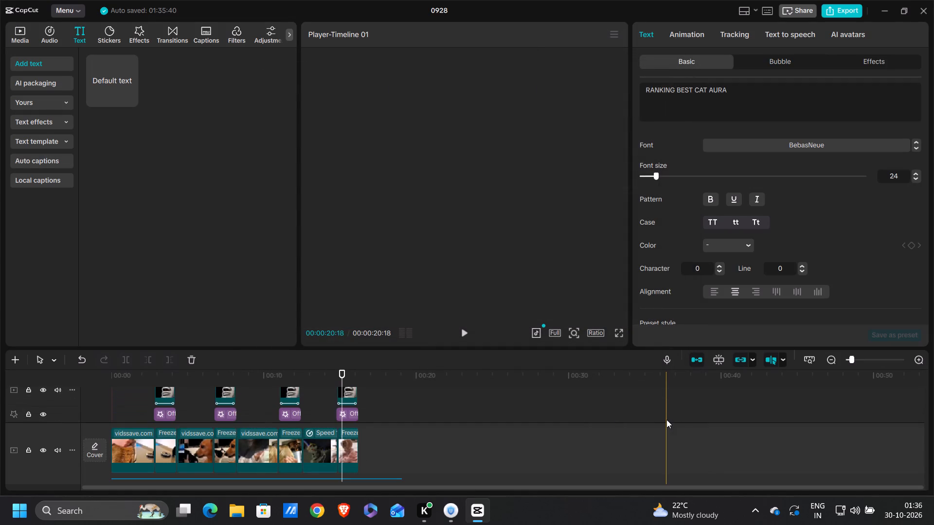
scroll(666, 420, "down", 1)
scroll(399, 433, "right", 1)
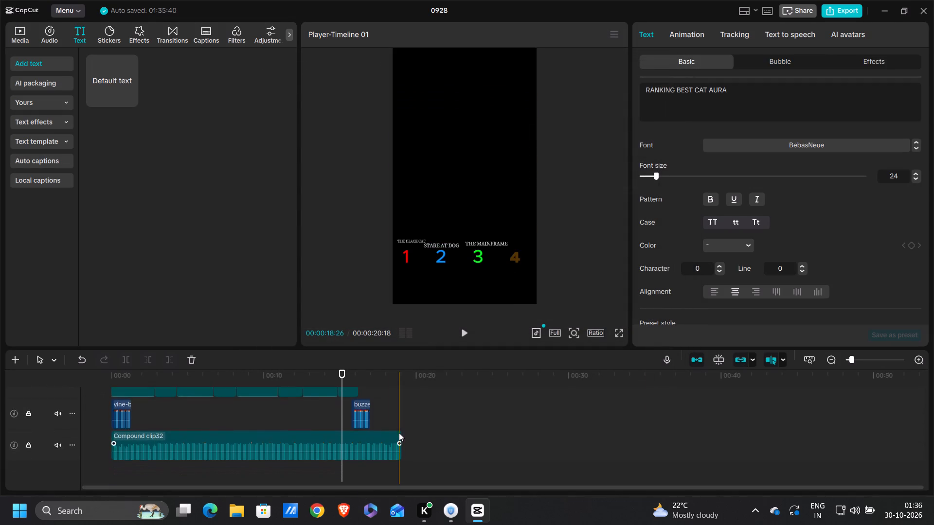
scroll(399, 433, "right", 1)
scroll(399, 433, "up", 3)
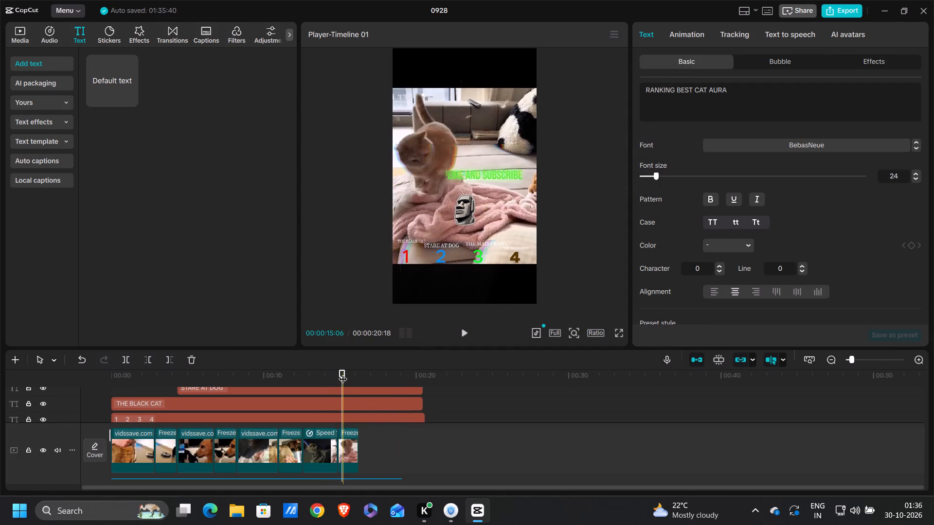
left_click_drag(343, 375, 358, 377)
scroll(370, 445, "down", 2)
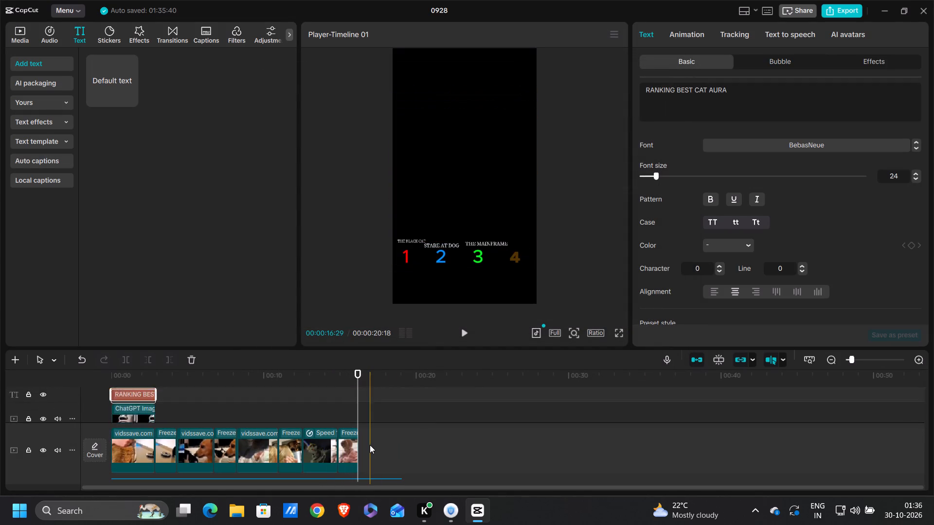
scroll(370, 445, "down", 6)
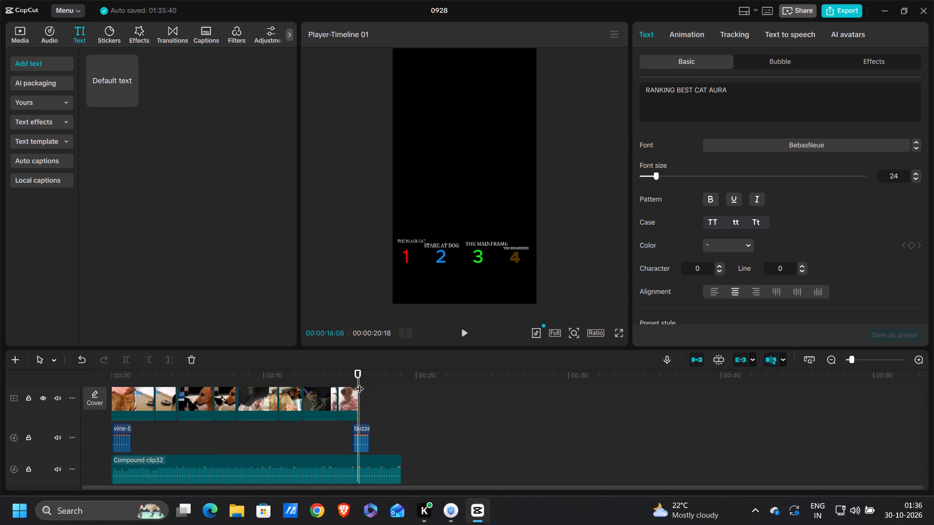
left_click(359, 383)
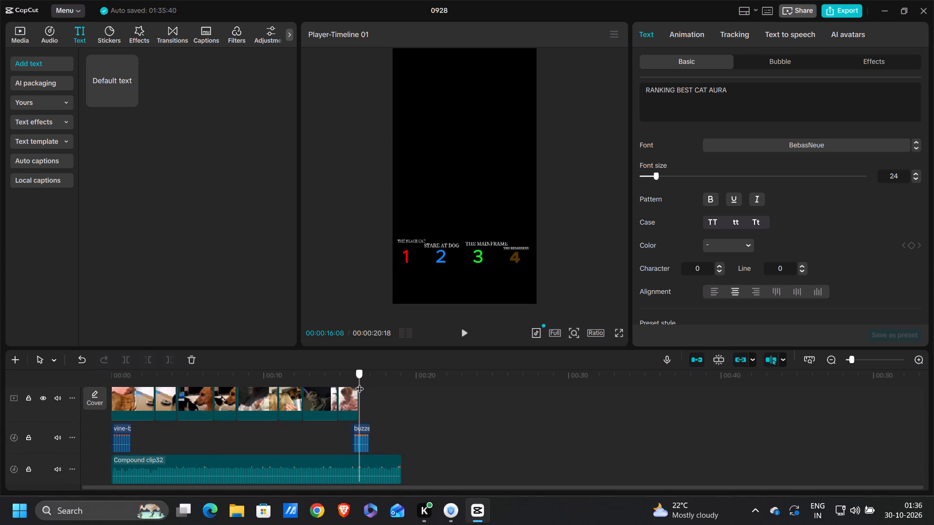
left_click(356, 468)
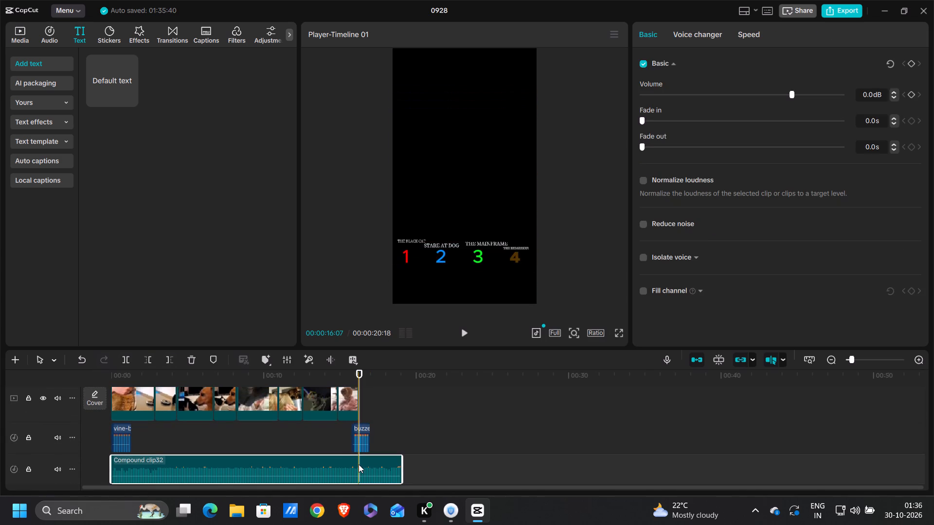
left_click(171, 357)
Cut off the part of the buzzer sound that runs past the end of the last freeze frame.
scroll(348, 431, "up", 1)
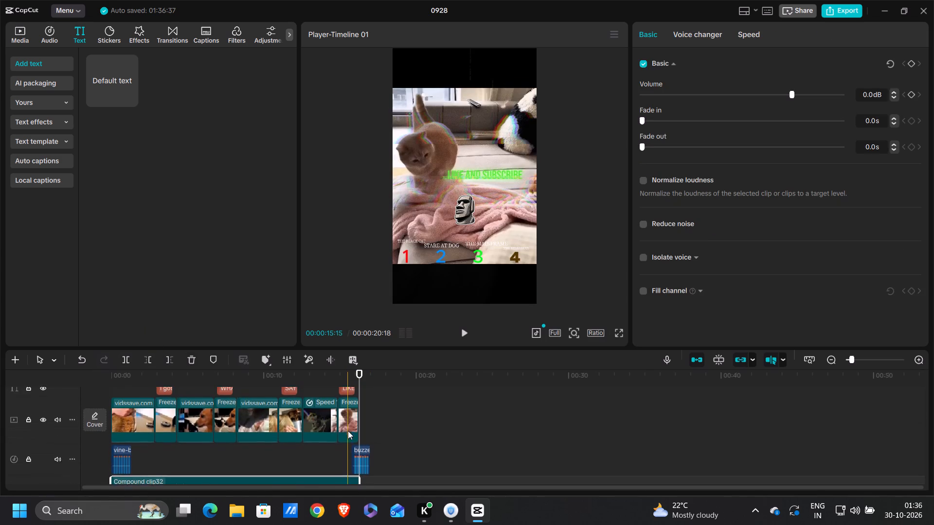
scroll(348, 431, "up", 1)
left_click(361, 472)
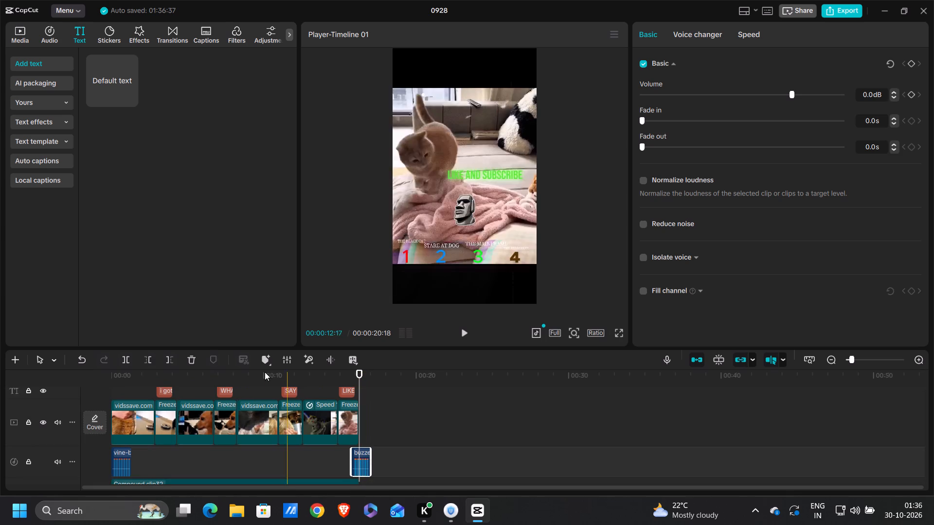
left_click(170, 355)
Trim the rank name labels and the 1 2 3 4 number text together to the end of the last freeze frame.
scroll(423, 429, "up", 2)
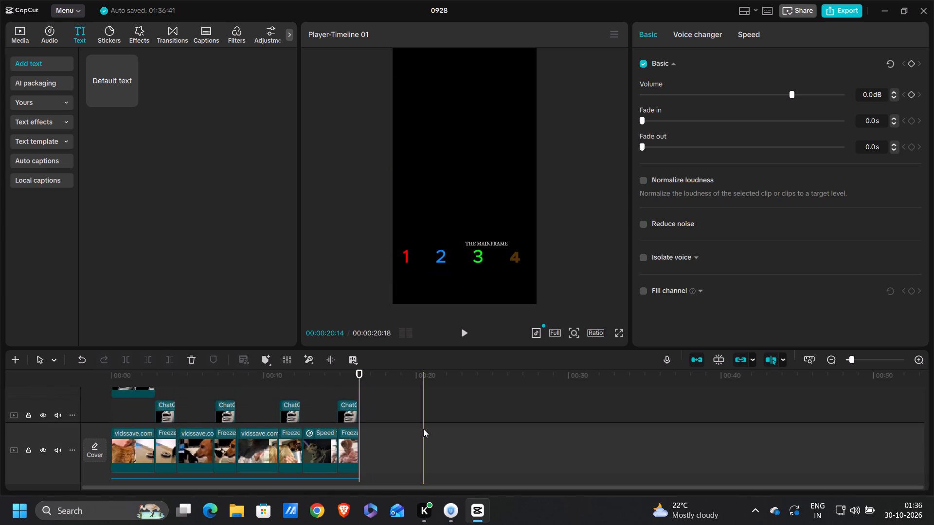
scroll(423, 429, "up", 4)
left_click_drag(459, 421, 346, 372)
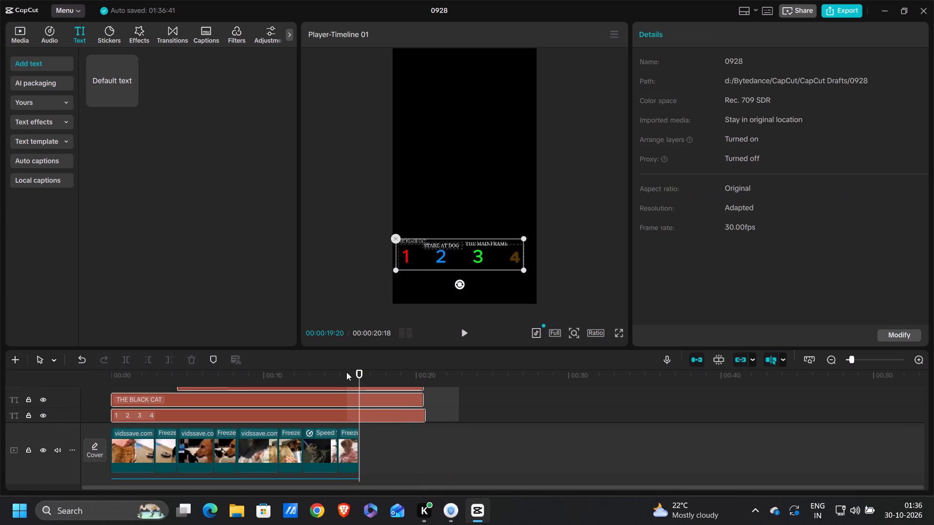
left_click_drag(346, 372, 349, 340)
left_click(169, 357)
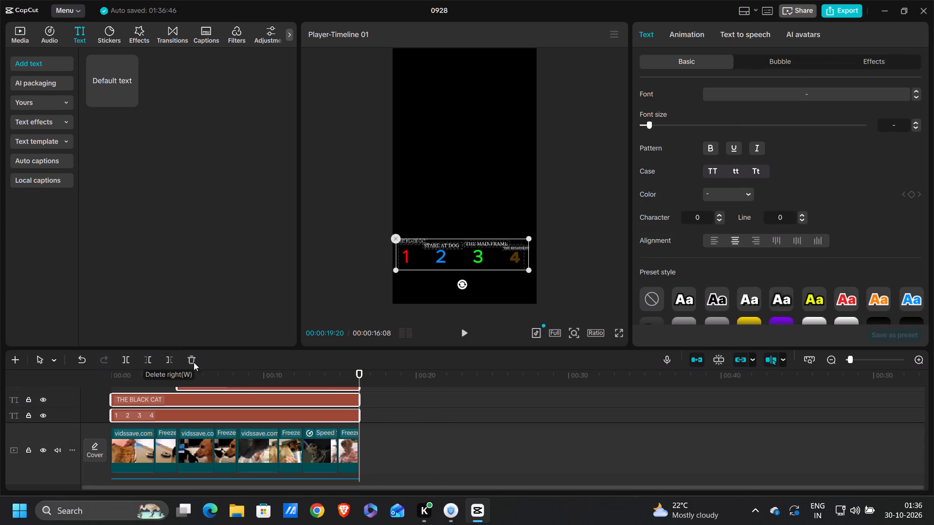
scroll(421, 438, "up", 5)
Export the video under the name "comment your fav out of these" and close the export window when it has been saved.
left_click(838, 13)
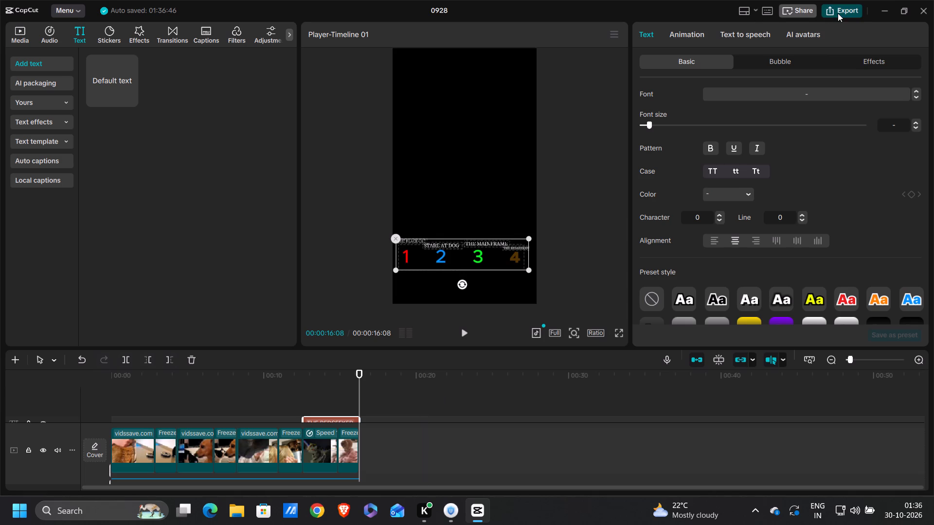
left_click(567, 101)
left_click_drag(567, 101, 567, 106)
triple_click(567, 106)
key("BackSpace")
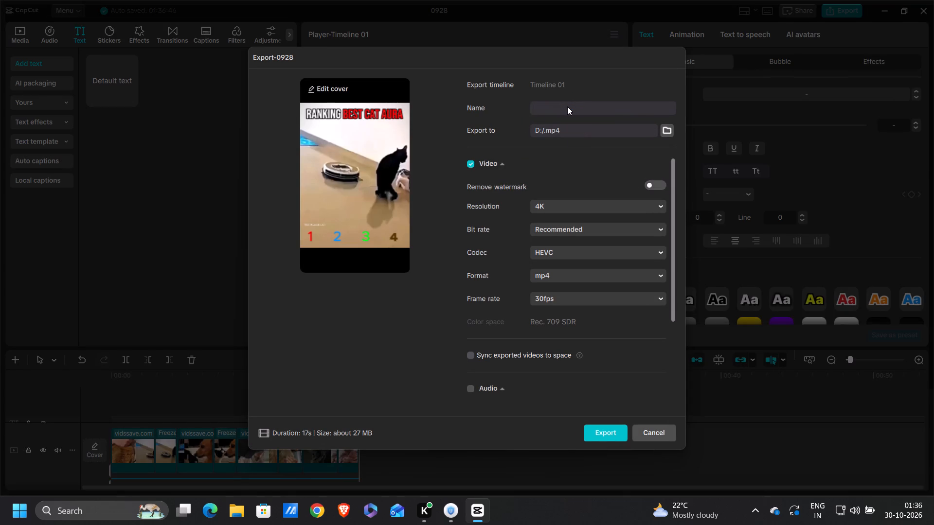
type("BEST")
key("space")
type("comment you")
type("r fav out fo")
key("BackSpace")
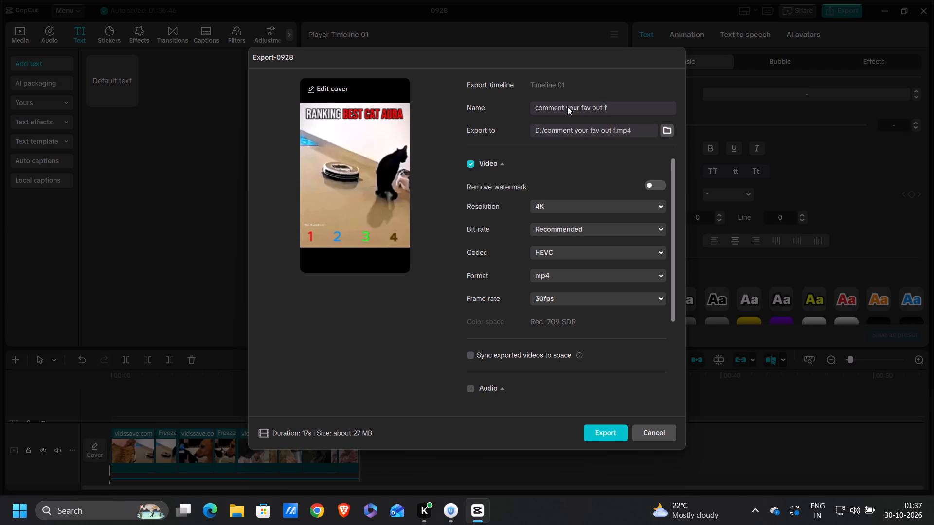
key("BackSpace")
type("of these")
key("space")
key("Return")
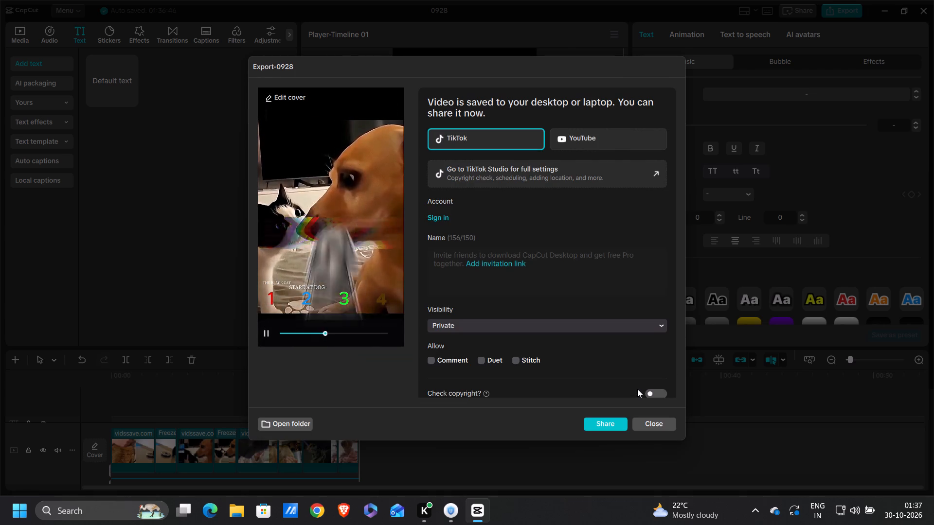
left_click(663, 430)
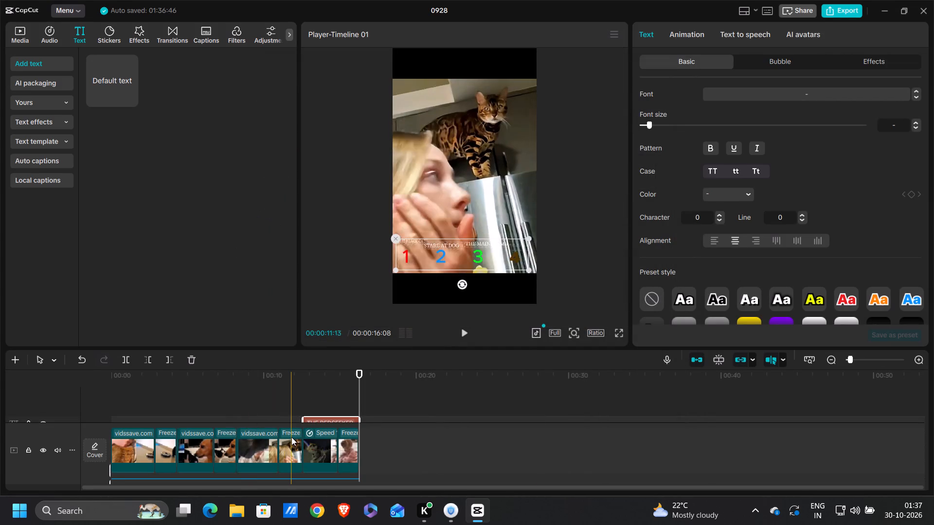
Enlarge the timeline area and delete all video clips and freeze frames on the main track.
scroll(291, 437, "down", 6)
left_click_drag(459, 346, 483, 191)
left_click_drag(474, 347, 508, 215)
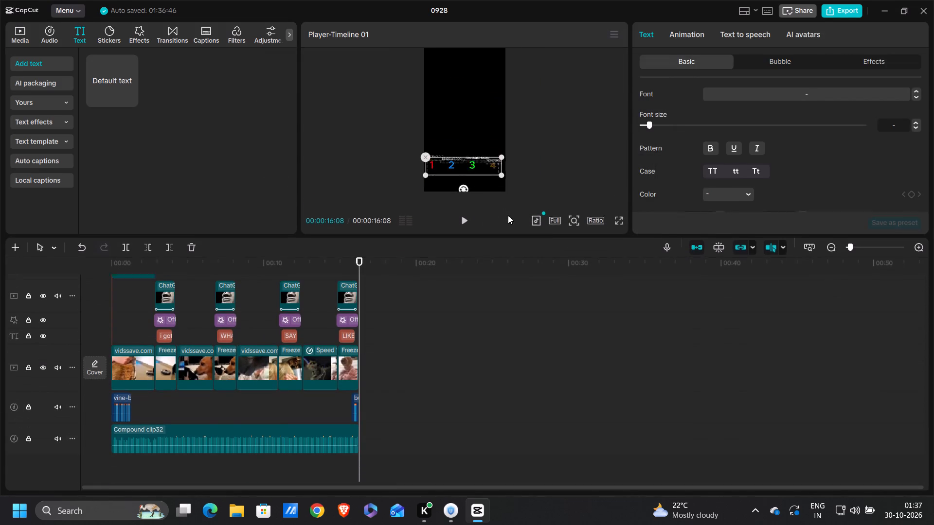
left_click_drag(508, 215, 515, 181)
scroll(359, 396, "up", 1)
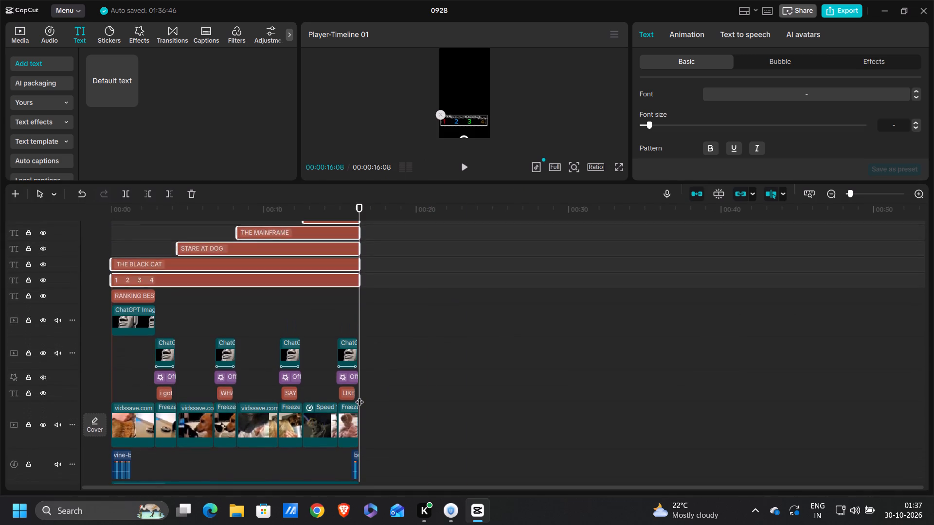
scroll(359, 396, "up", 1)
left_click_drag(395, 403, 137, 410)
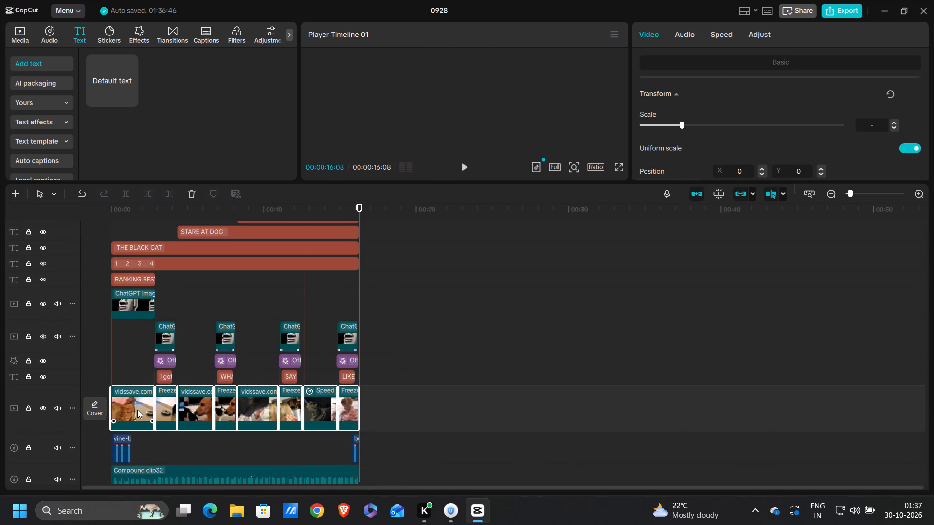
key("BackSpace")
key("BackSpace")
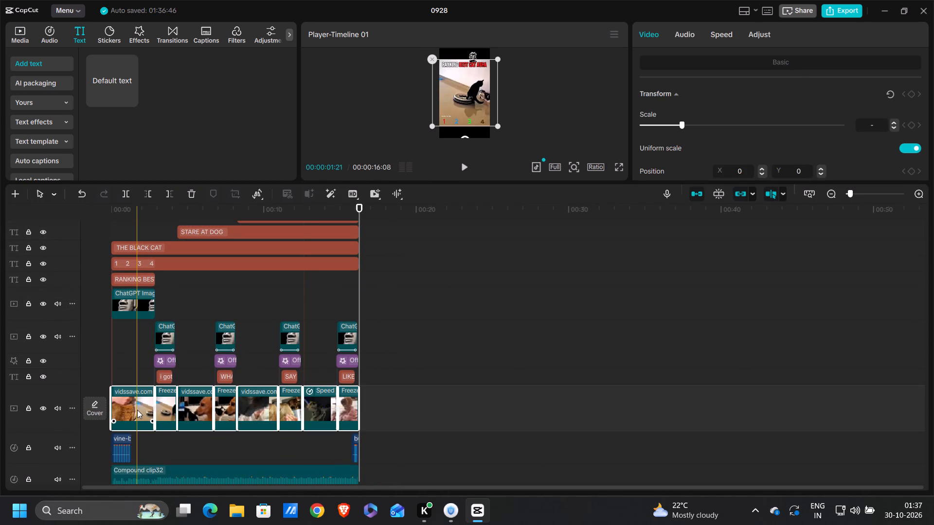
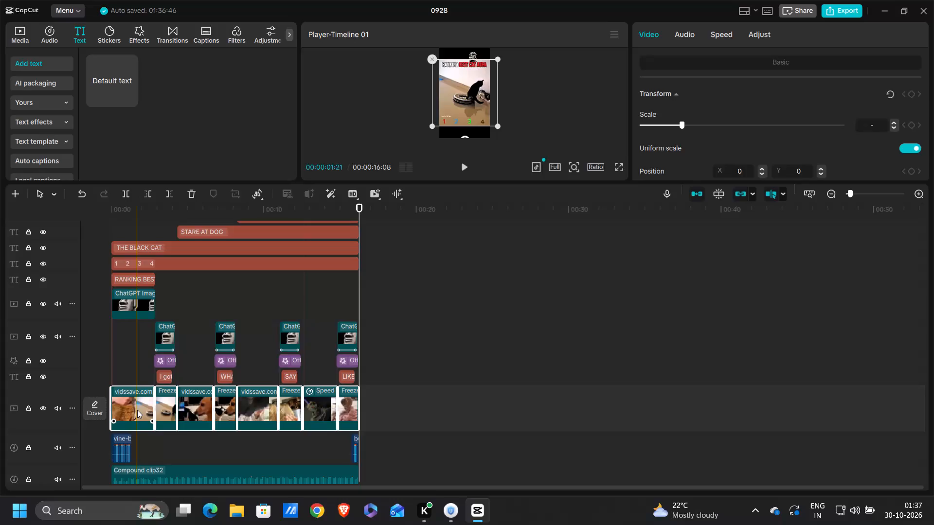
Combine all text, ChatGPT image and effect clips above the main track into one compound clip.
scroll(378, 440, "right", 1)
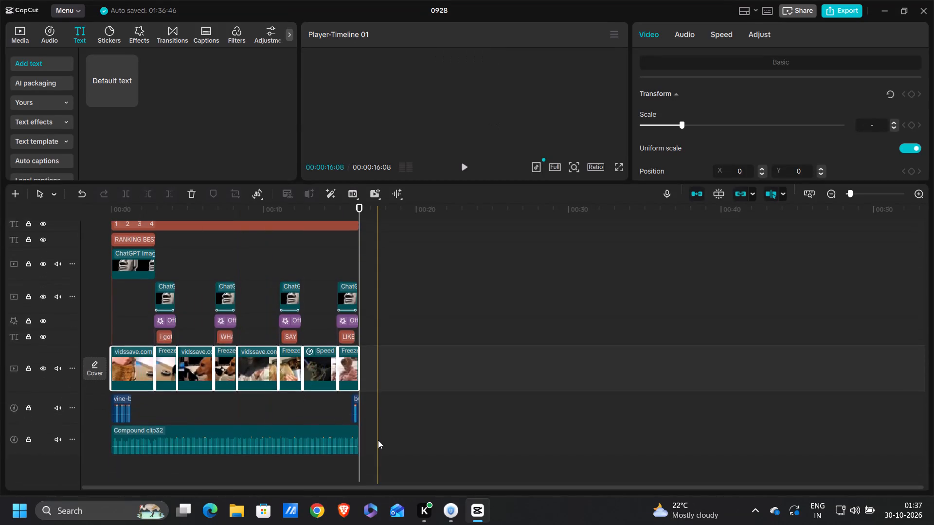
scroll(378, 440, "right", 1)
left_click(398, 373)
left_click_drag(397, 372, 179, 360)
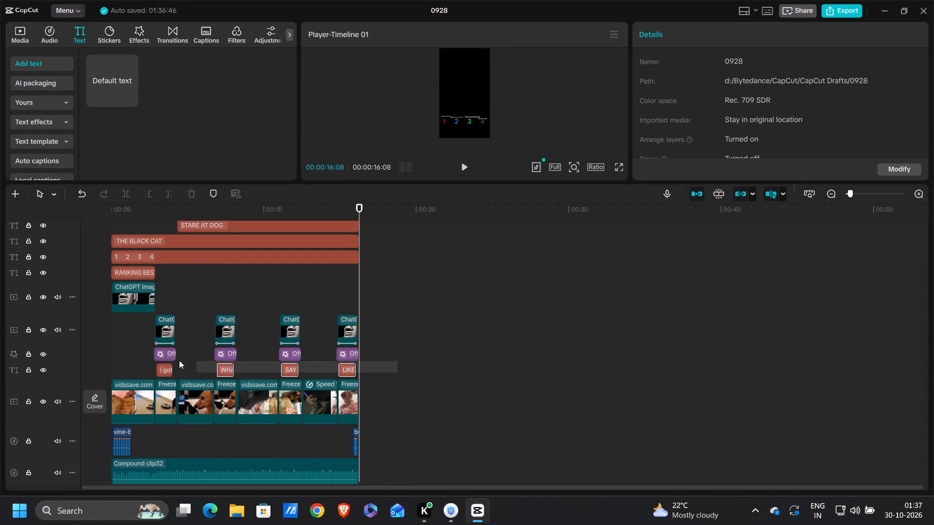
left_click_drag(179, 360, 107, 112)
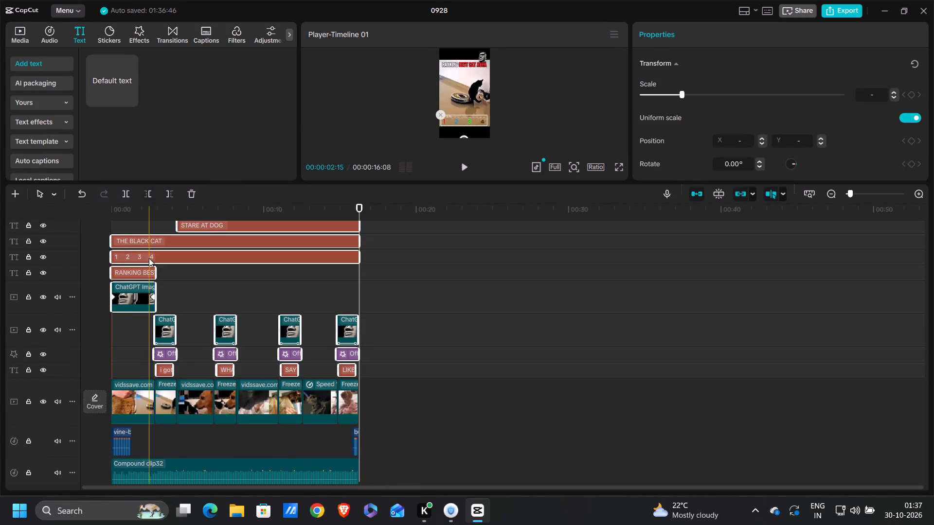
right_click(142, 293)
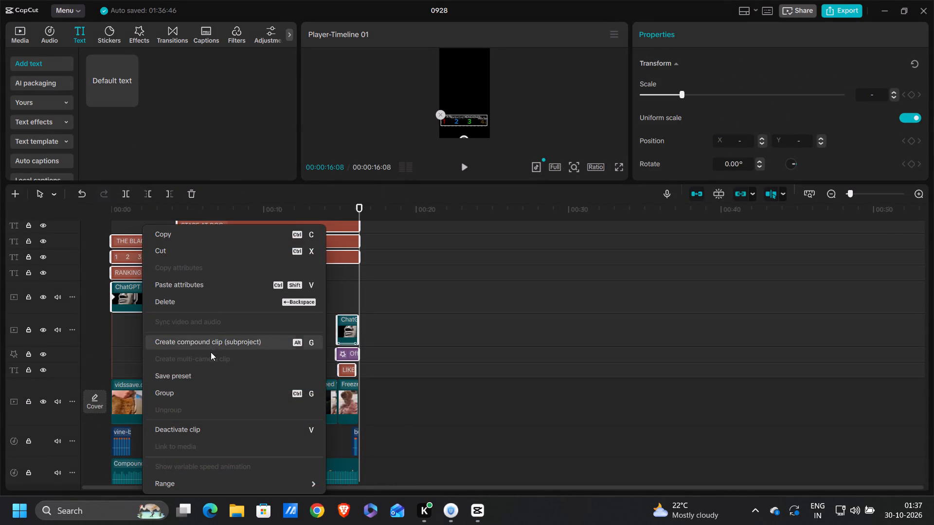
left_click(217, 338)
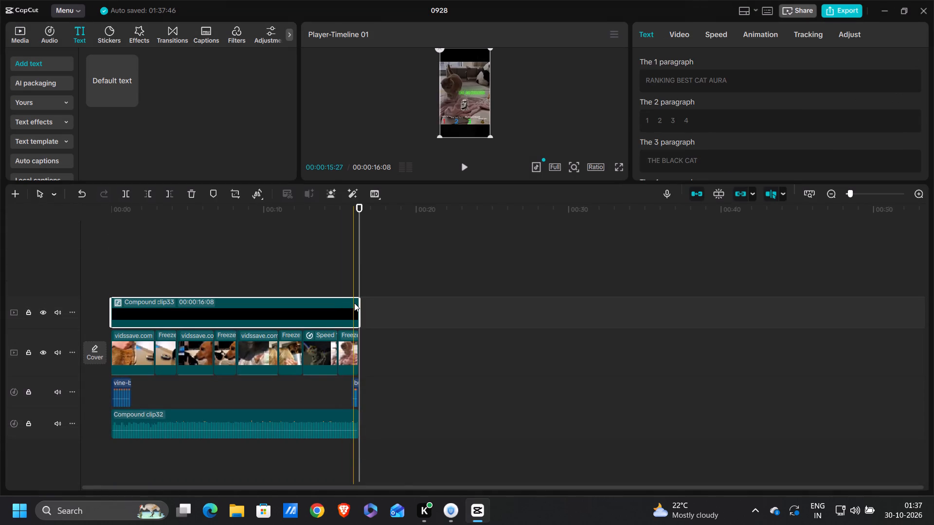
Delete all video clips and freeze frames from the main track.
left_click_drag(404, 357, 117, 361)
key("BackSpace")
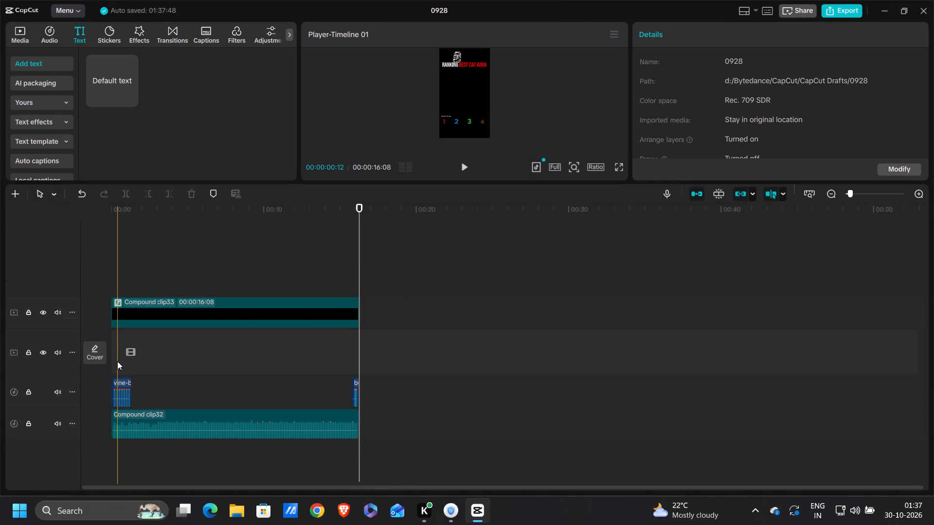
Enlarge the media area and add the imported "Cats Mimicking Their Owners" video to the start of the main track.
scroll(117, 361, "up", 4)
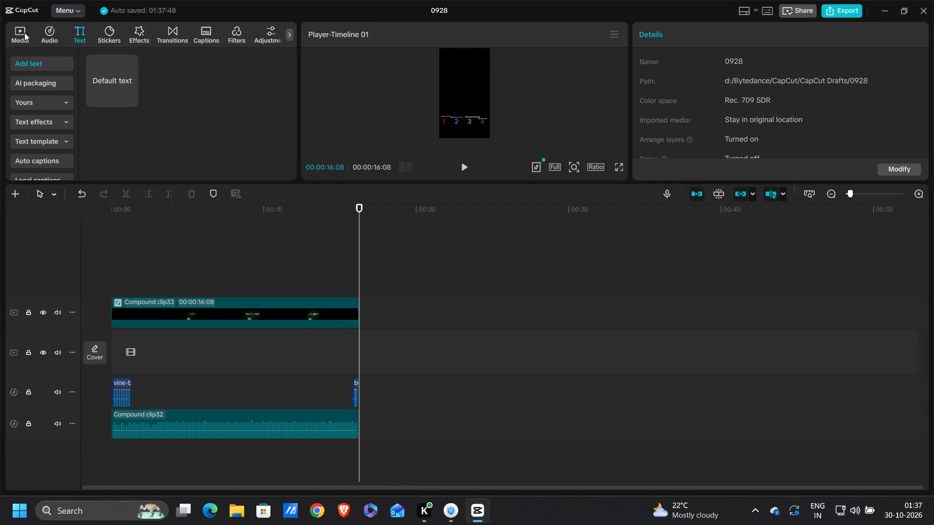
left_click(22, 33)
left_click_drag(465, 177, 451, 245)
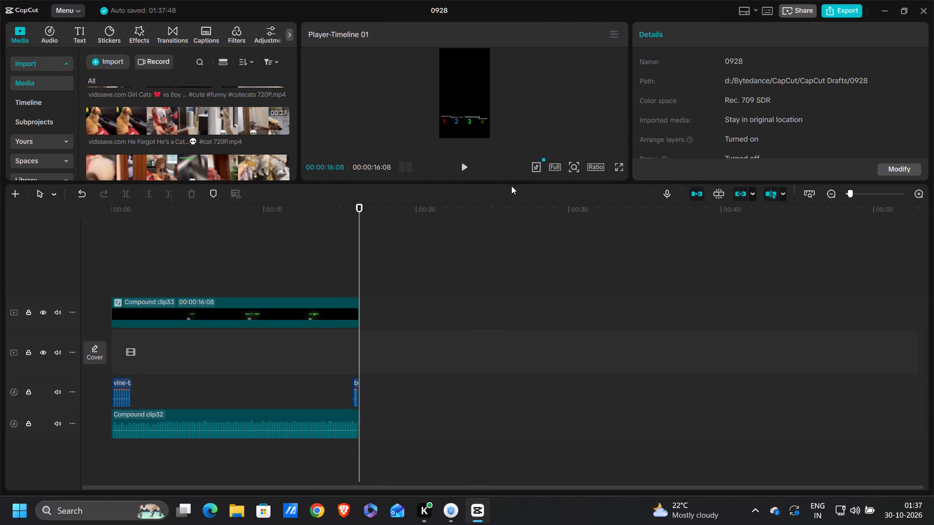
left_click_drag(519, 183, 485, 310)
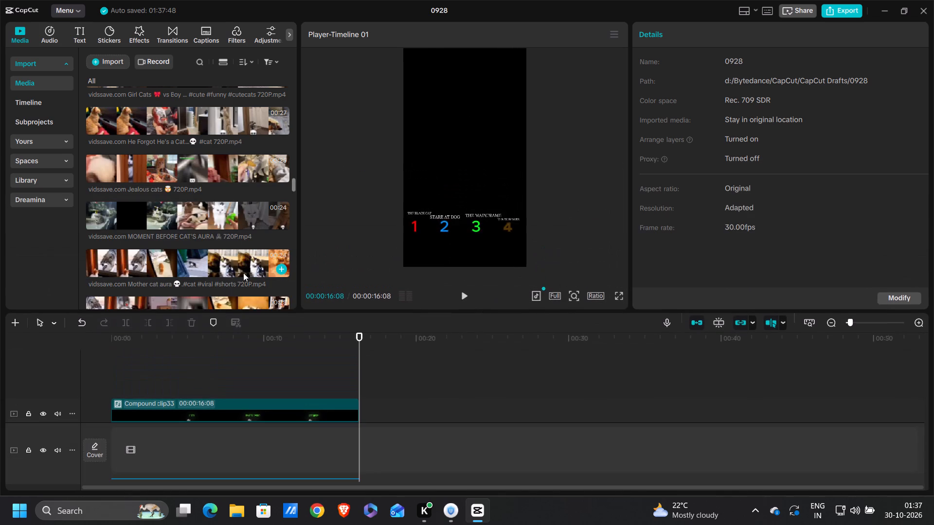
scroll(208, 264, "down", 6)
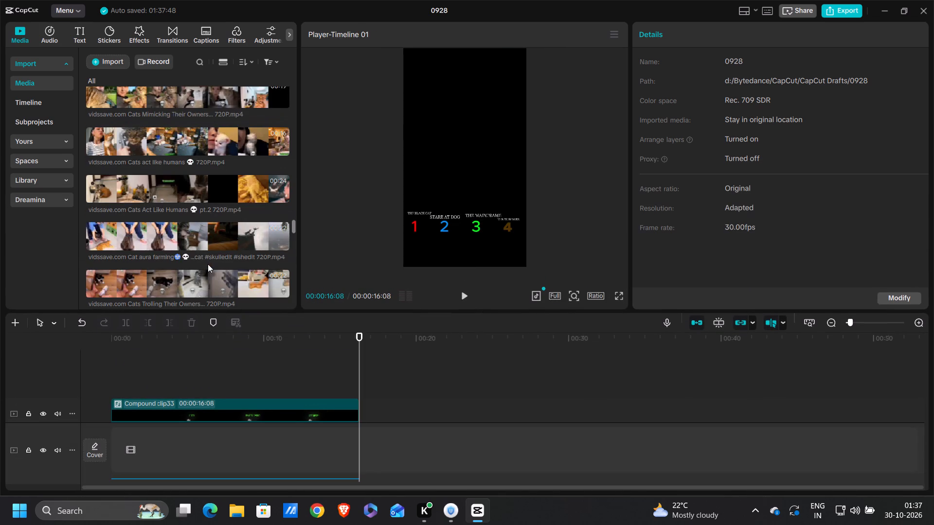
scroll(208, 264, "down", 4)
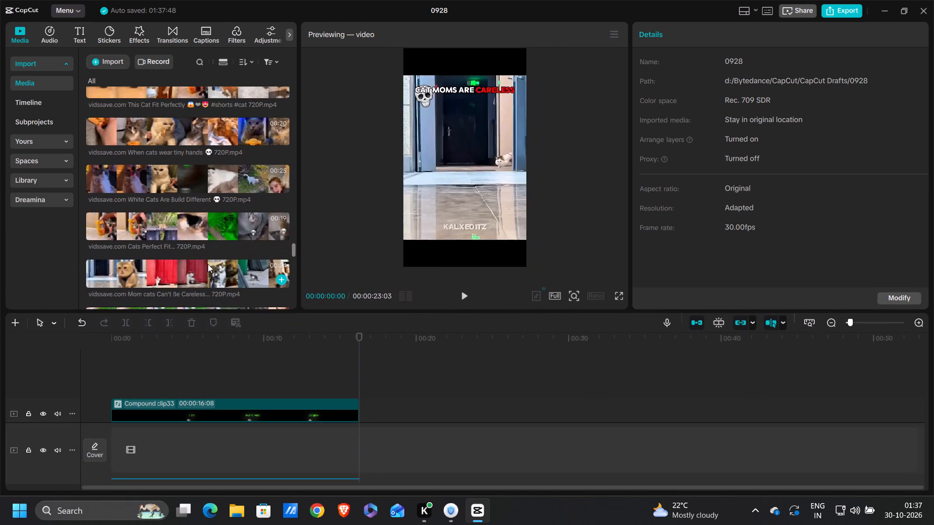
scroll(208, 264, "up", 5)
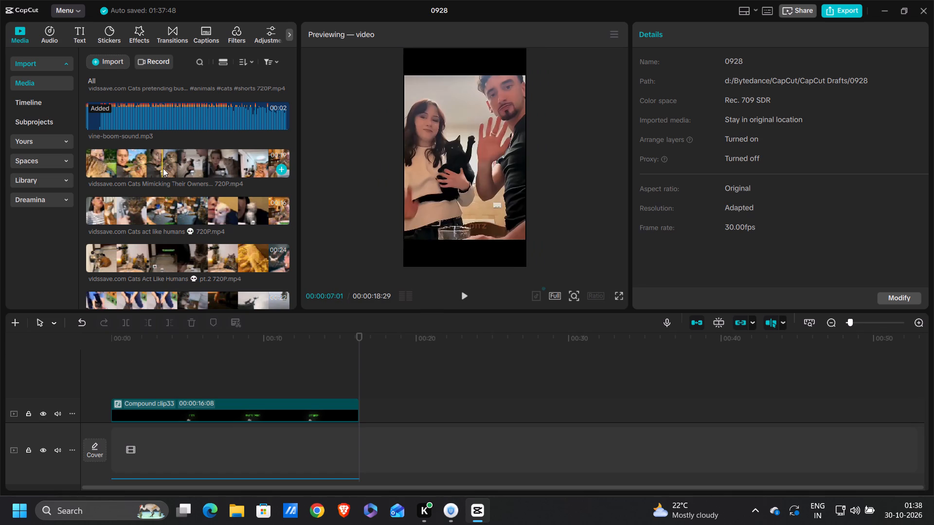
left_click_drag(163, 168, 111, 443)
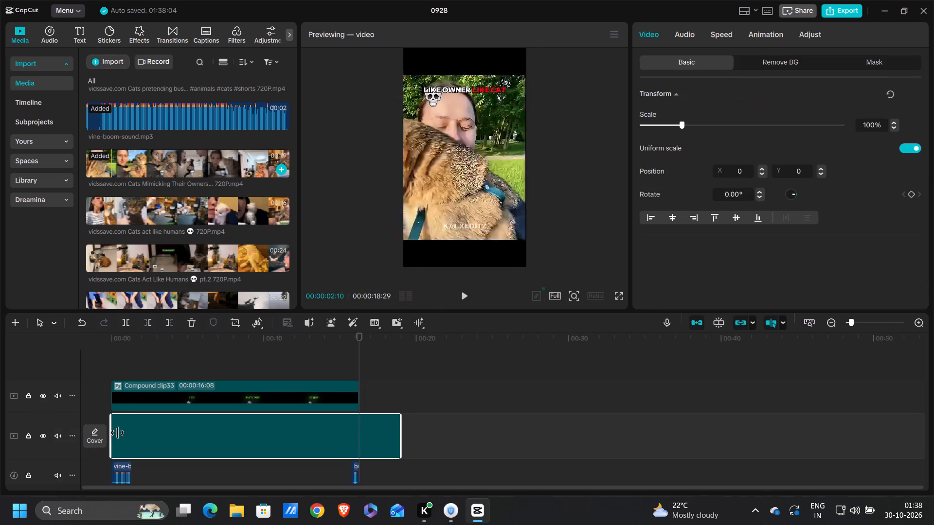
Skim the new cat video and move the overlay compound clip behind it on the main track.
scroll(166, 376, "down", 1)
left_click(130, 349)
left_click_drag(129, 348, 128, 348)
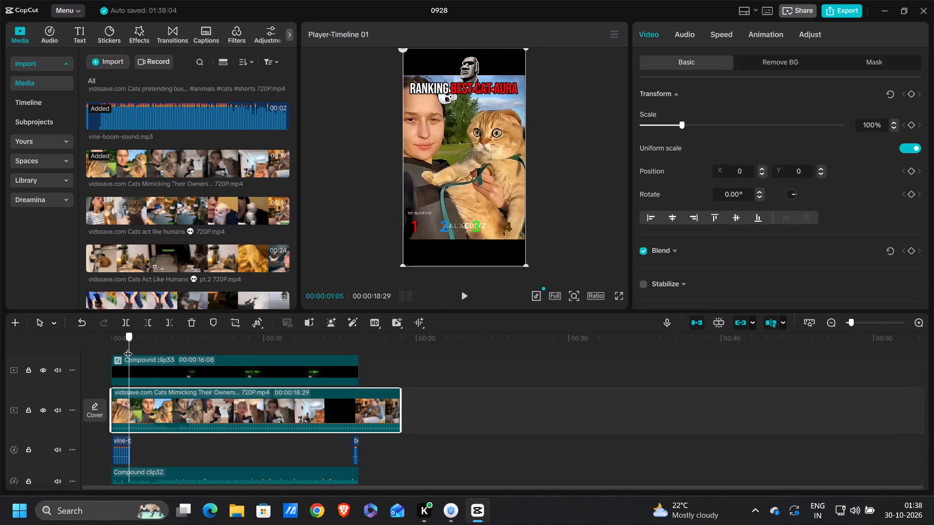
left_click_drag(128, 348, 191, 356)
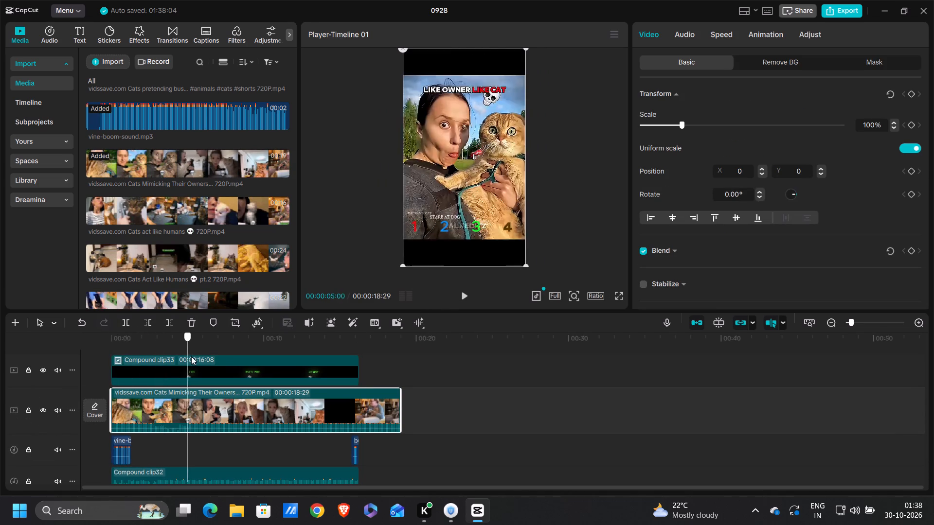
left_click_drag(191, 356, 183, 367)
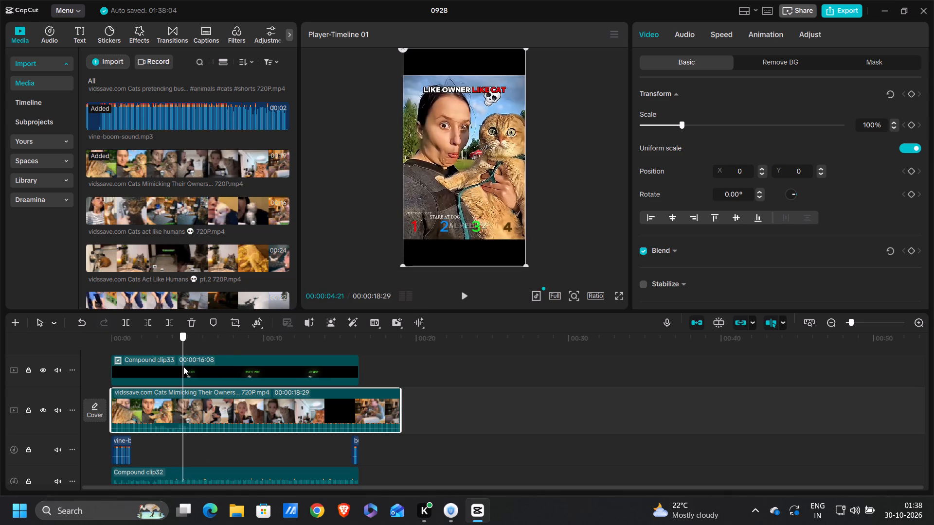
left_click_drag(183, 367, 235, 371)
left_click_drag(283, 366, 586, 399)
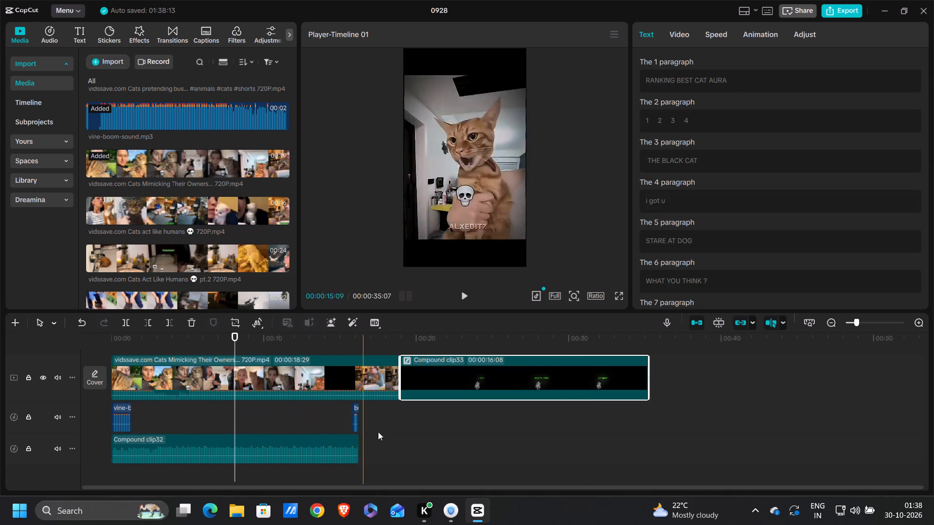
Return to the start of the timeline and lower the cat video's volume all the way down.
left_click(110, 349)
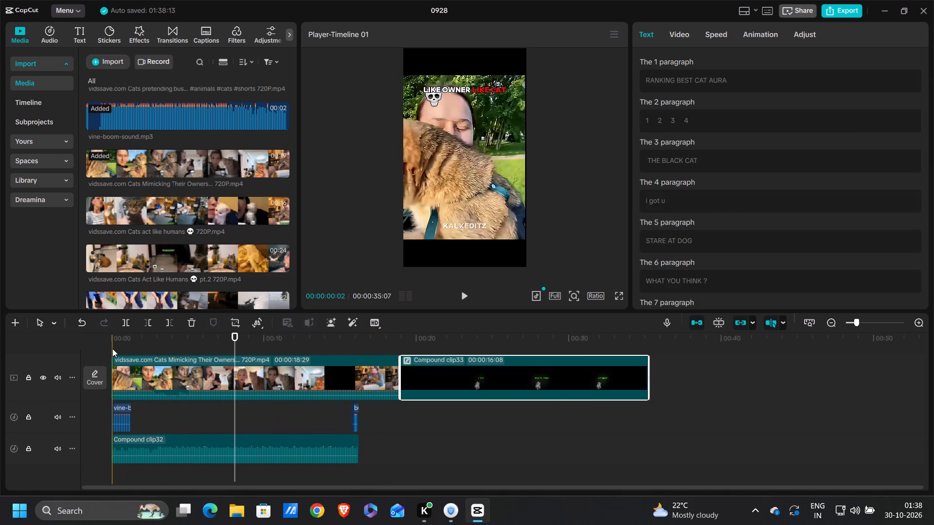
double_click(114, 343)
left_click_drag(114, 343, 102, 347)
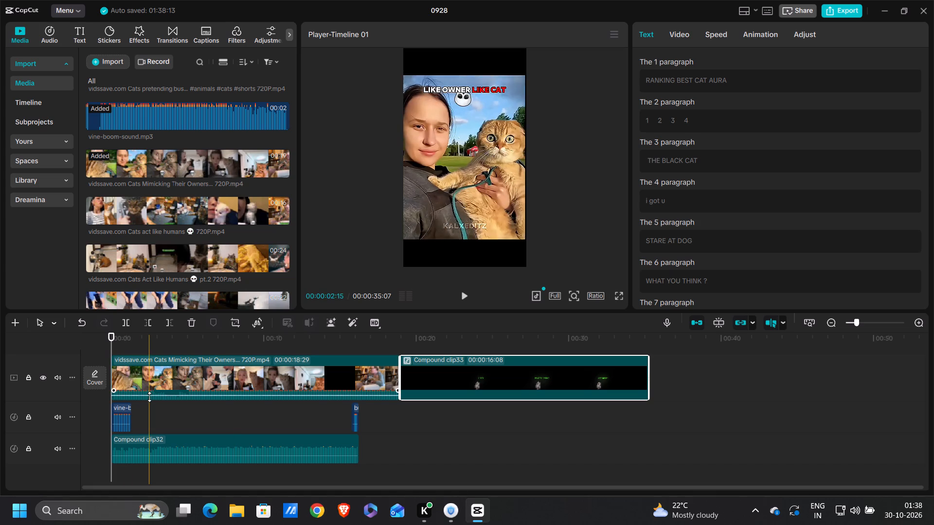
left_click_drag(150, 396, 153, 483)
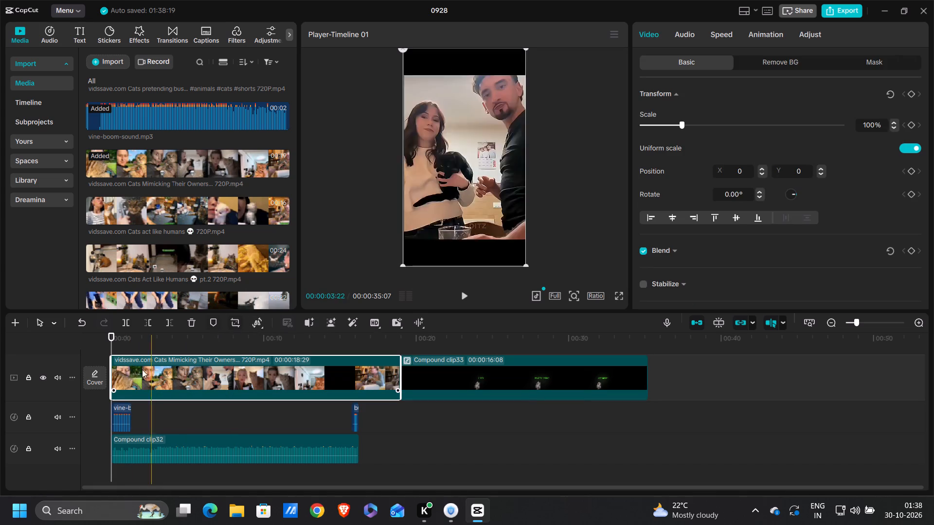
Crop the caption, watermark and black bars off the cat video and enlarge it to 138%.
left_click(241, 323)
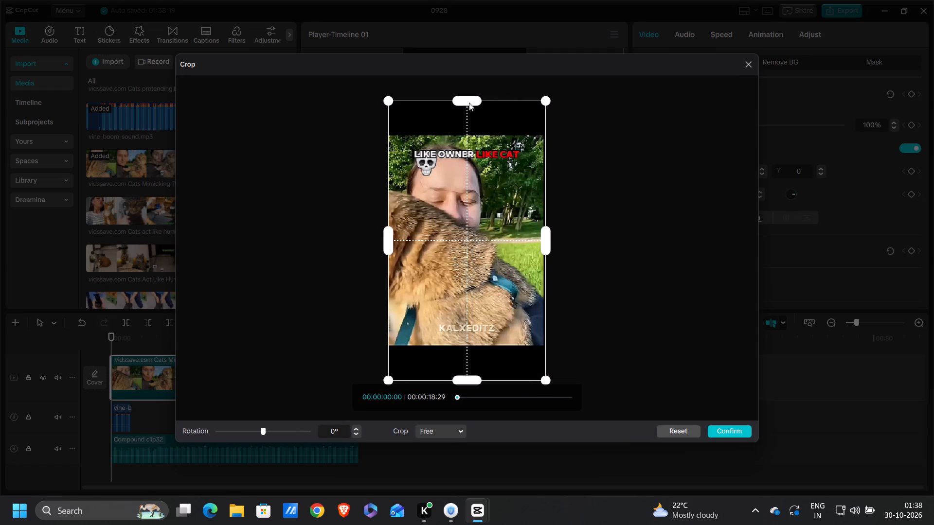
left_click_drag(469, 102, 477, 178)
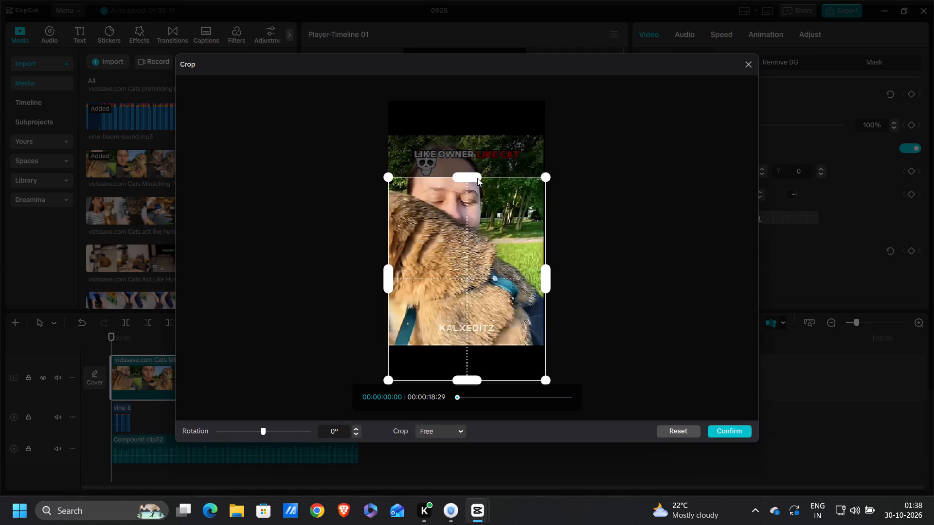
left_click_drag(468, 386, 472, 357)
left_click_drag(467, 381, 485, 324)
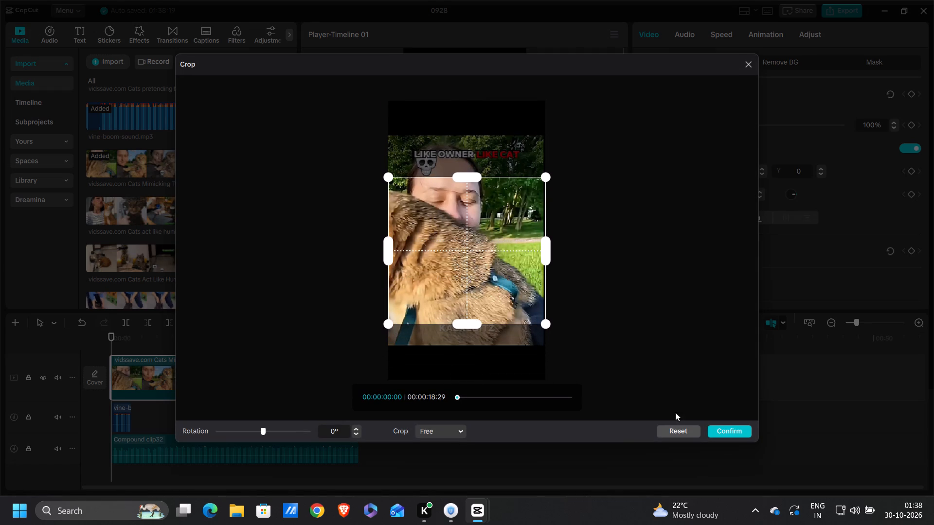
left_click(728, 440)
left_click(728, 437)
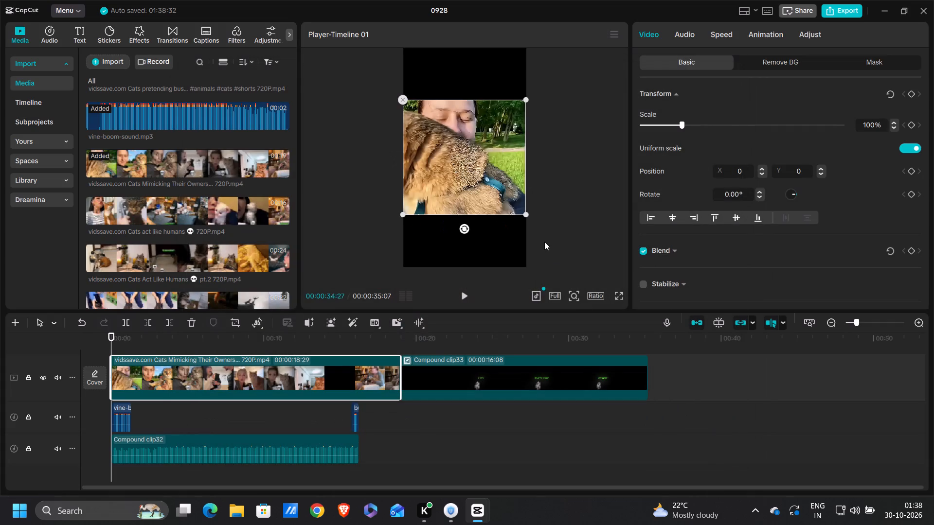
left_click_drag(525, 215, 541, 277)
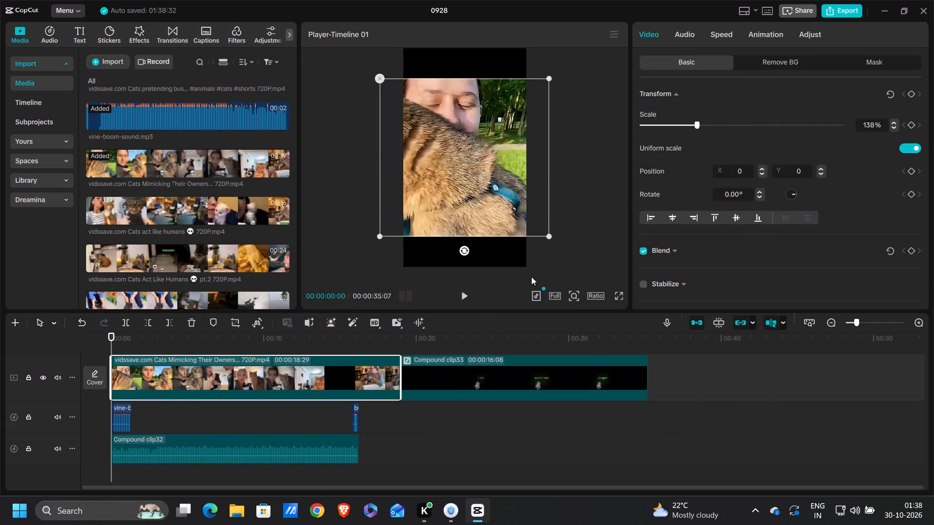
Play the cropped video and raise the crop's upper edge slightly to keep more of the picture.
key("space")
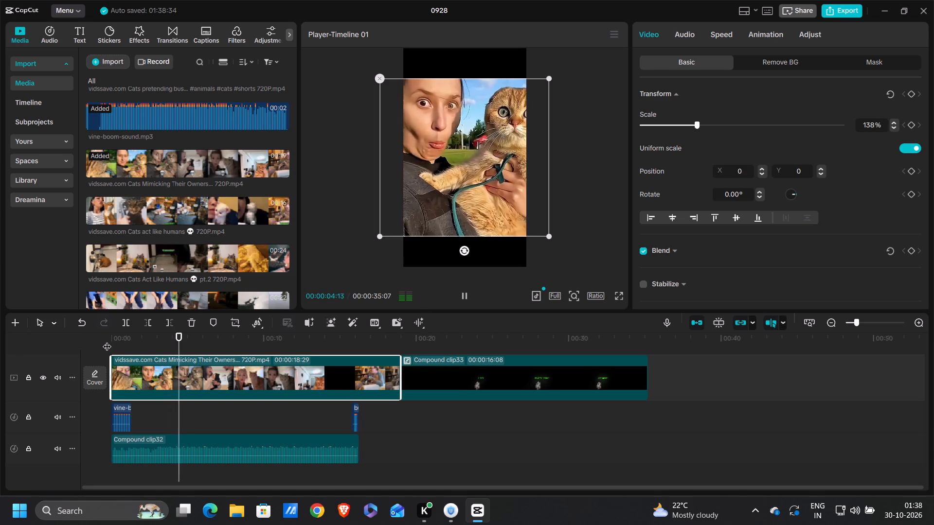
key("space")
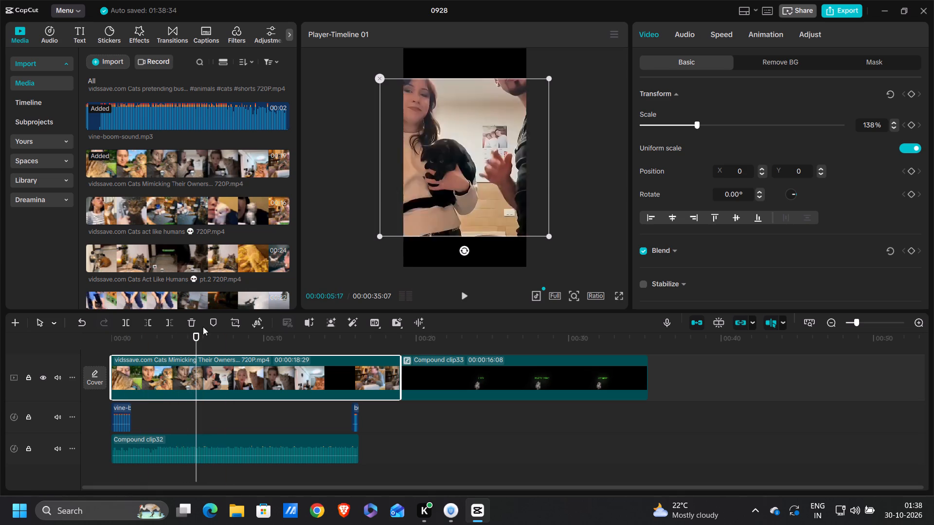
left_click(233, 327)
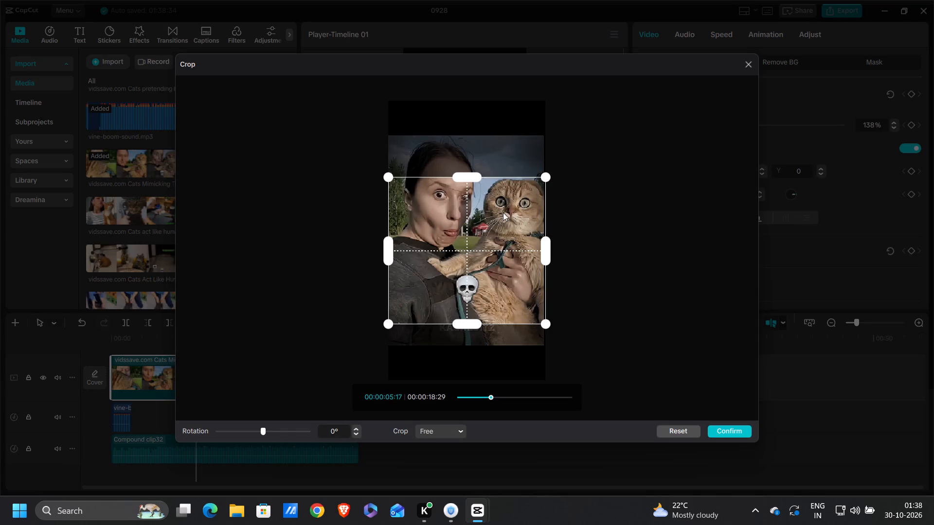
left_click_drag(469, 178, 469, 176)
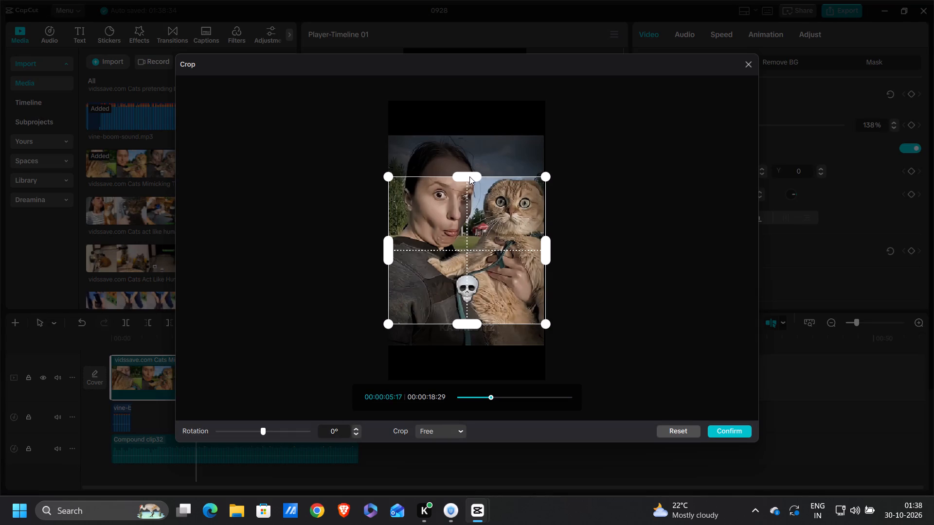
left_click_drag(469, 176, 473, 165)
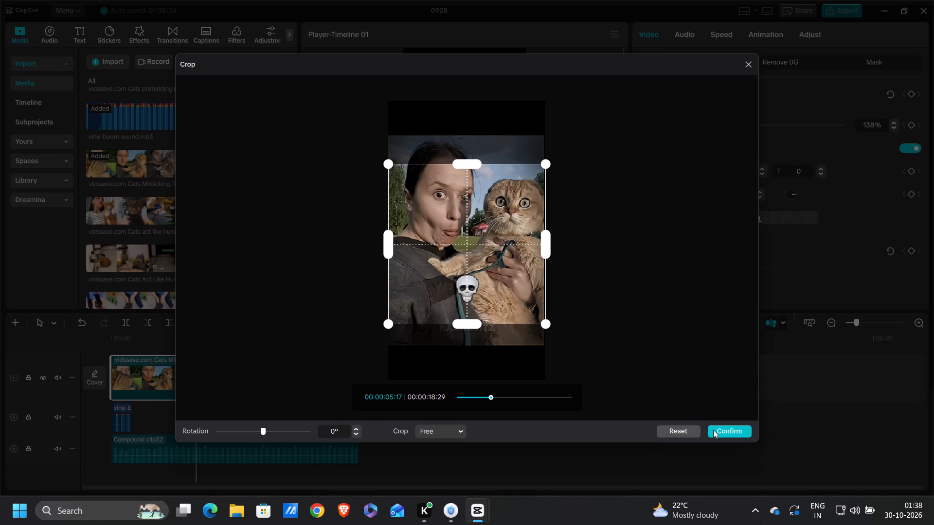
left_click(719, 431)
Scrub through the opening shot of the cat video and scale the video down to 108%.
left_click_drag(195, 344, 153, 346)
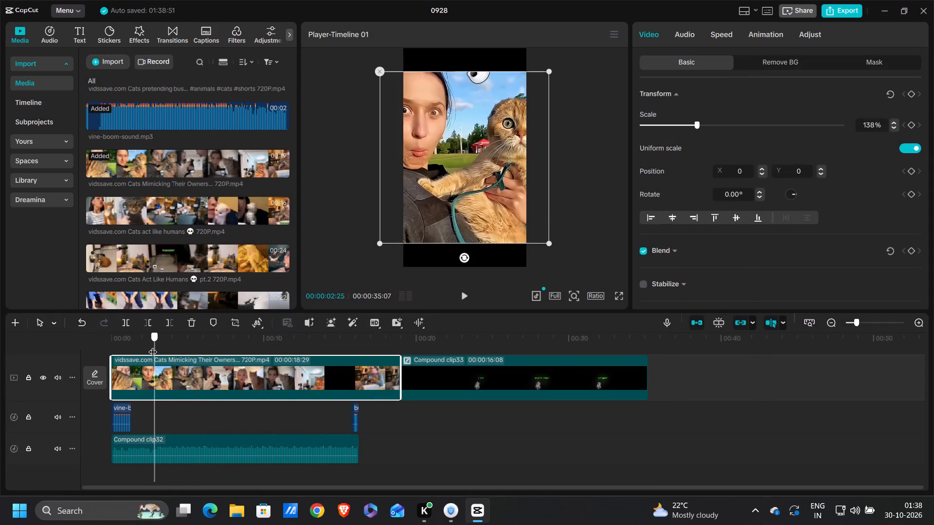
left_click_drag(153, 346, 177, 344)
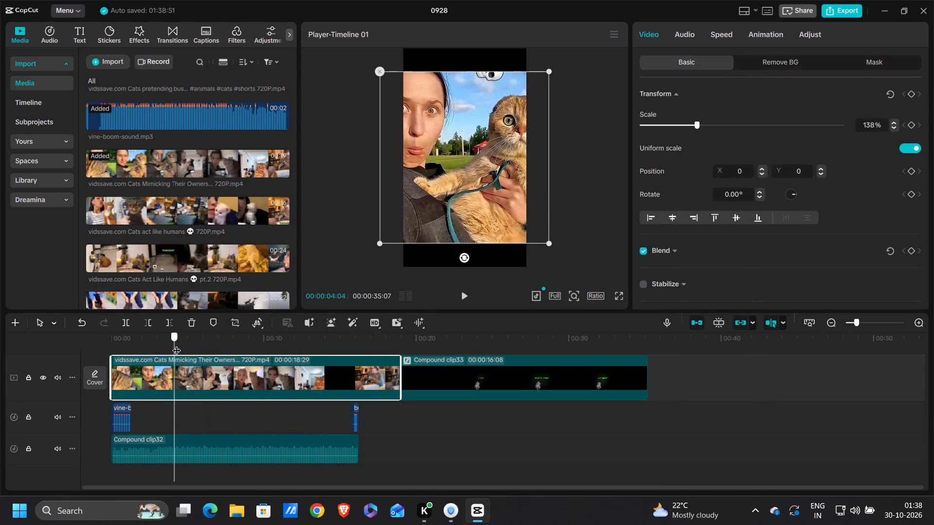
left_click_drag(177, 344, 189, 336)
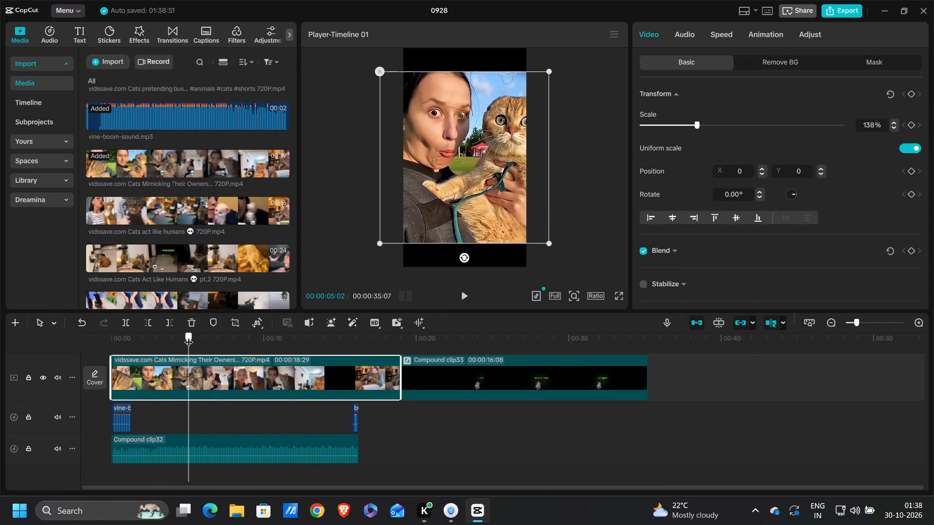
left_click_drag(189, 336, 189, 335)
left_click_drag(551, 243, 522, 233)
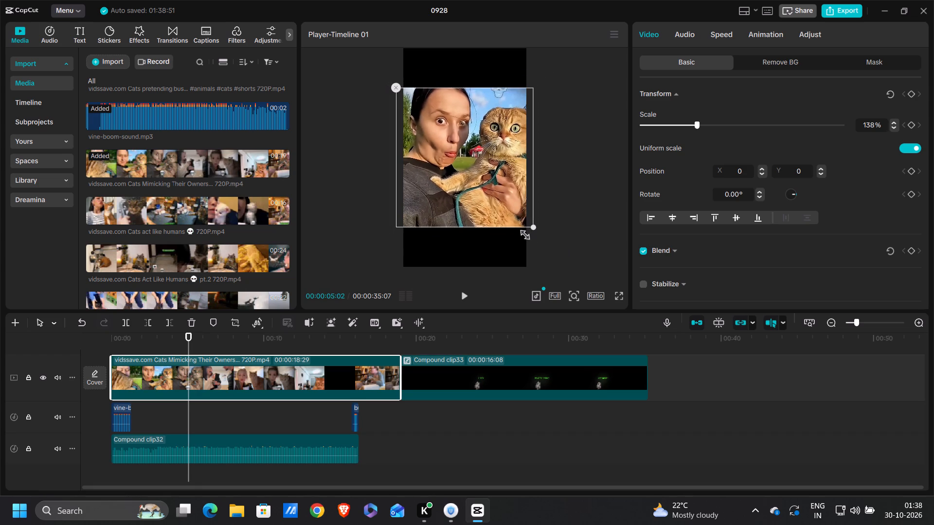
left_click_drag(522, 233, 516, 228)
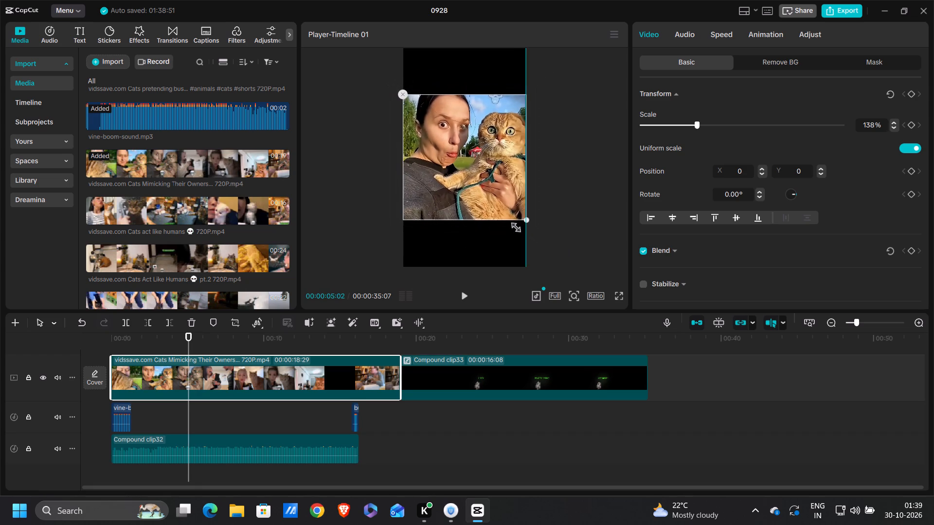
left_click_drag(516, 228, 519, 229)
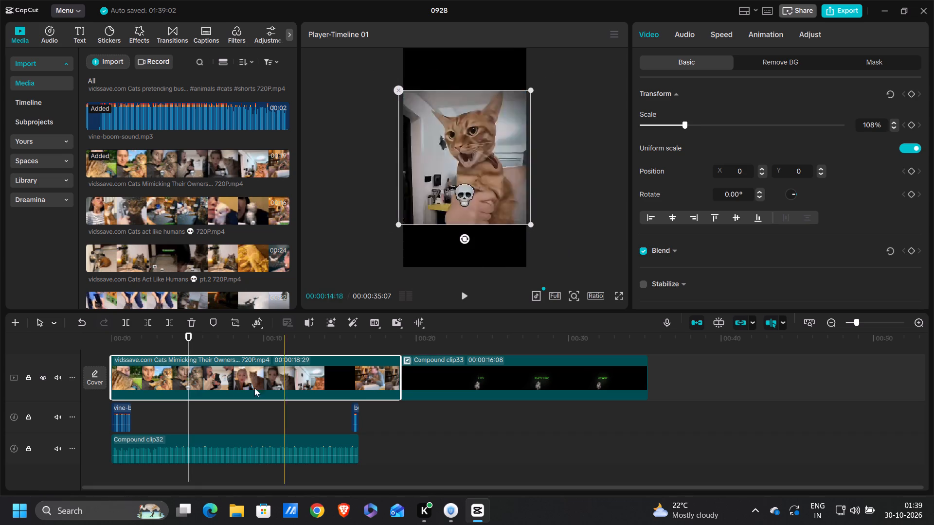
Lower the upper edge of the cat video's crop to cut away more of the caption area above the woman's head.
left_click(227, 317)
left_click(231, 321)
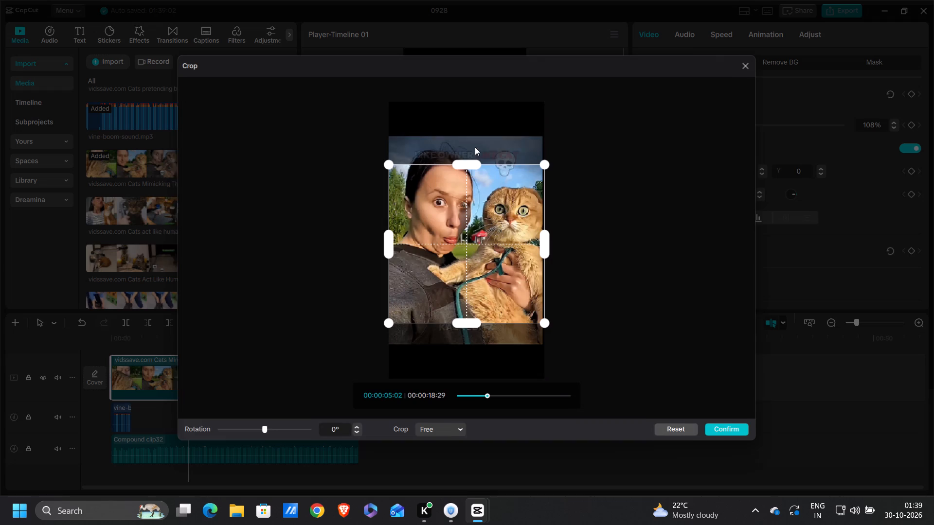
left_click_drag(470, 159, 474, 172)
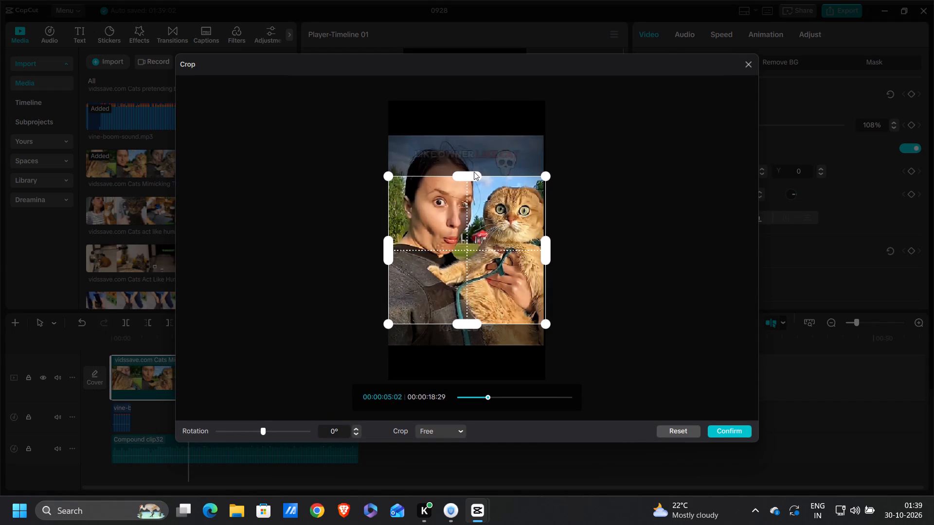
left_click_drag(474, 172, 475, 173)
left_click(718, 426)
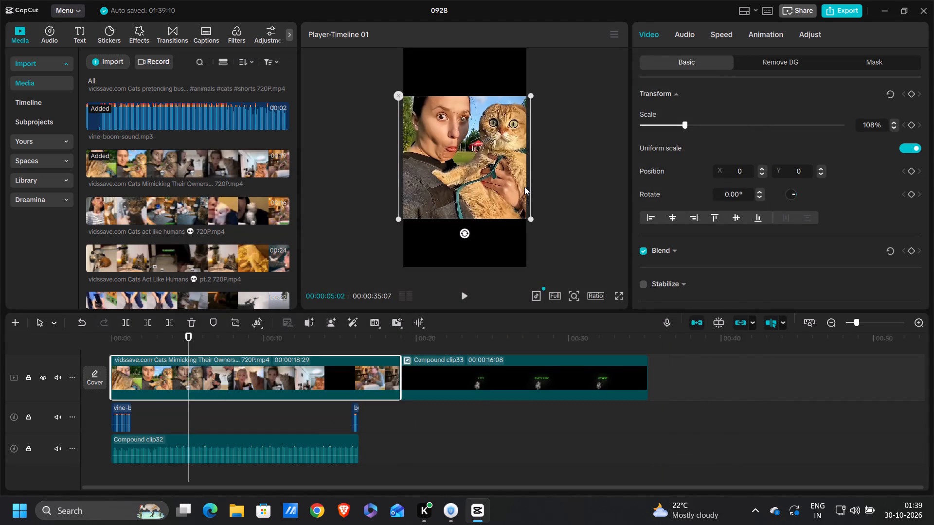
Trim about 5.5 seconds, plus another 17 frames, off the start of the cat video so it opens on the couple with the black cat.
left_click_drag(190, 337, 157, 339)
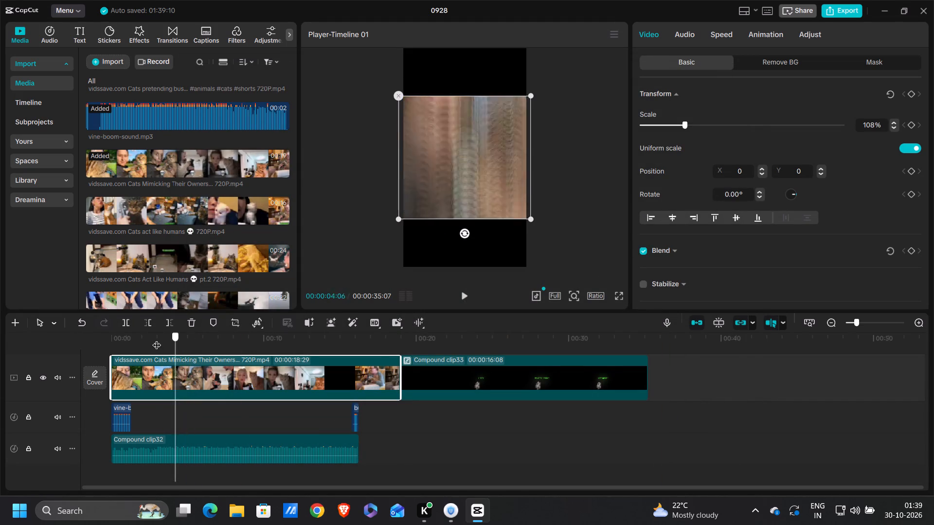
left_click_drag(157, 339, 83, 335)
key("space")
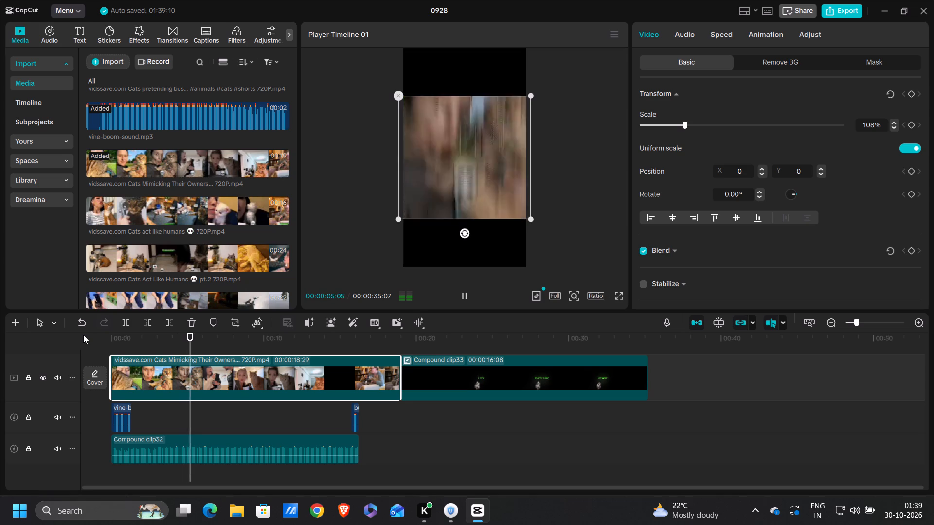
key("space")
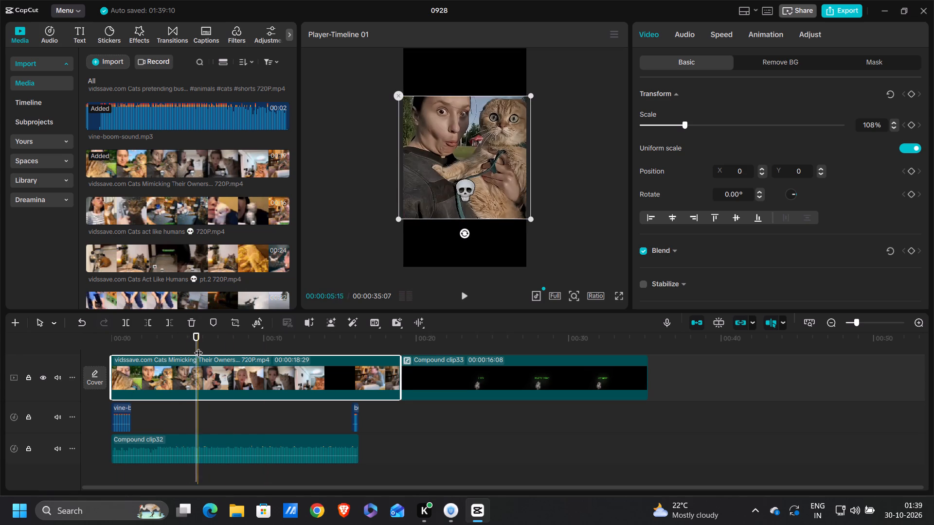
left_click(150, 320)
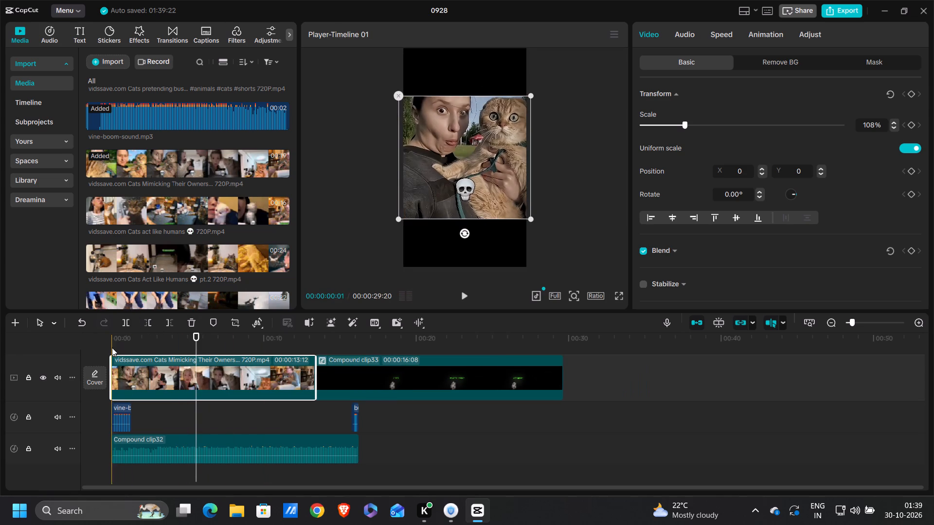
left_click(112, 346)
left_click_drag(111, 346, 120, 346)
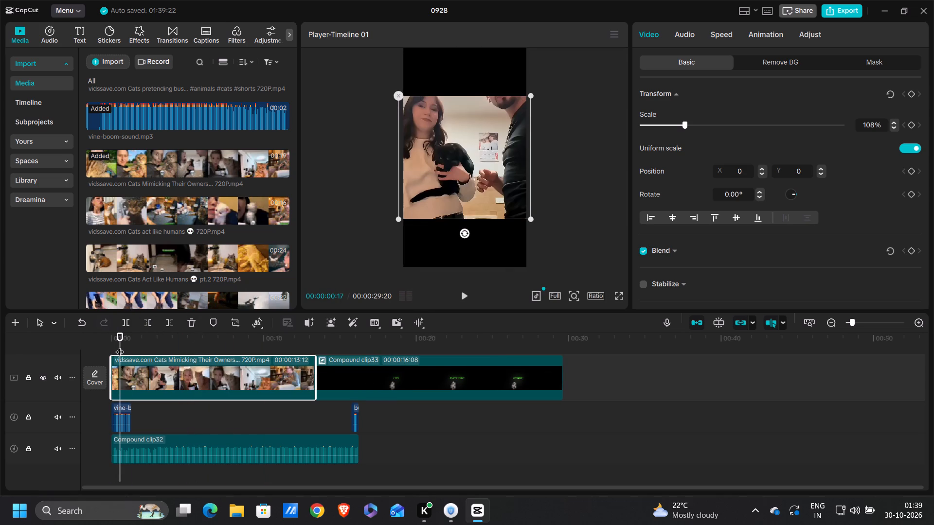
left_click(143, 319)
left_click_drag(121, 348, 90, 348)
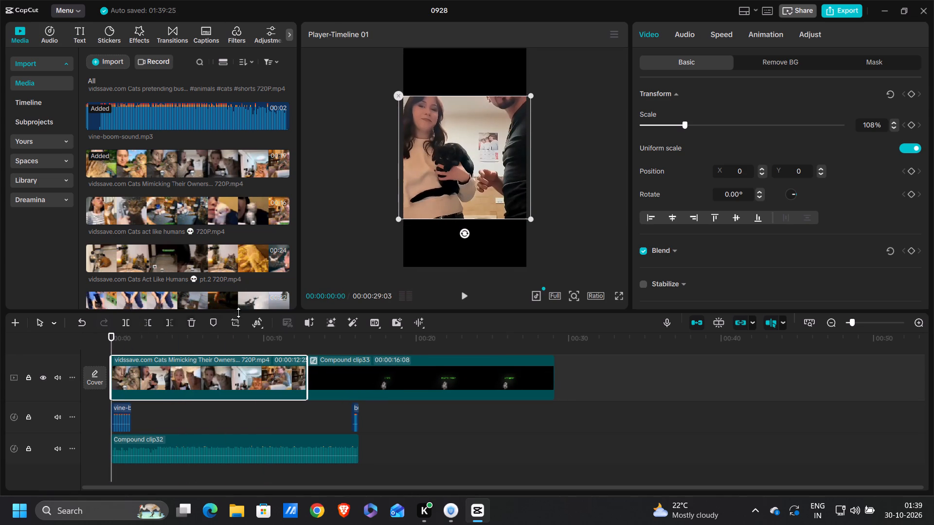
Raise the upper edge of the trimmed video's crop nearly to the picture's top so the man's head is included.
left_click(235, 322)
left_click_drag(467, 177, 470, 147)
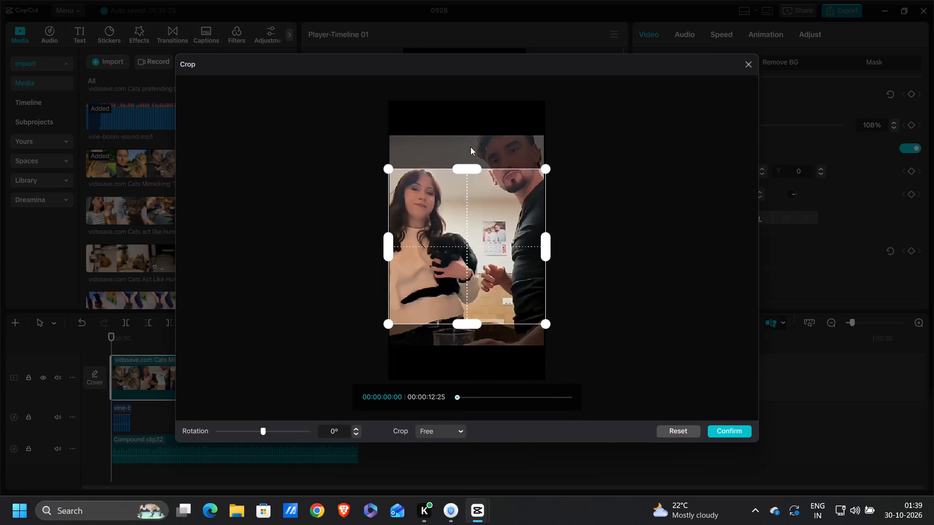
left_click_drag(470, 147, 472, 141)
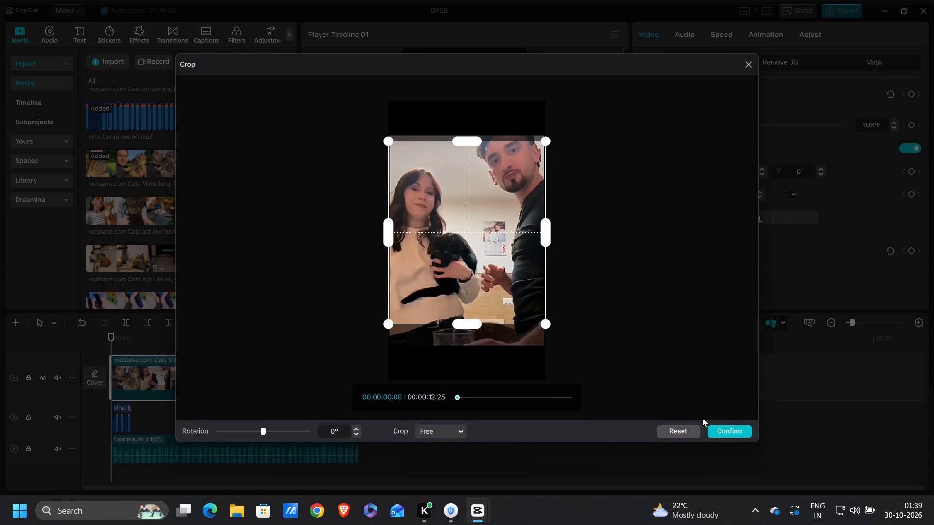
left_click(714, 428)
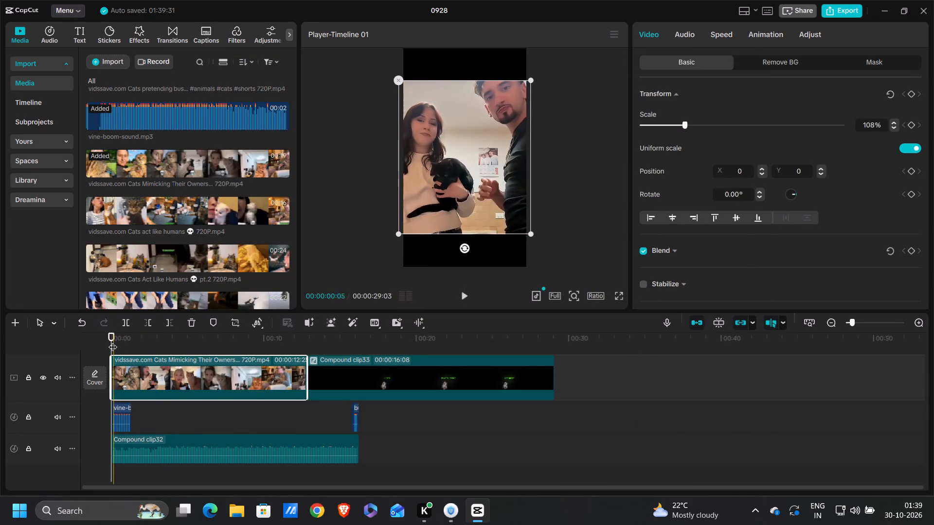
Split the cat video at the end of the black cat shot, at about 00:00:01:27.
left_click_drag(111, 341, 144, 343)
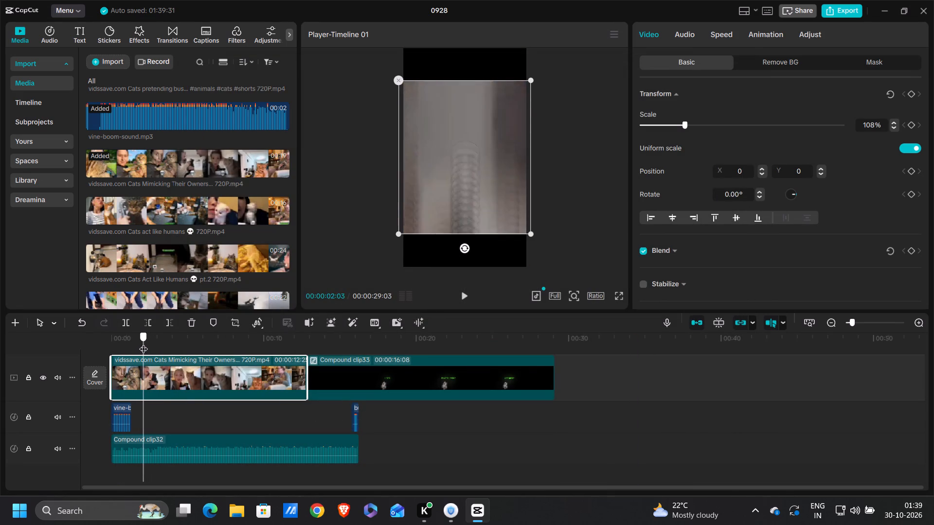
left_click_drag(144, 343, 141, 342)
left_click(131, 327)
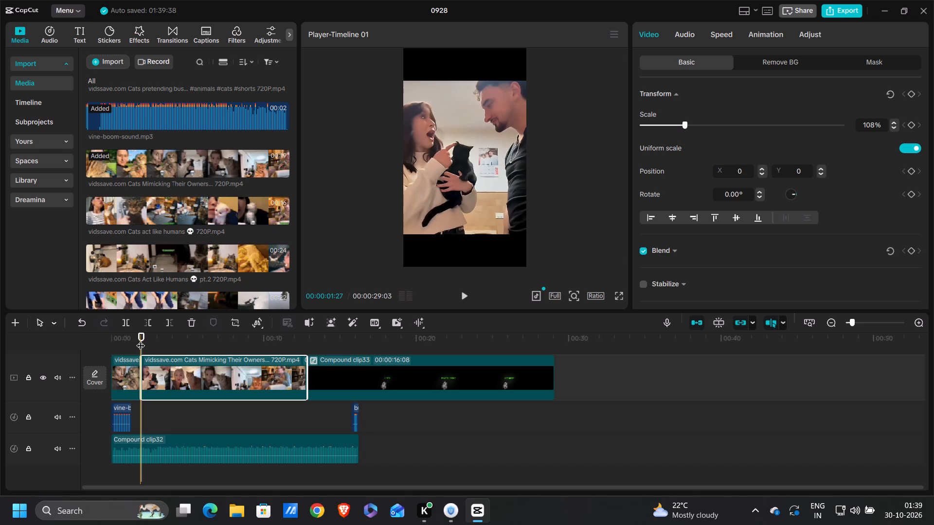
Trim the second piece's start up to the woman with a cat in the armchair, at about 00:00:09:08.
left_click_drag(141, 339, 167, 342)
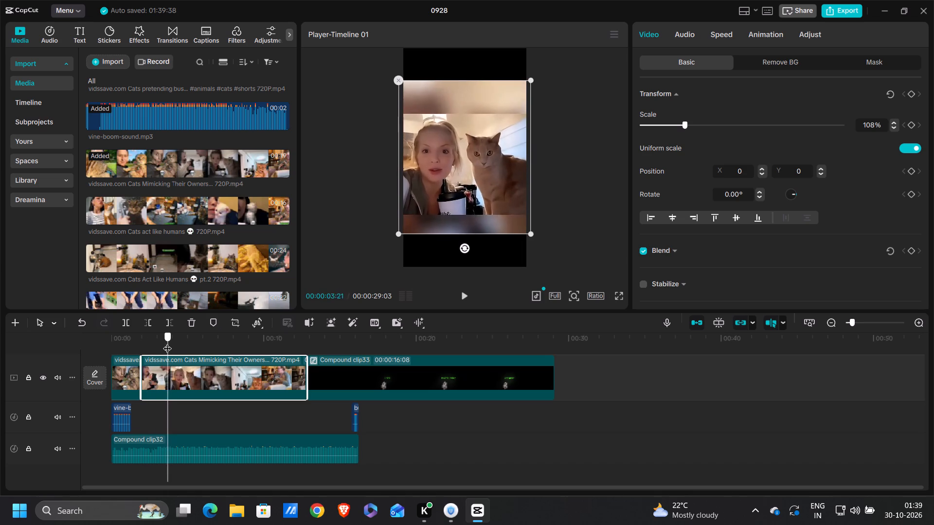
left_click_drag(167, 342, 233, 344)
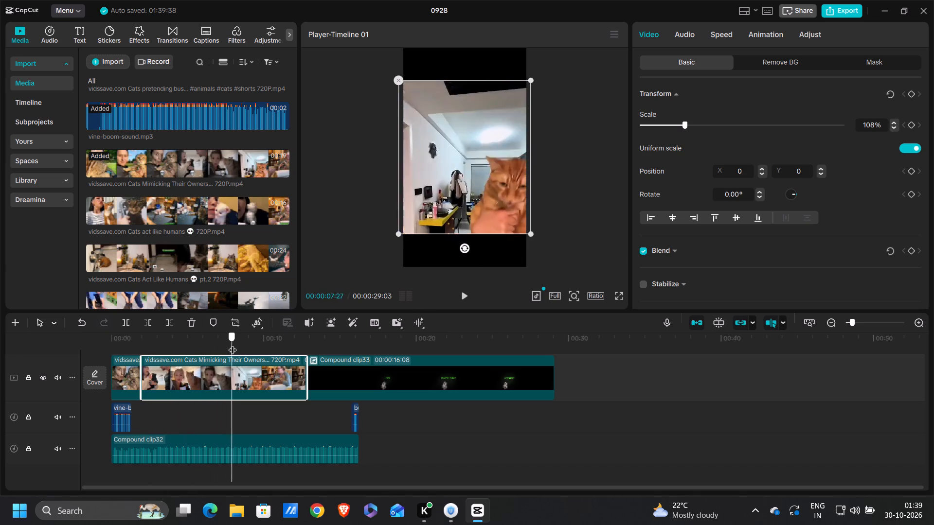
left_click_drag(233, 344, 231, 340)
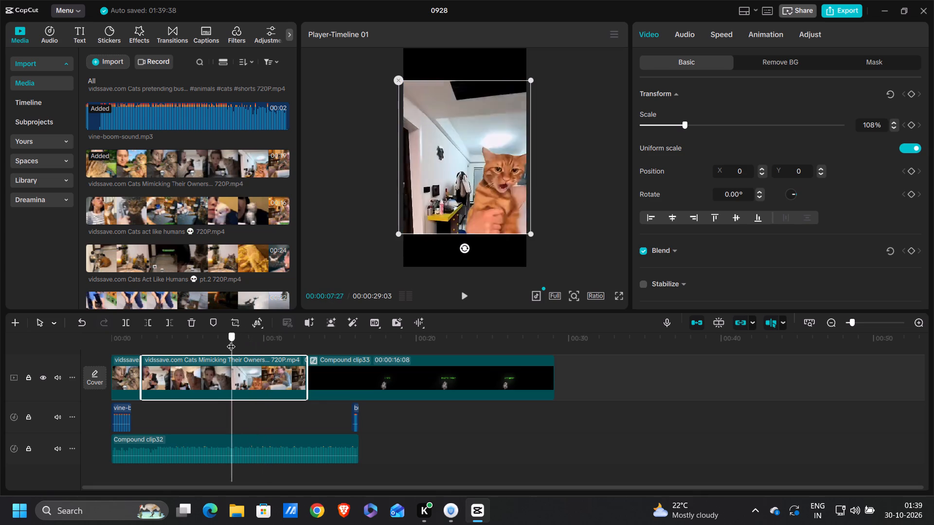
left_click_drag(231, 340, 254, 340)
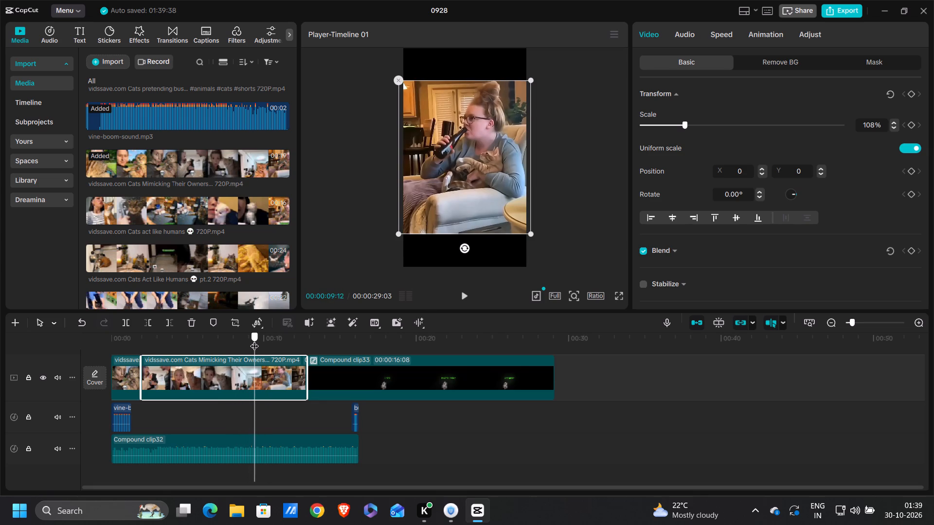
left_click_drag(254, 340, 252, 339)
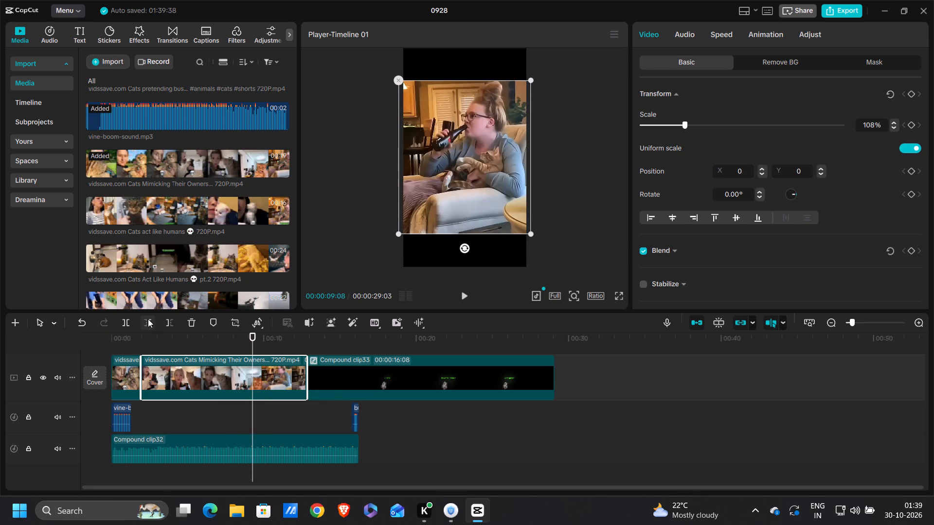
left_click(148, 319)
Split the armchair clip at about 00:00:04:03 and delete the remainder after it.
left_click(141, 346)
left_click_drag(142, 345, 155, 344)
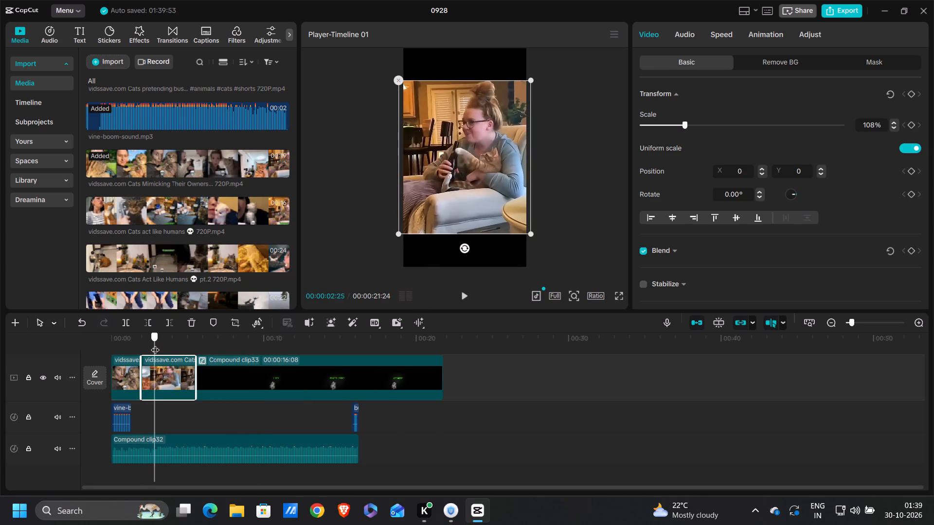
left_click_drag(155, 344, 173, 343)
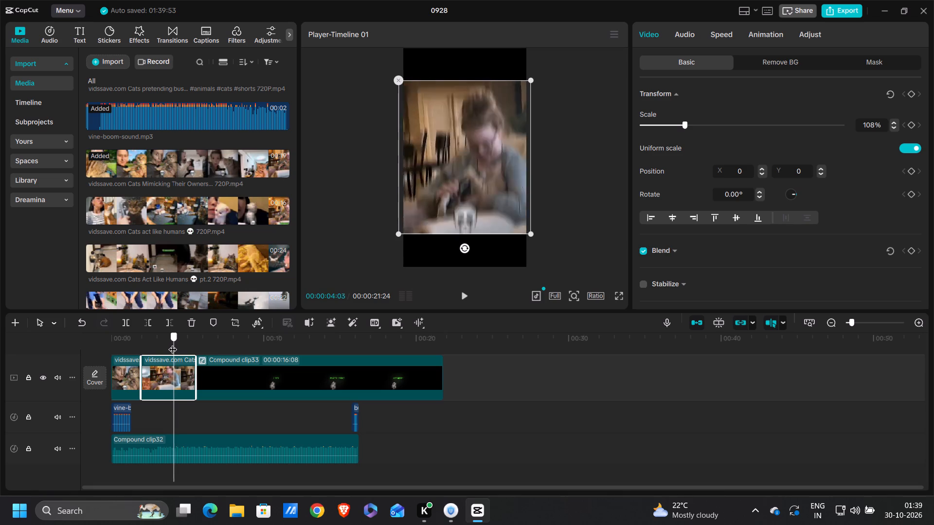
left_click_drag(173, 343, 174, 344)
left_click(173, 343)
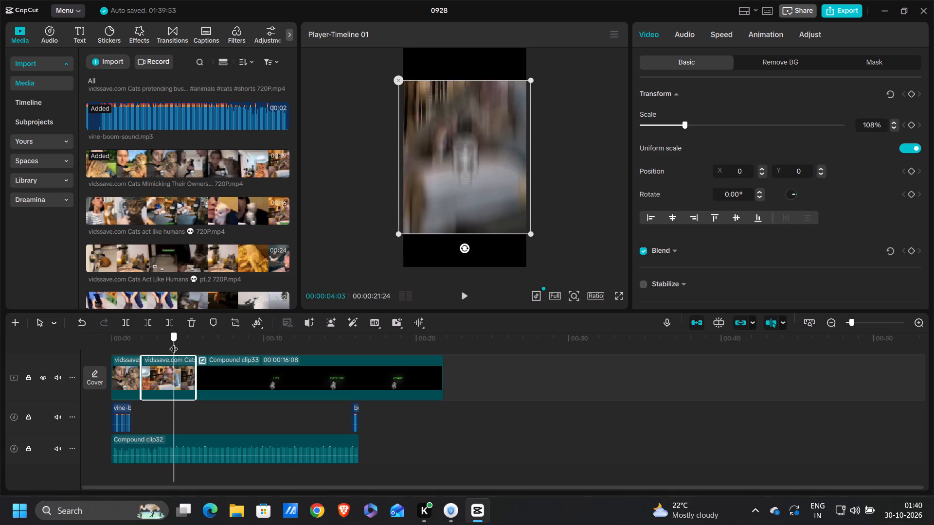
left_click(124, 324)
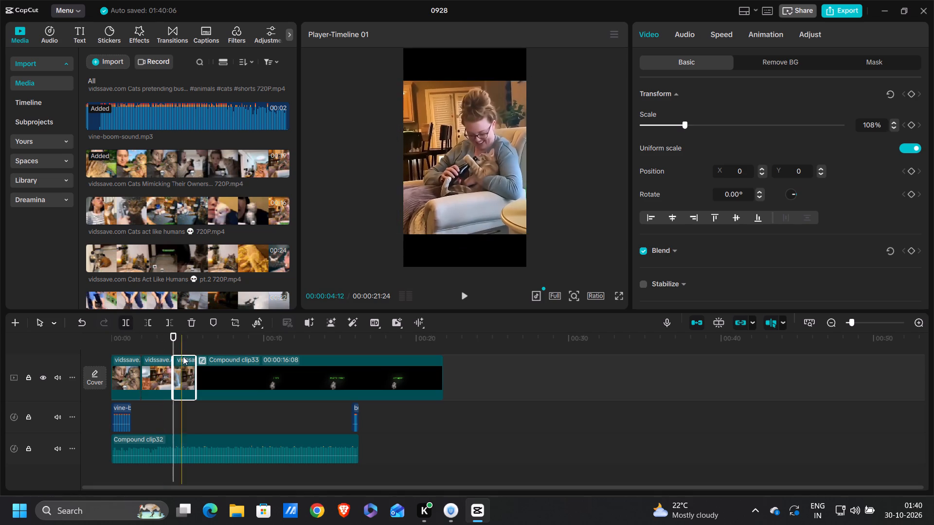
key("BackSpace")
Find the "When Cats Match Perfectly" video among the imported media and insert it between the armchair clip and the ranking compound clip.
scroll(190, 365, "up", 1)
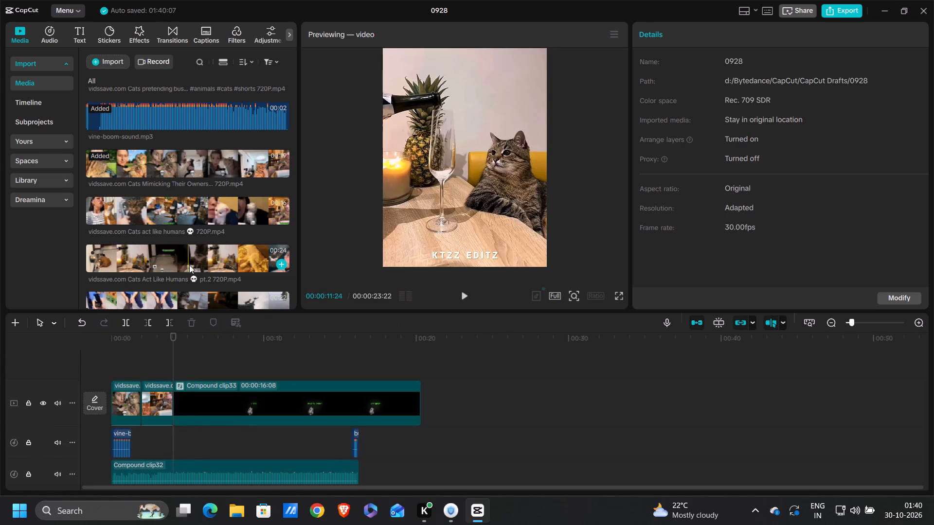
scroll(189, 265, "down", 1)
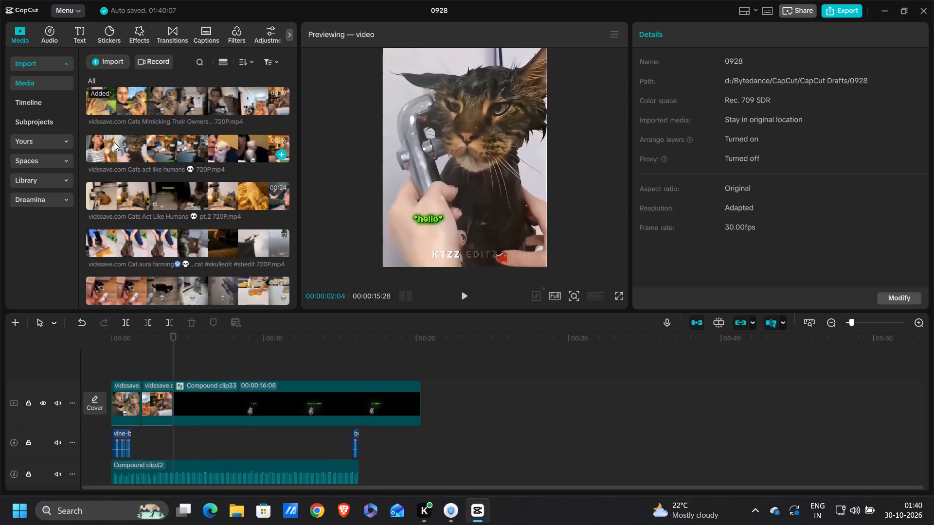
scroll(114, 142, "up", 1)
scroll(124, 182, "up", 1)
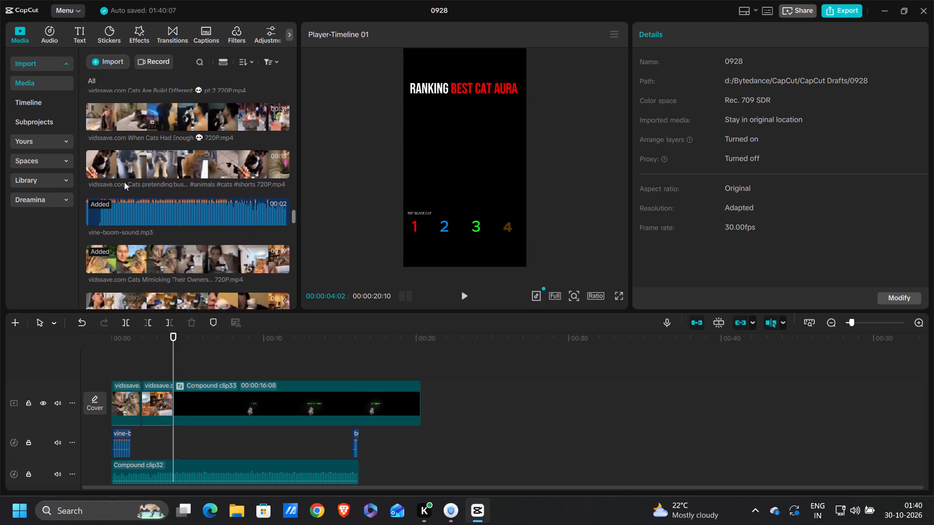
scroll(124, 182, "up", 1)
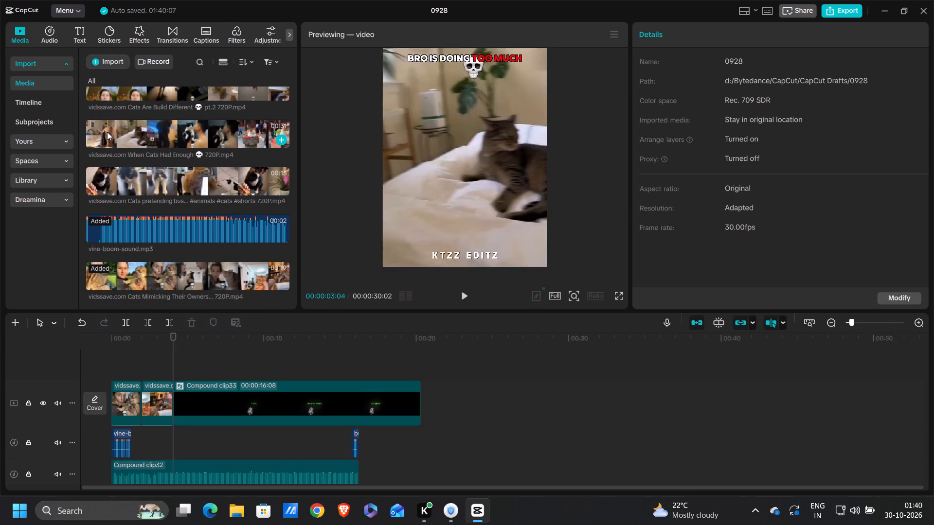
scroll(107, 132, "up", 1)
scroll(153, 199, "down", 4)
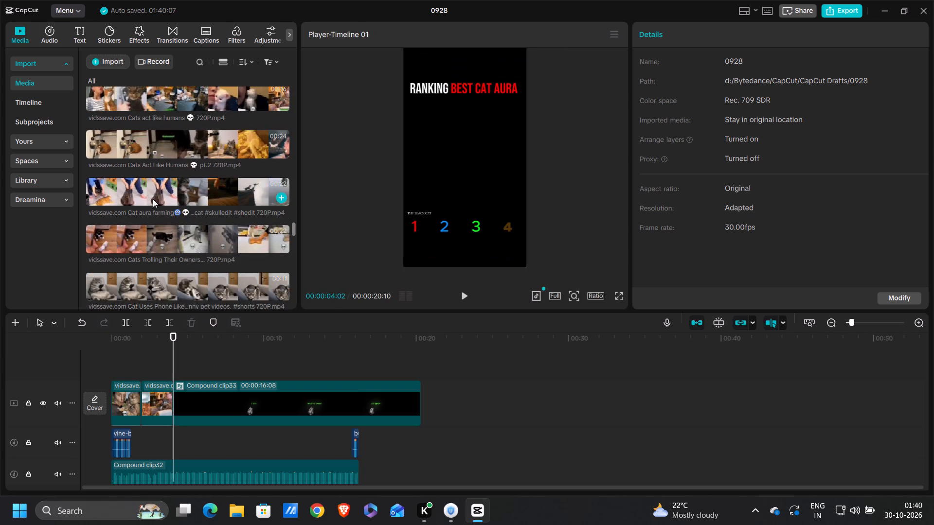
scroll(153, 199, "down", 1)
scroll(110, 248, "down", 1)
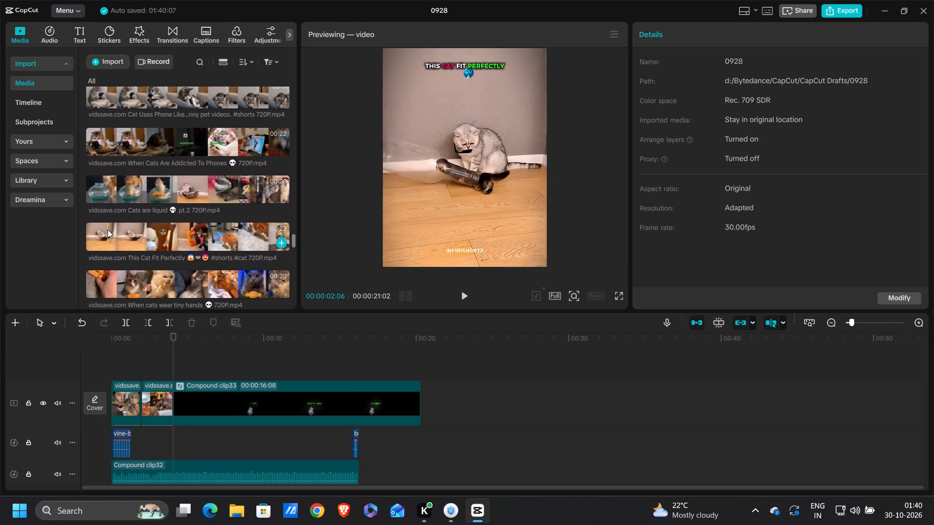
scroll(161, 247, "down", 1)
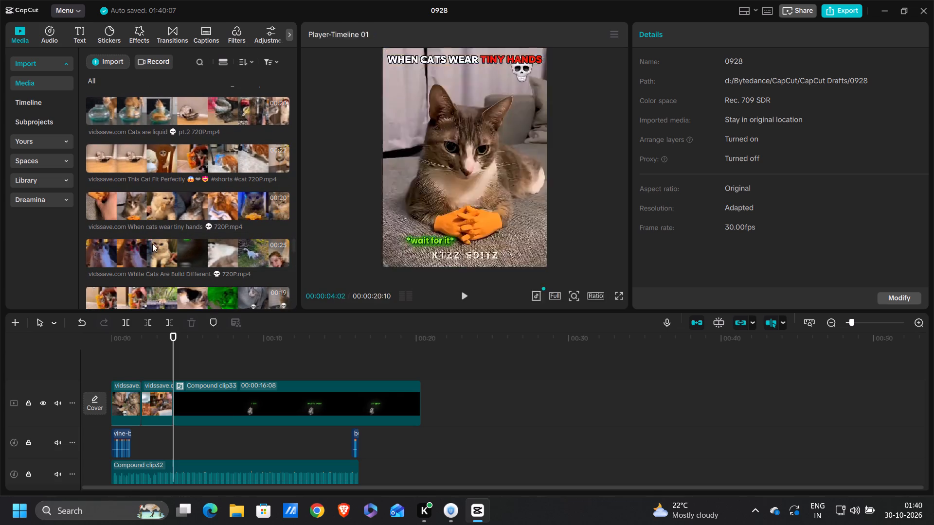
scroll(152, 245, "down", 1)
scroll(207, 262, "down", 1)
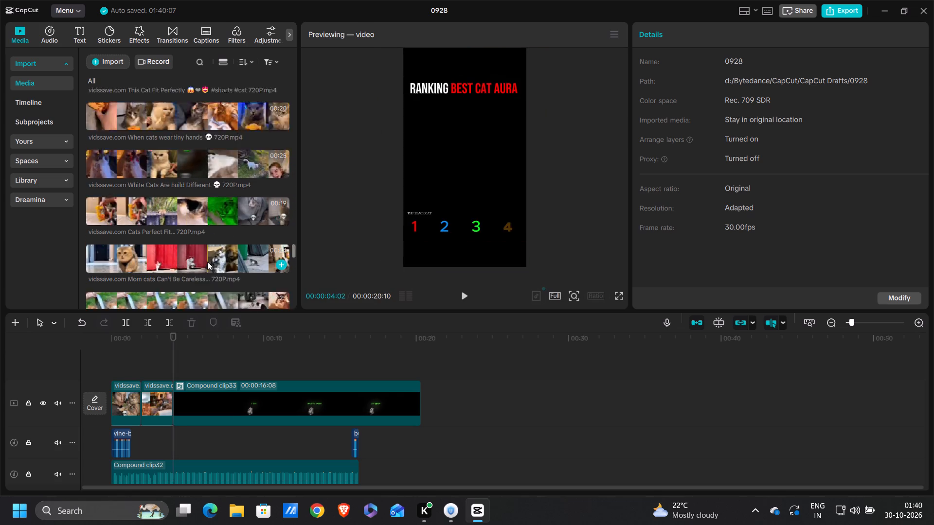
scroll(207, 262, "down", 1)
scroll(201, 174, "down", 1)
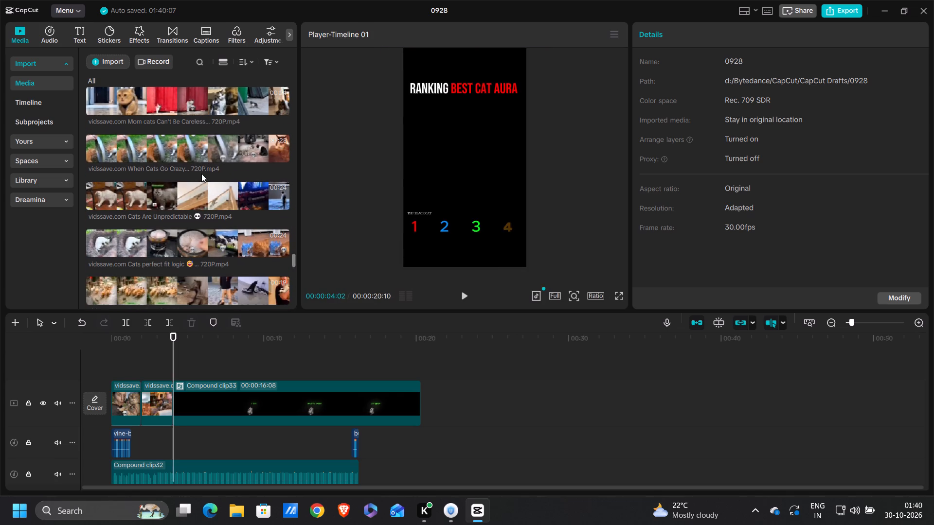
scroll(201, 174, "down", 1)
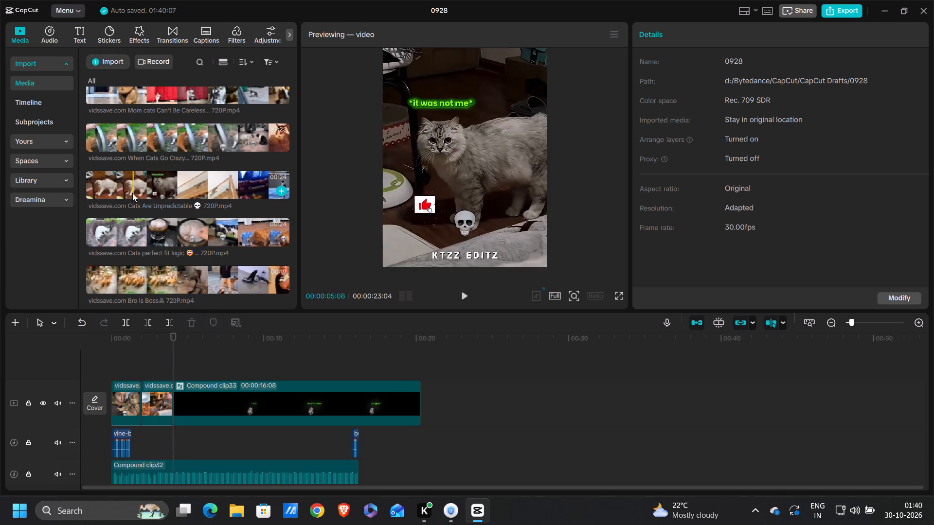
scroll(182, 189, "down", 1)
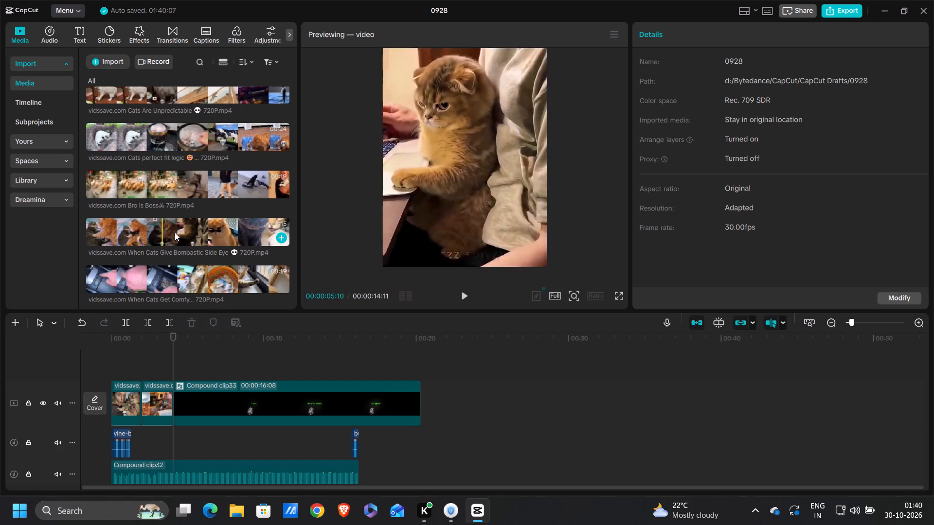
scroll(194, 196, "down", 1)
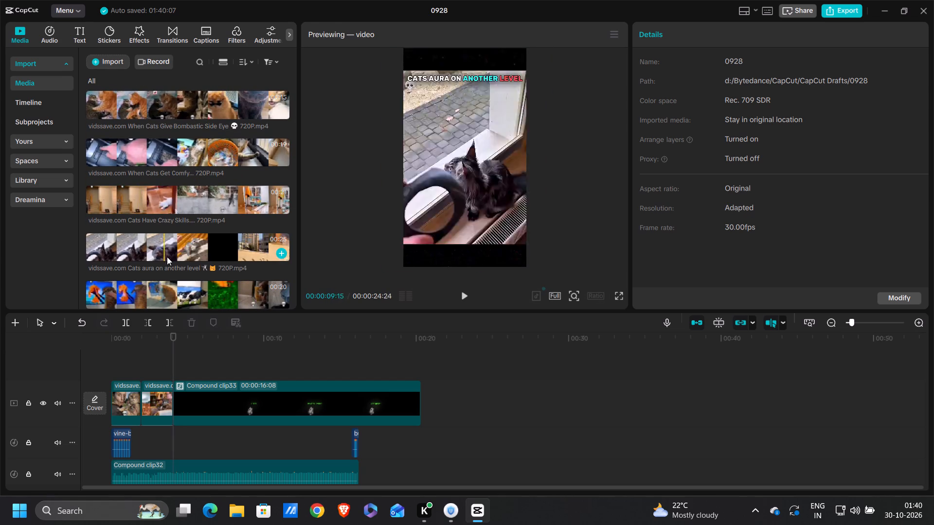
scroll(167, 257, "down", 1)
left_click_drag(108, 142, 109, 142)
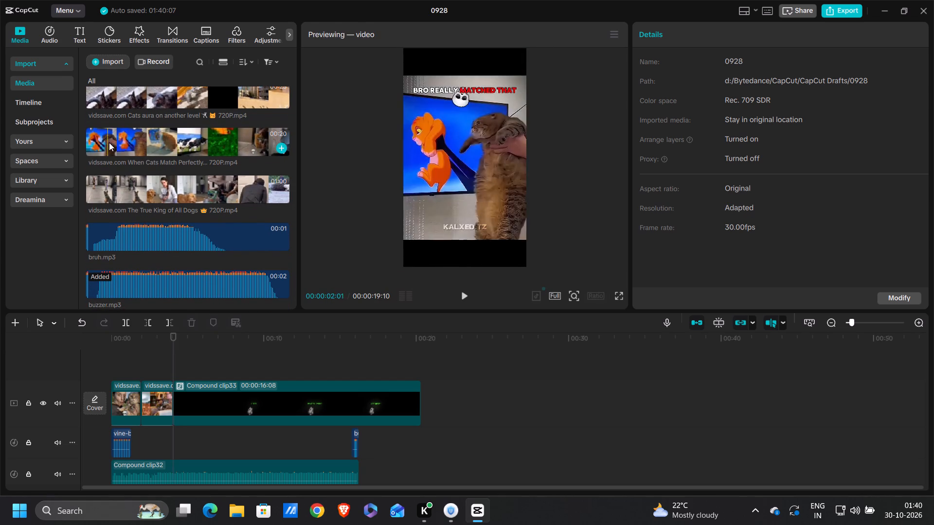
left_click_drag(109, 142, 179, 401)
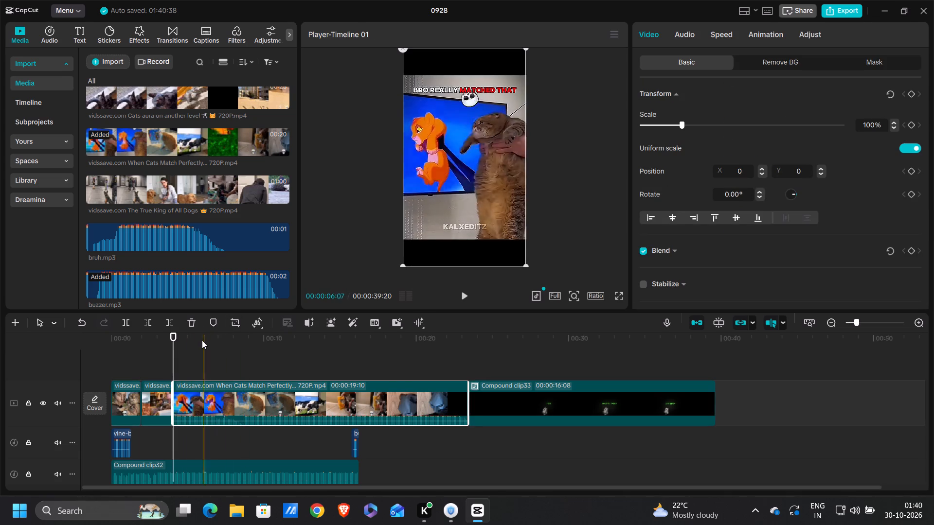
Trim the inserted video's start up to the orange cat with the tiger-face package, at about 00:00:09:18.
left_click_drag(175, 346, 265, 351)
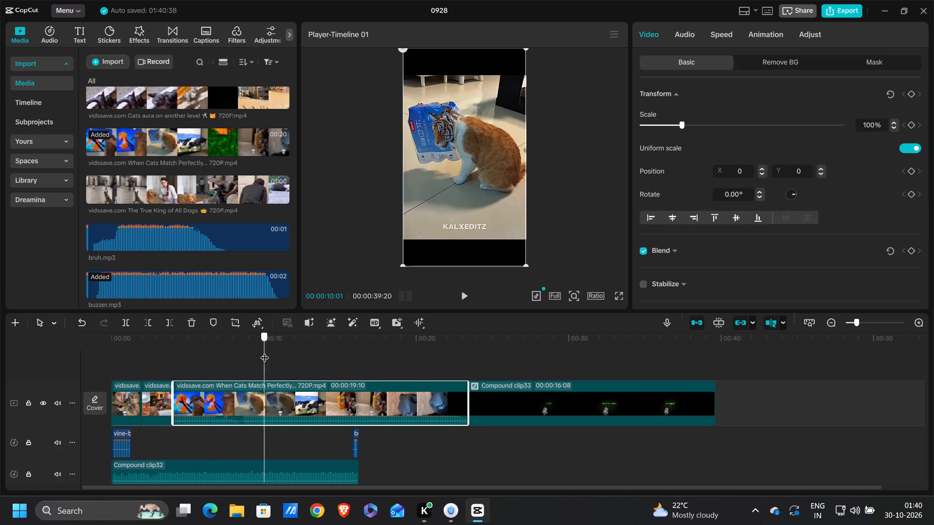
left_click_drag(265, 351, 255, 353)
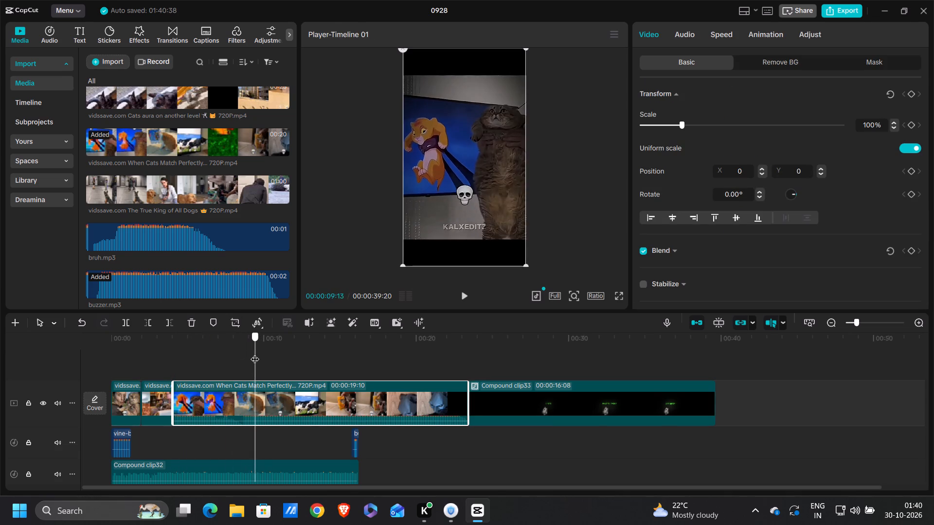
left_click_drag(255, 353, 255, 347)
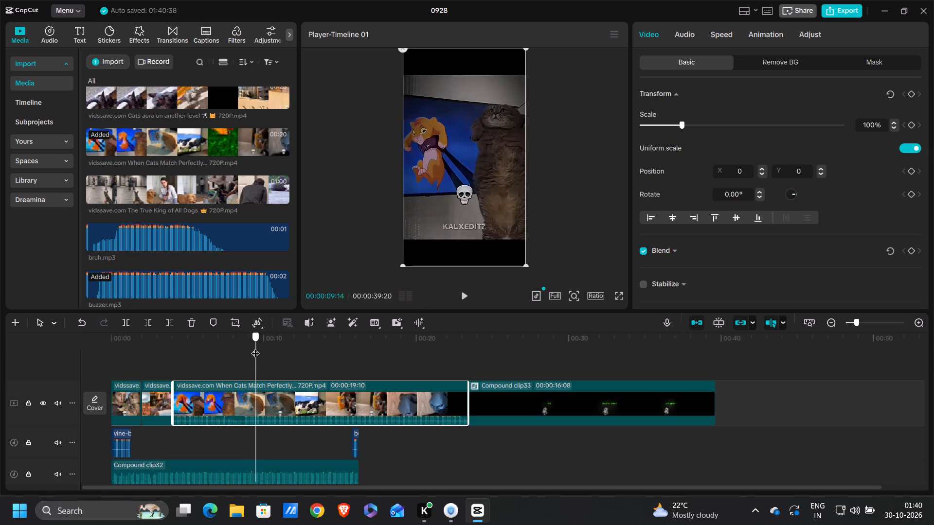
left_click_drag(255, 347, 258, 348)
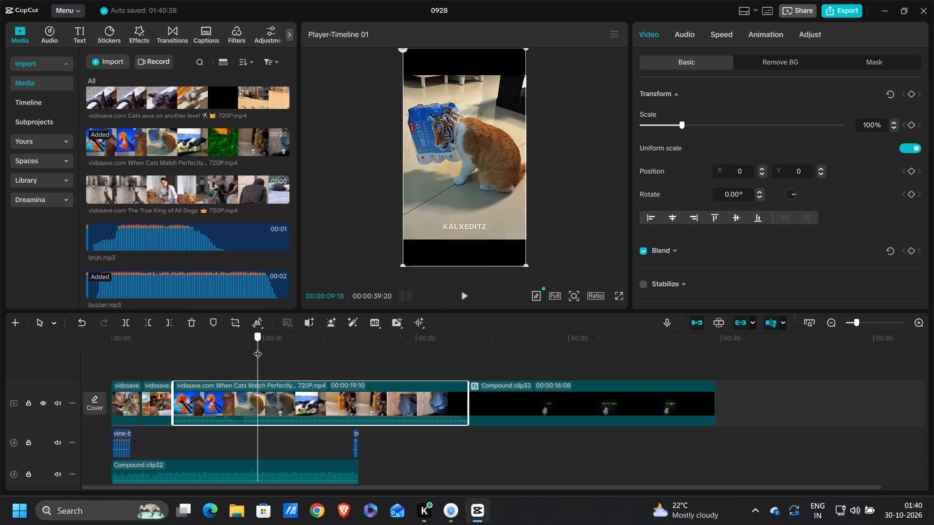
left_click_drag(258, 348, 258, 348)
left_click(152, 318)
Mute the trimmed orange cat clip by lowering its volume all the way.
left_click(169, 353)
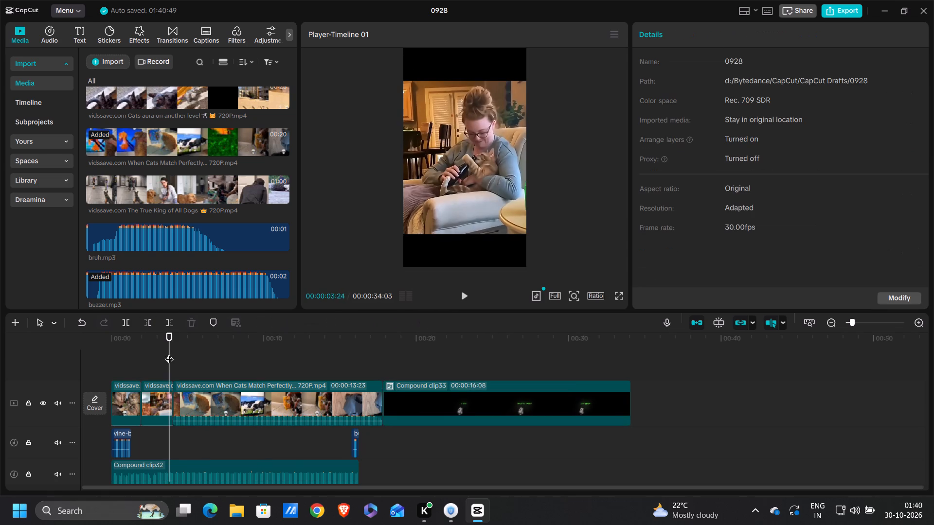
left_click(175, 353)
left_click(173, 353)
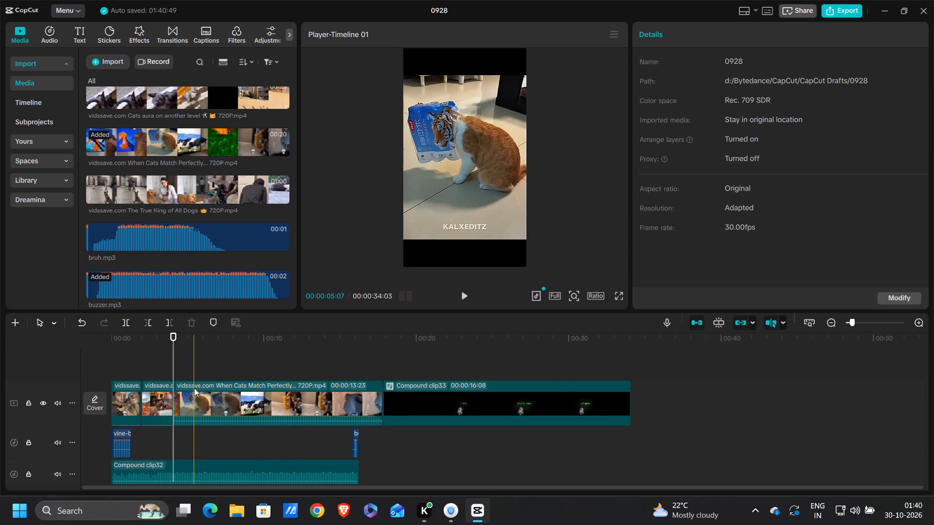
left_click_drag(199, 420, 196, 475)
Split the orange cat clip before the skull overlay appears, at about 00:00:06:03.
left_click_drag(175, 362, 212, 369)
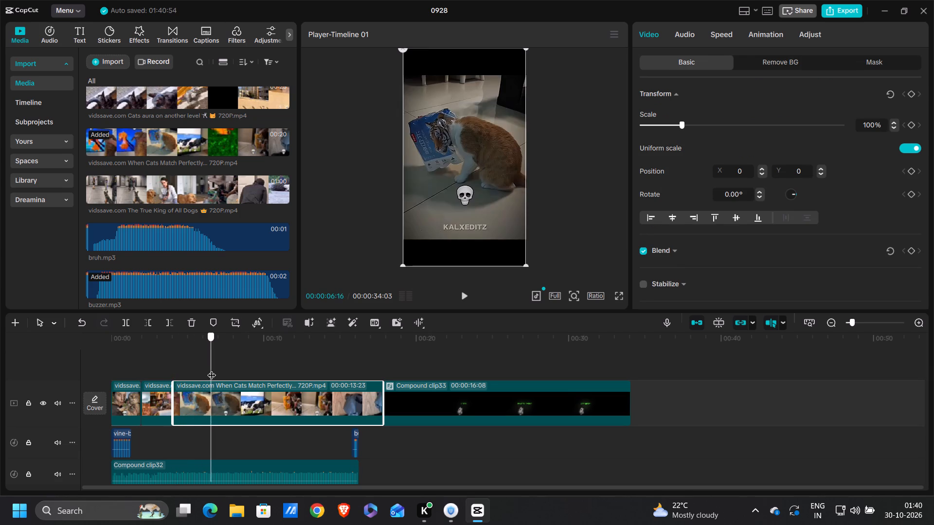
left_click_drag(212, 369, 206, 367)
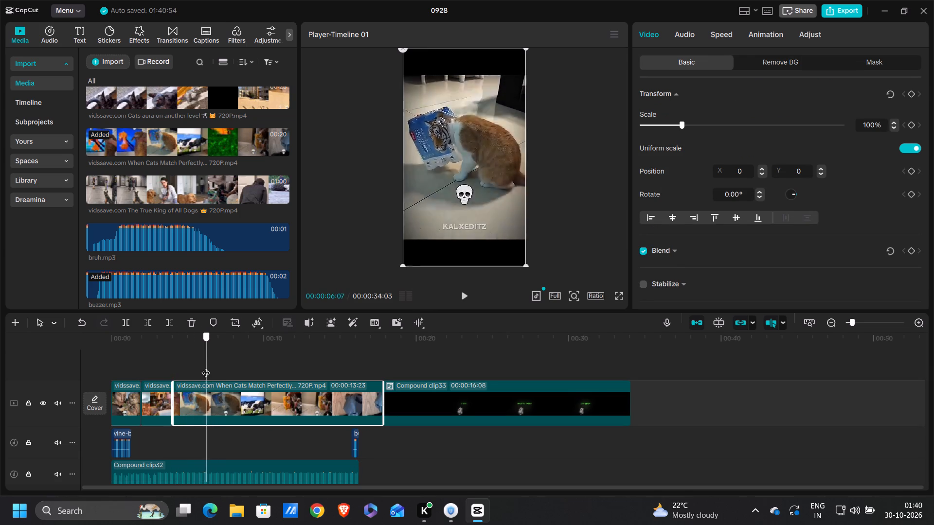
left_click_drag(206, 367, 204, 365)
left_click(126, 318)
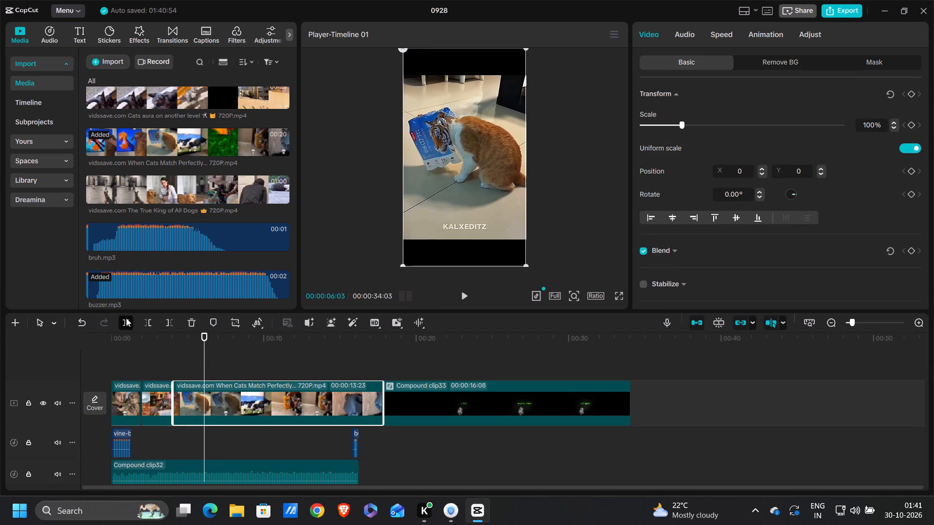
Crop the lower part off the first orange cat piece, up to just above the KALXEDITZ watermark.
left_click(193, 387)
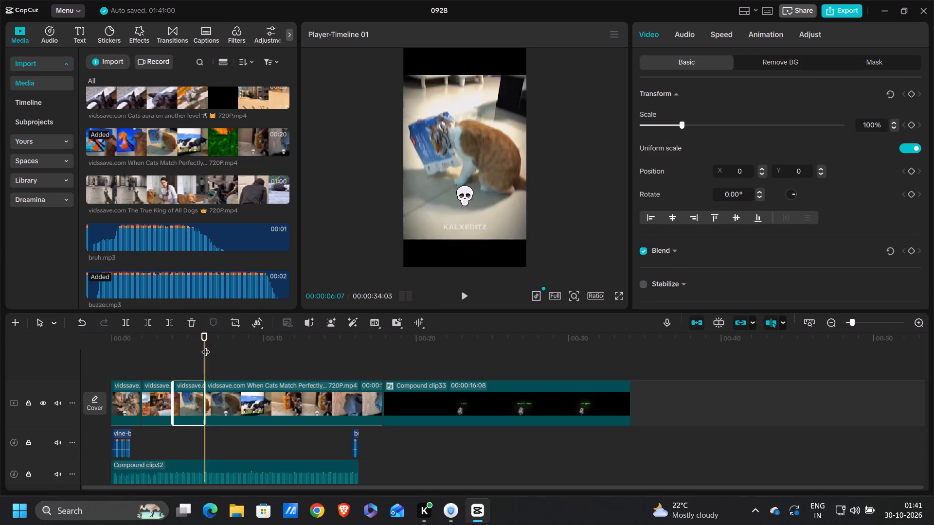
left_click(236, 321)
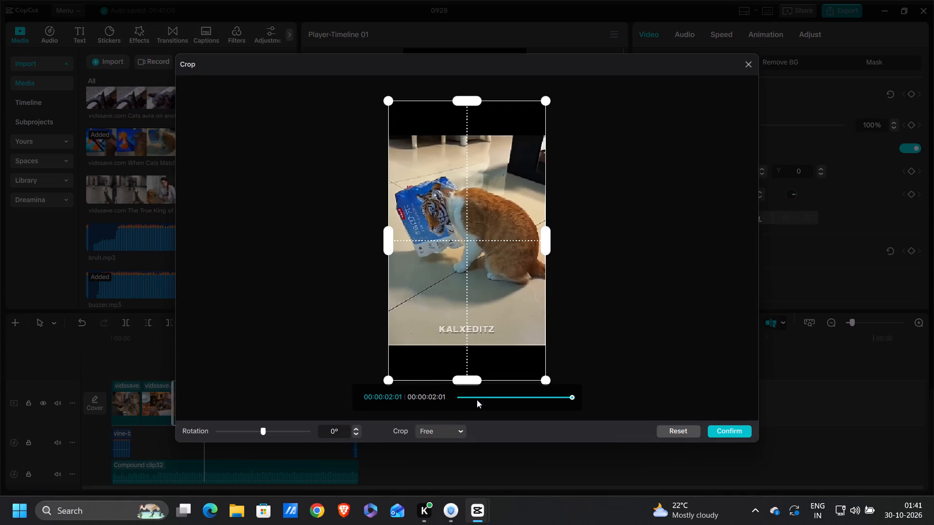
left_click_drag(473, 382, 484, 325)
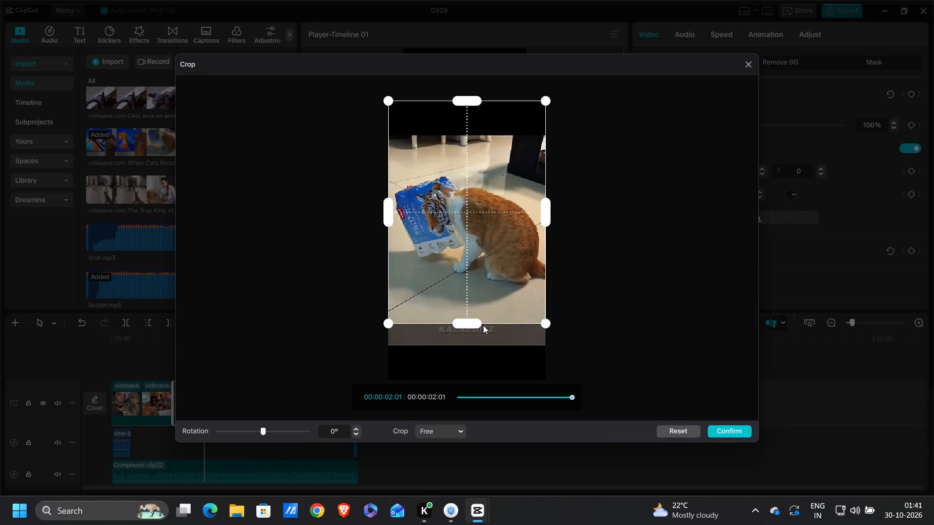
left_click(723, 433)
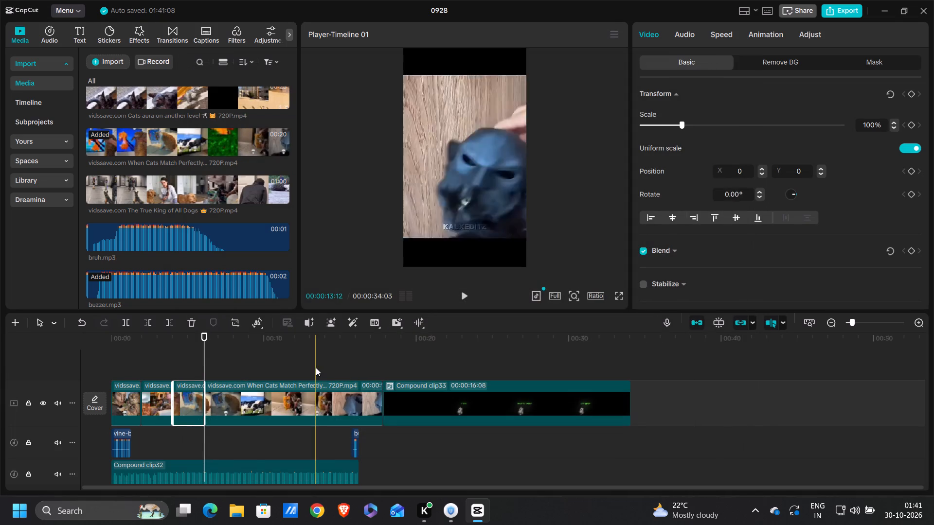
Look through the remainder of the video after the split and delete that remaining piece.
left_click(204, 352)
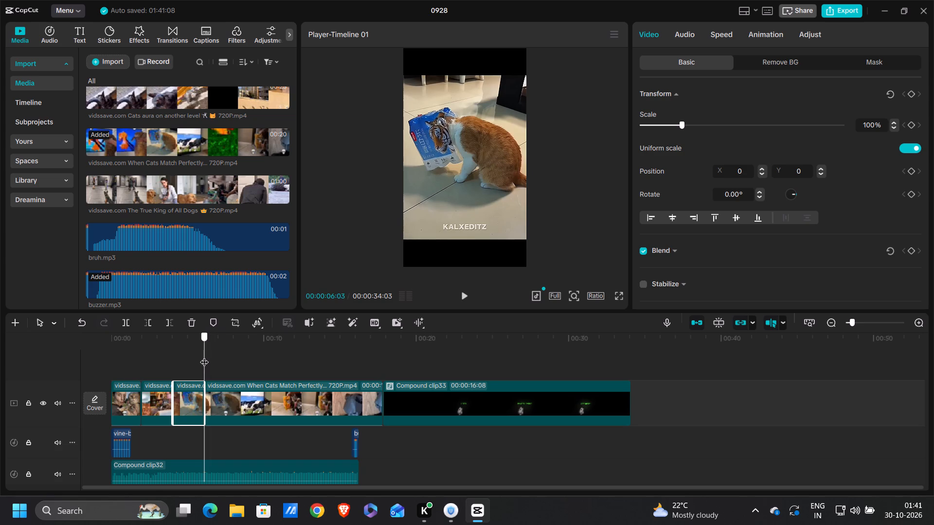
left_click_drag(206, 355, 297, 360)
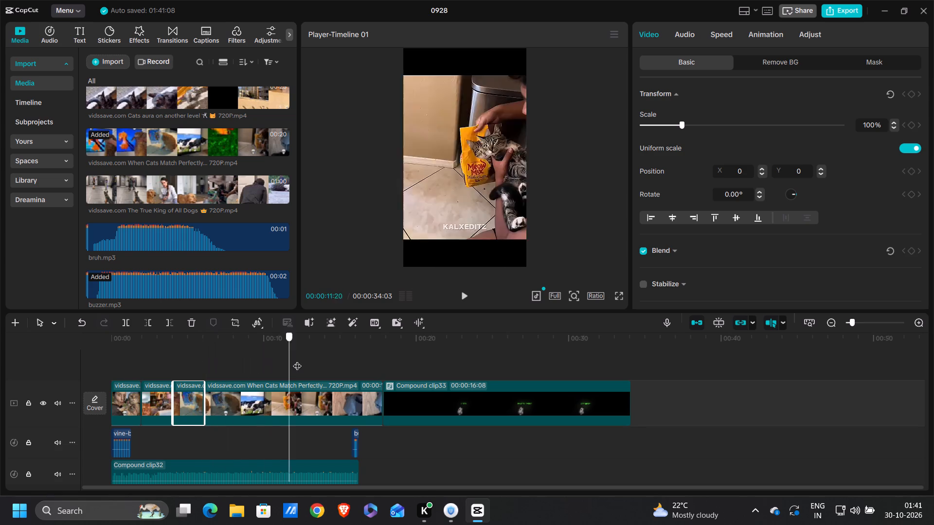
left_click_drag(297, 360, 352, 357)
left_click(325, 404)
key("BackSpace")
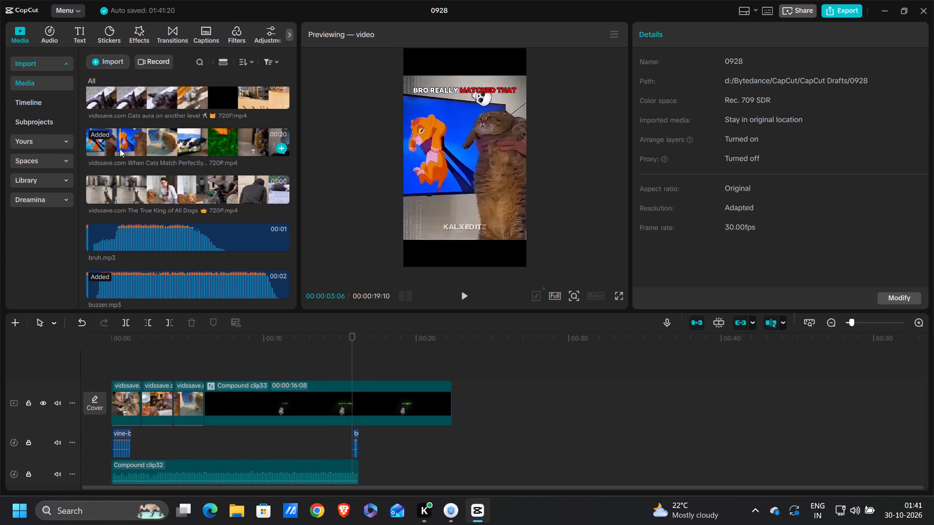
Browse back through the imported media and preview the cat videos to choose another clip for the ranking.
scroll(119, 149, "up", 1)
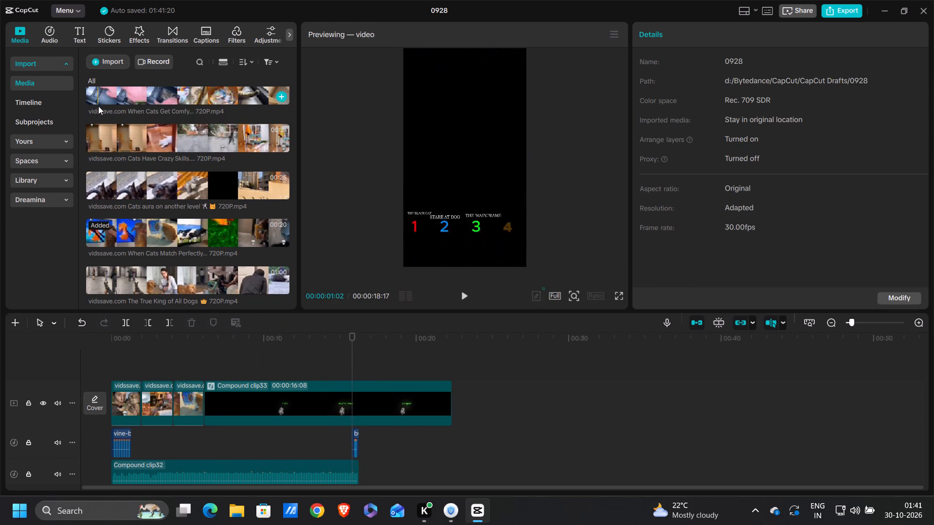
scroll(185, 138, "up", 3)
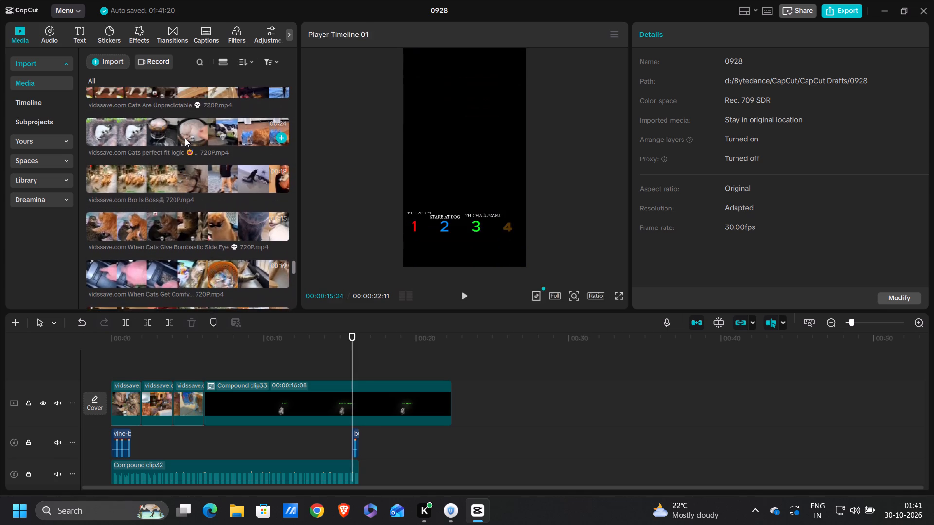
scroll(185, 138, "up", 5)
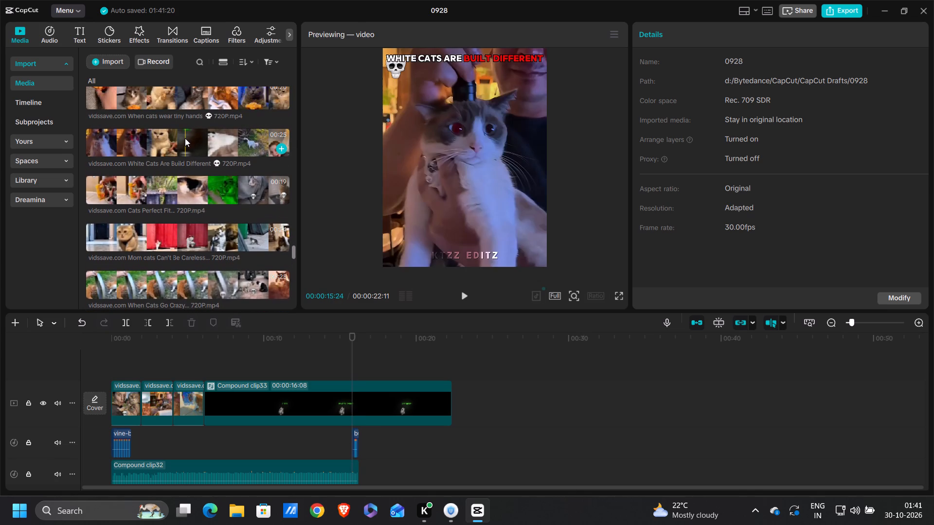
scroll(185, 138, "up", 2)
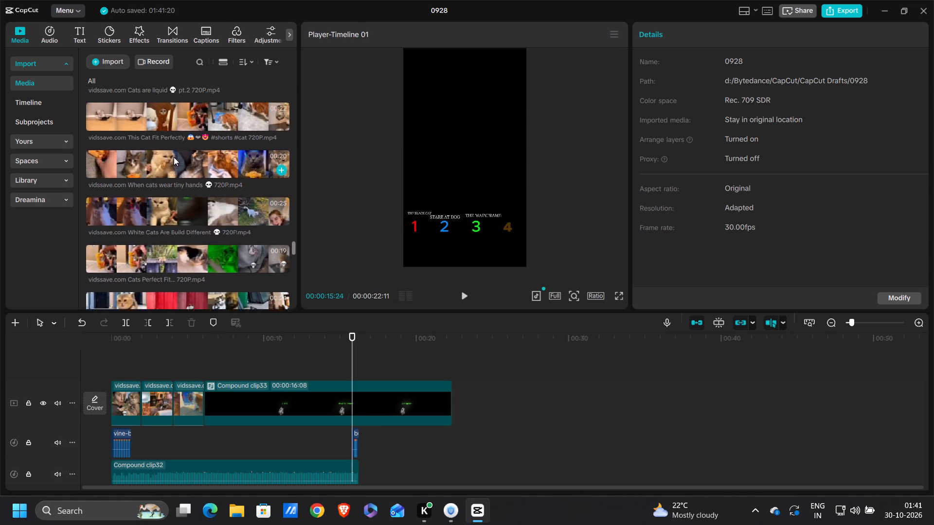
scroll(174, 157, "up", 4)
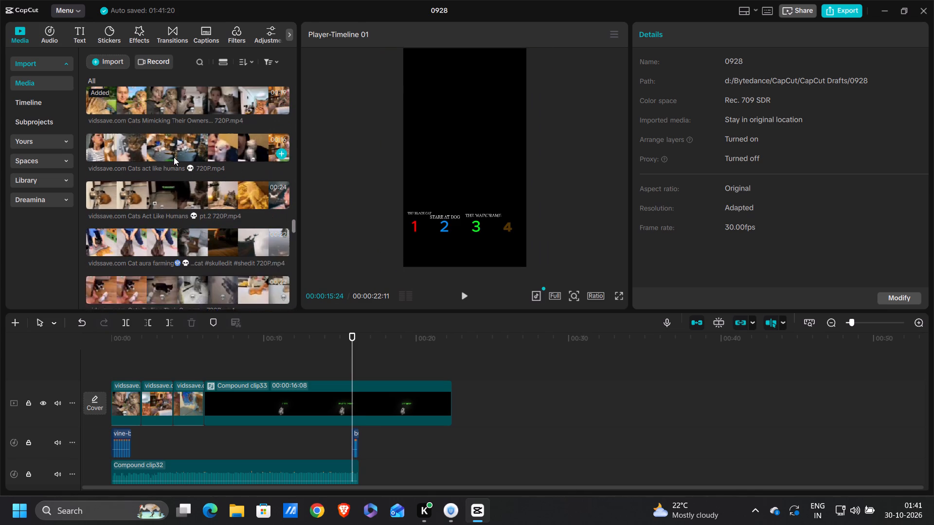
scroll(174, 157, "up", 1)
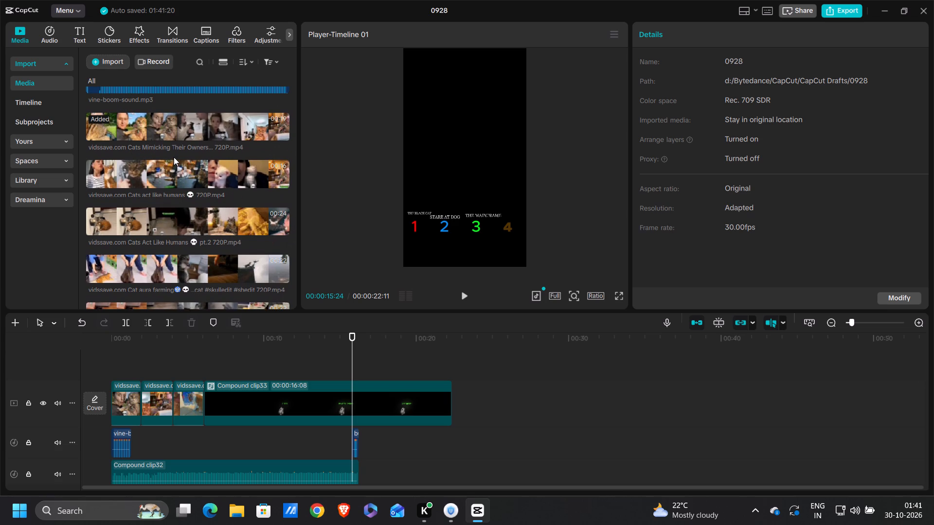
scroll(174, 157, "up", 4)
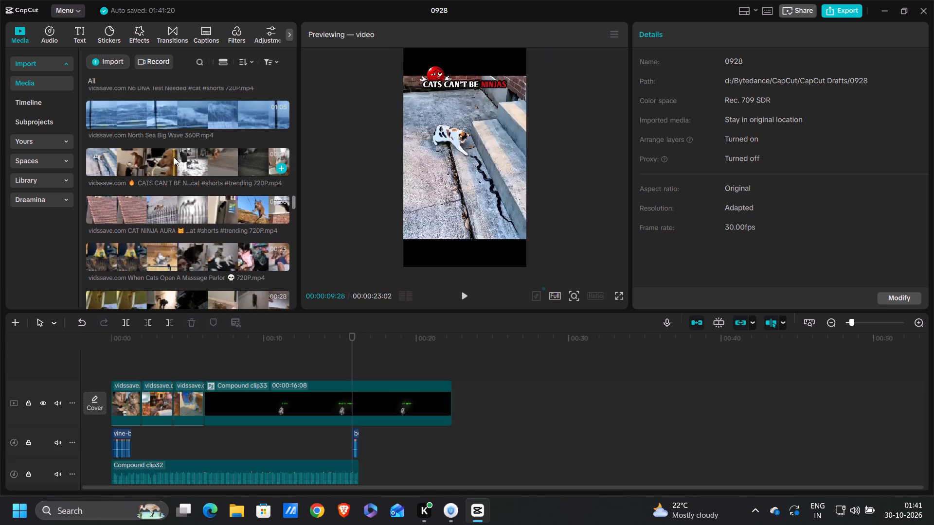
scroll(174, 157, "up", 2)
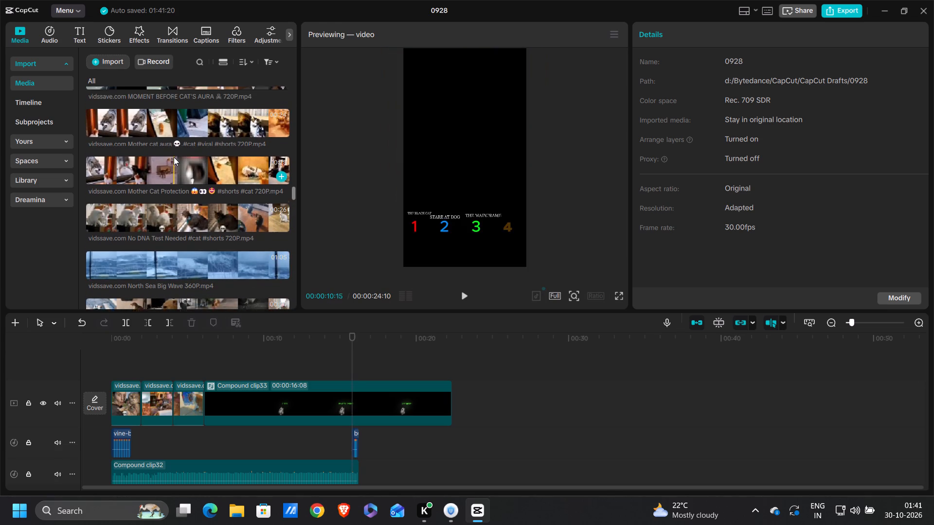
scroll(174, 157, "up", 3)
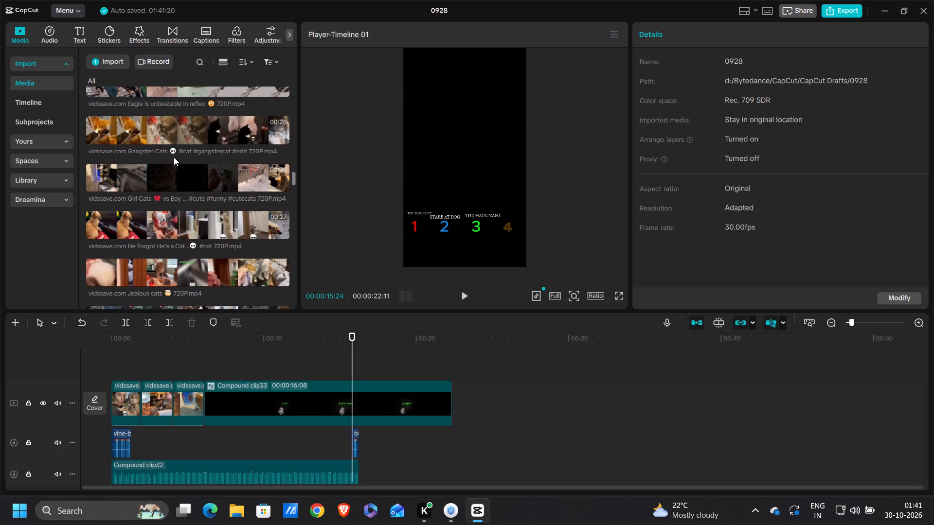
scroll(174, 157, "up", 2)
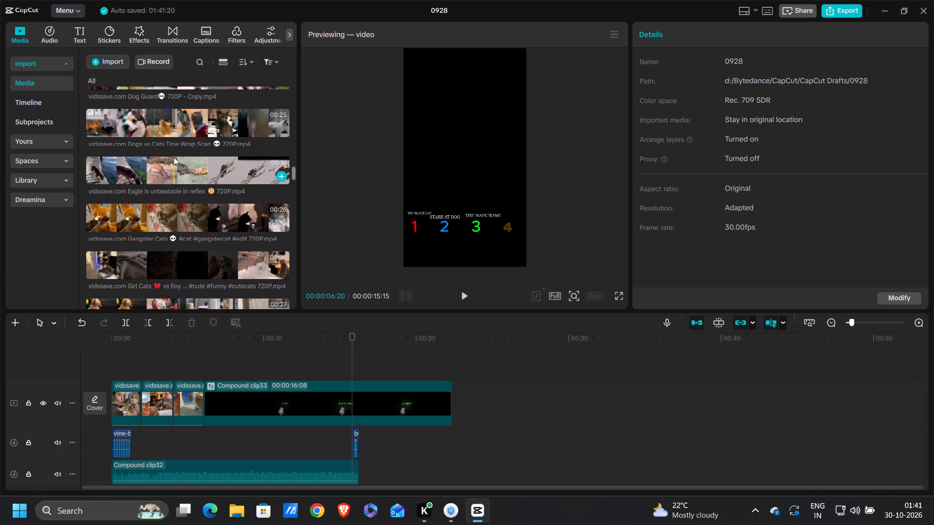
scroll(174, 157, "up", 3)
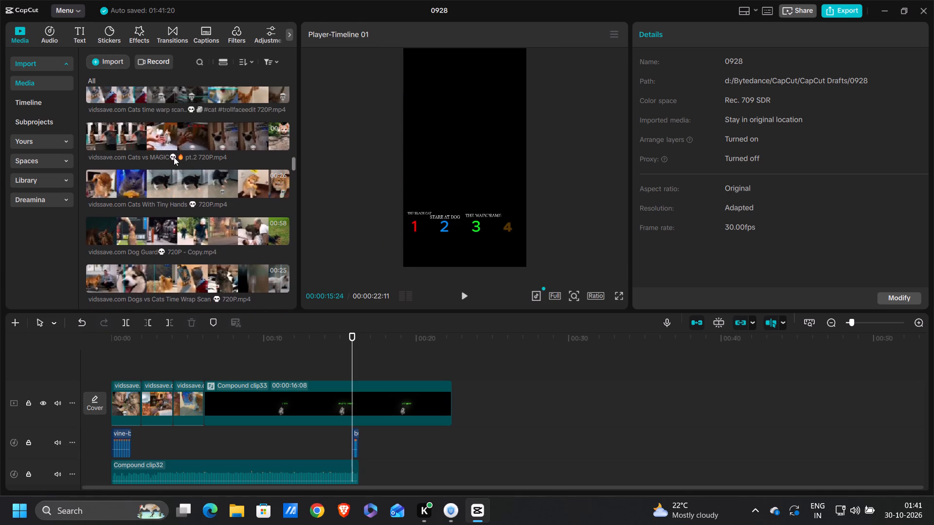
scroll(174, 157, "up", 2)
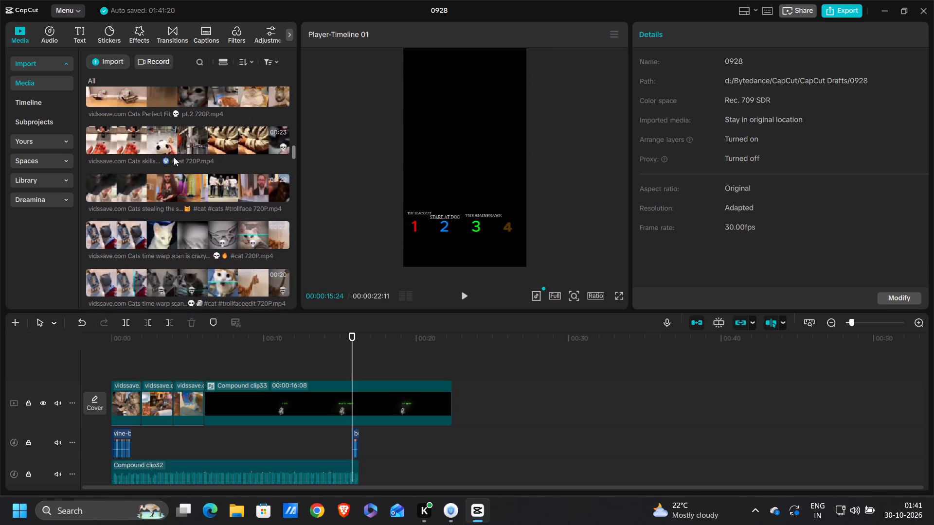
scroll(174, 157, "up", 1)
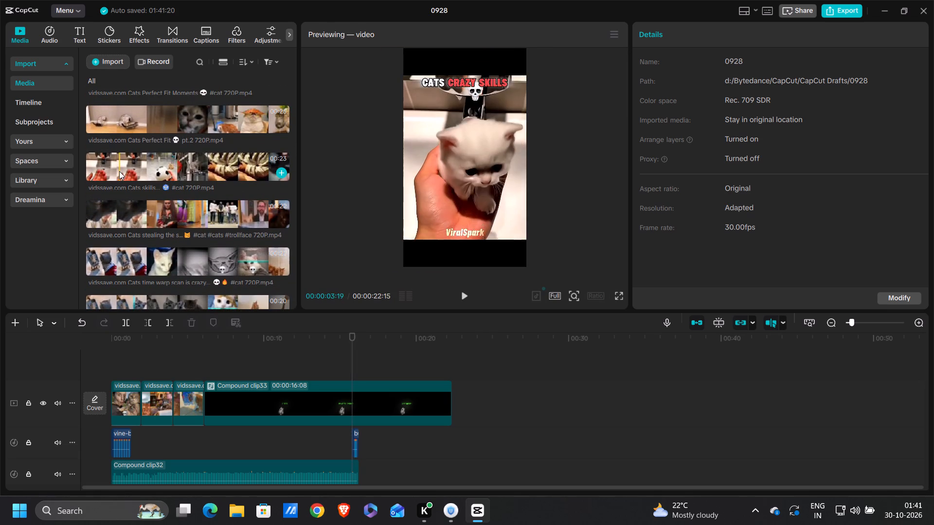
scroll(119, 171, "up", 2)
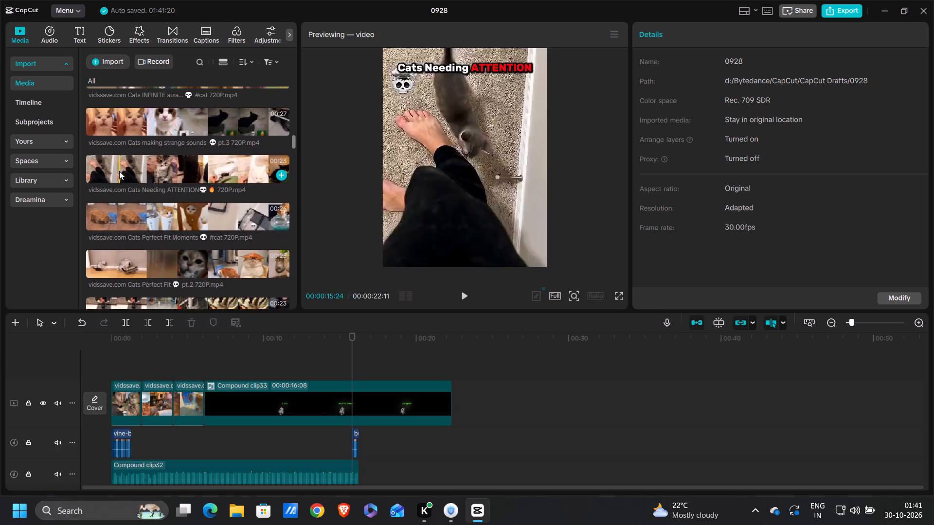
scroll(119, 171, "up", 2)
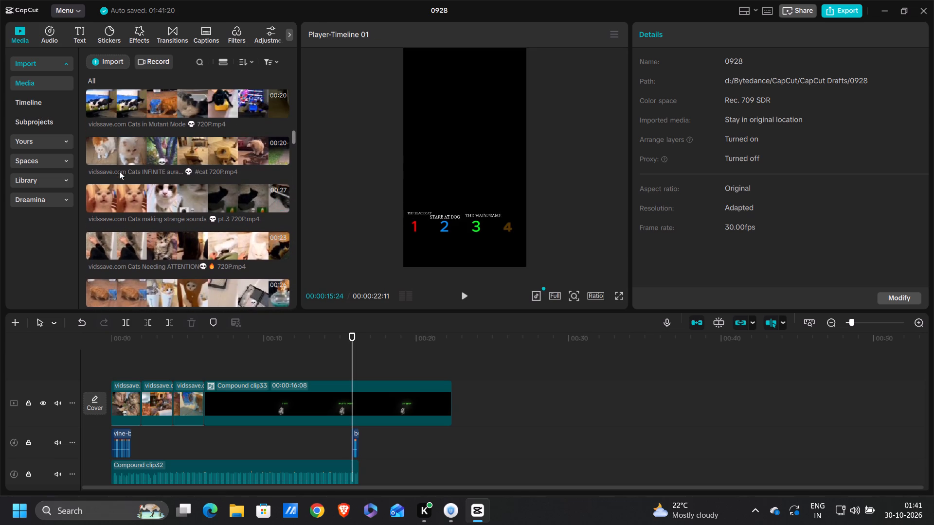
scroll(119, 171, "up", 3)
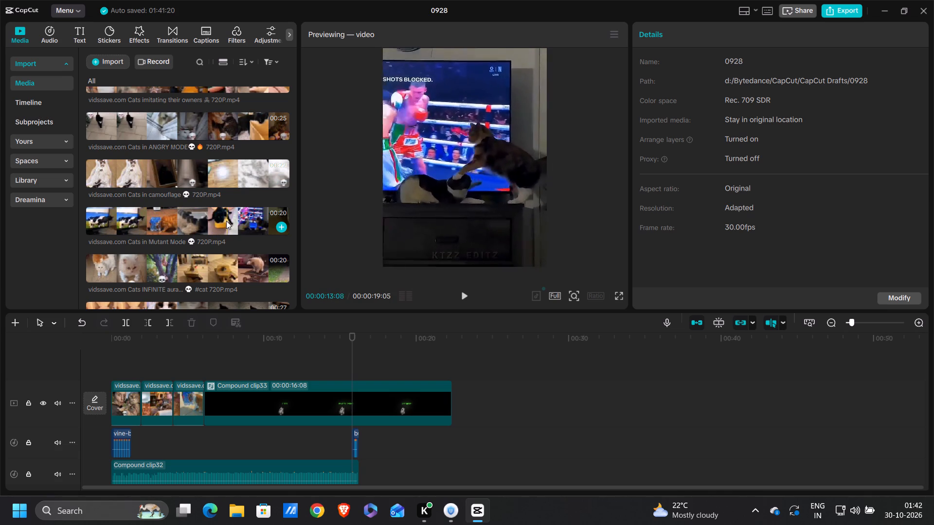
scroll(117, 148, "up", 1)
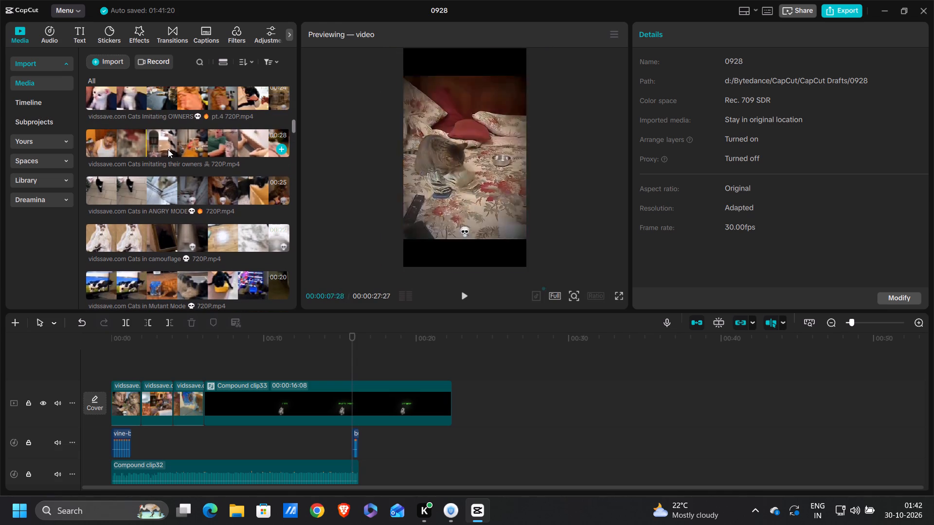
Insert the "Cats imitating their owners" video into the main track, directly before the ranking template compound clip.
left_click_drag(197, 153, 200, 394)
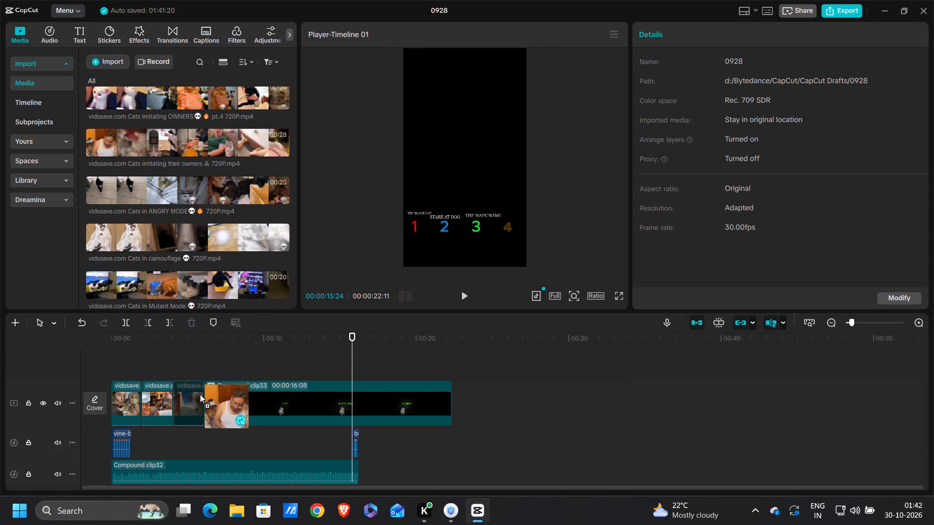
left_click_drag(200, 394, 224, 395)
left_click(209, 363)
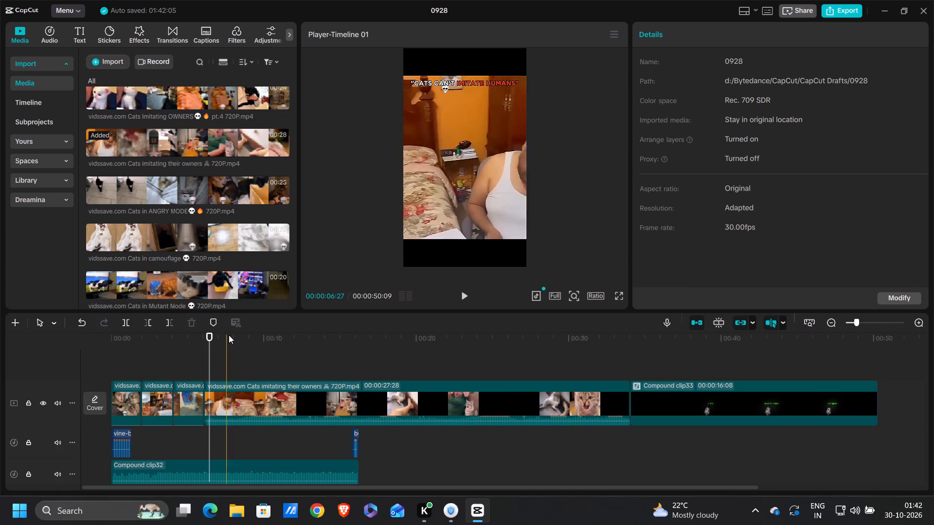
Delete the cropped orange cat clip that precedes the newly inserted video.
left_click(231, 385)
left_click(184, 390)
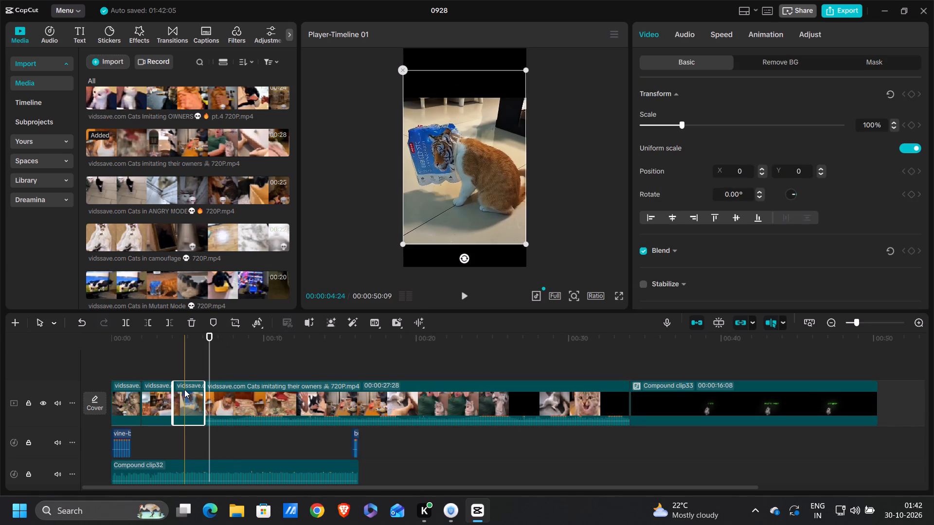
key("equal")
key("BackSpace")
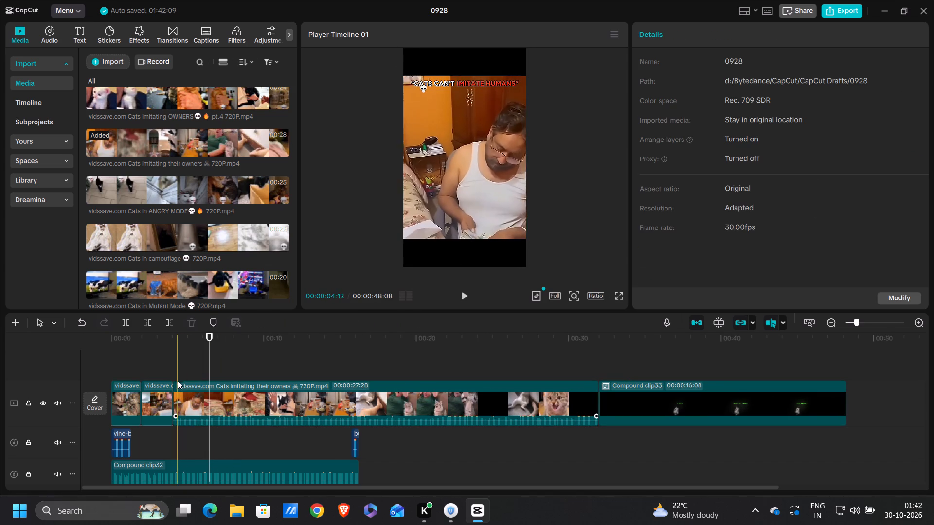
Trim off the start of the "Cats imitating their owners" video up to the man-and-cat table scene, at about 00:00:13:14.
left_click(175, 376)
left_click_drag(221, 416, 212, 507)
left_click_drag(212, 501, 233, 448)
left_click_drag(246, 392, 257, 442)
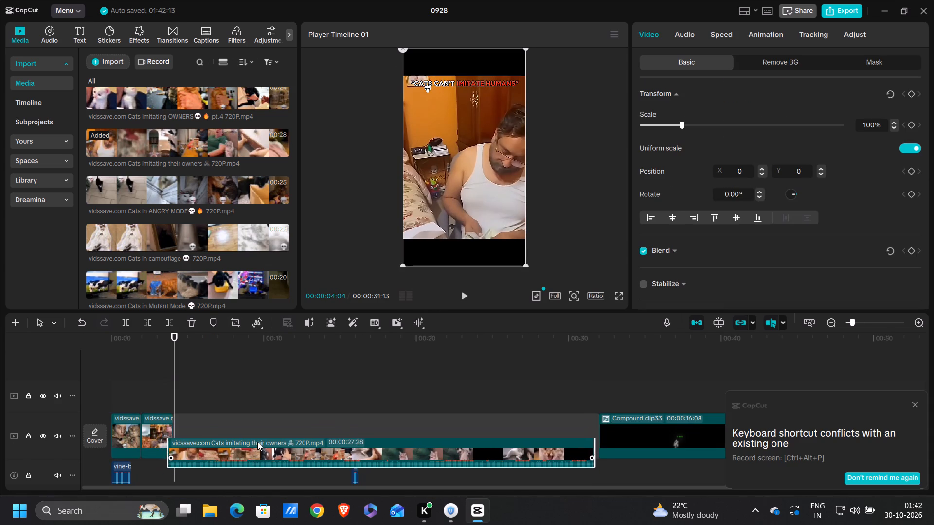
left_click_drag(257, 442, 259, 440)
left_click_drag(262, 421, 241, 523)
left_click_drag(223, 380, 223, 371)
left_click_drag(222, 371, 288, 379)
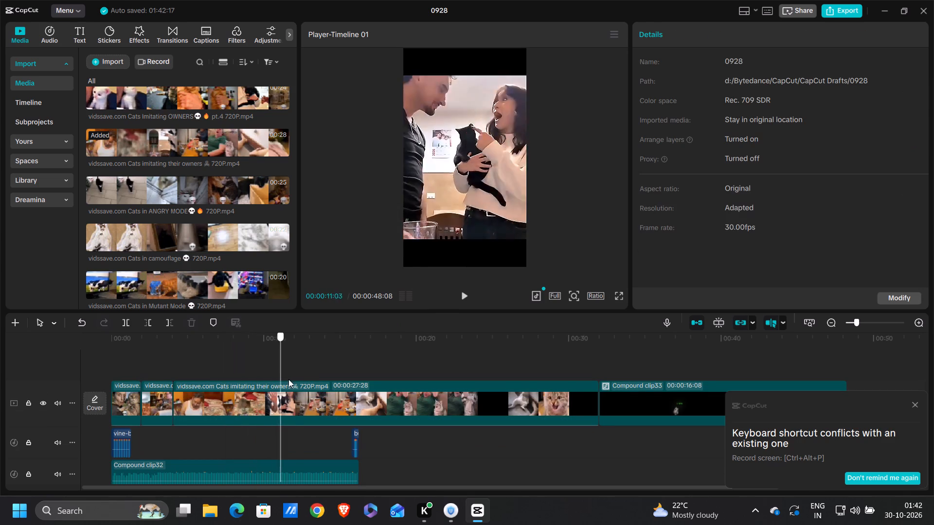
left_click_drag(288, 379, 307, 370)
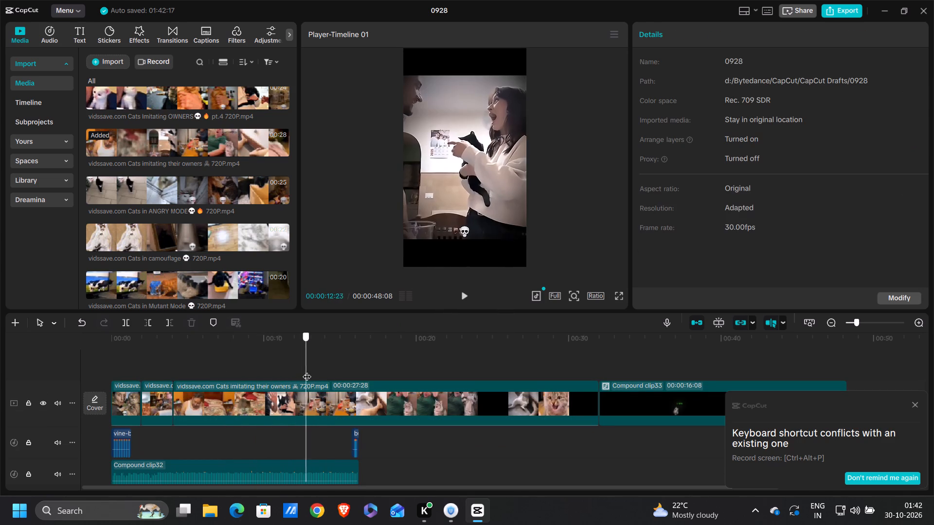
left_click_drag(307, 370, 313, 371)
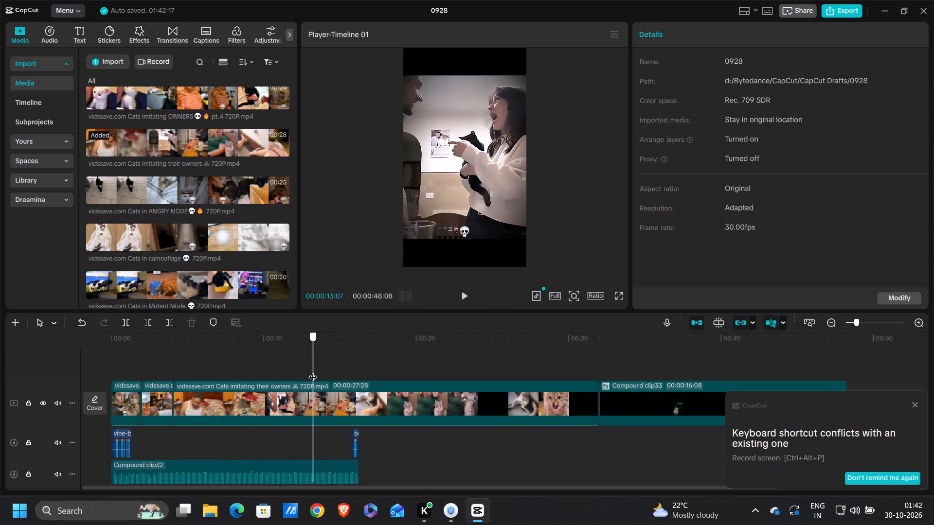
left_click_drag(313, 371, 317, 371)
left_click(156, 325)
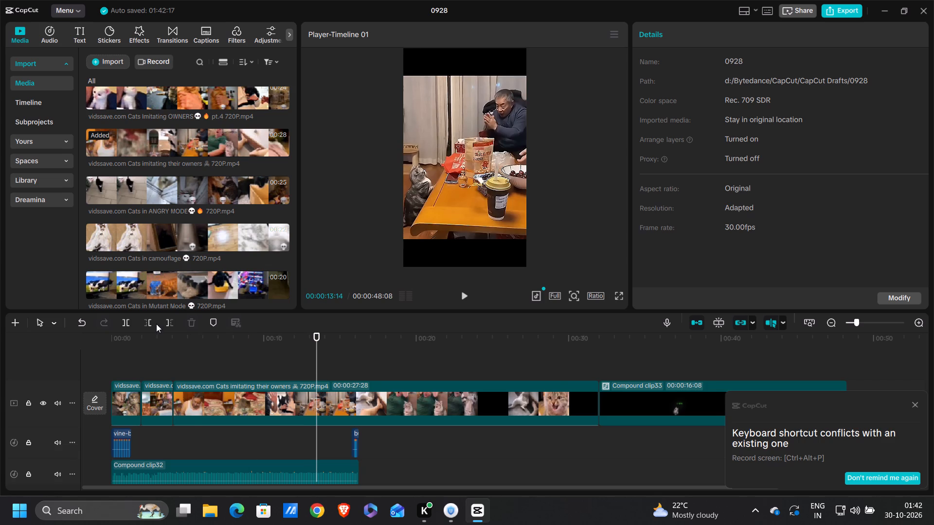
left_click(146, 320)
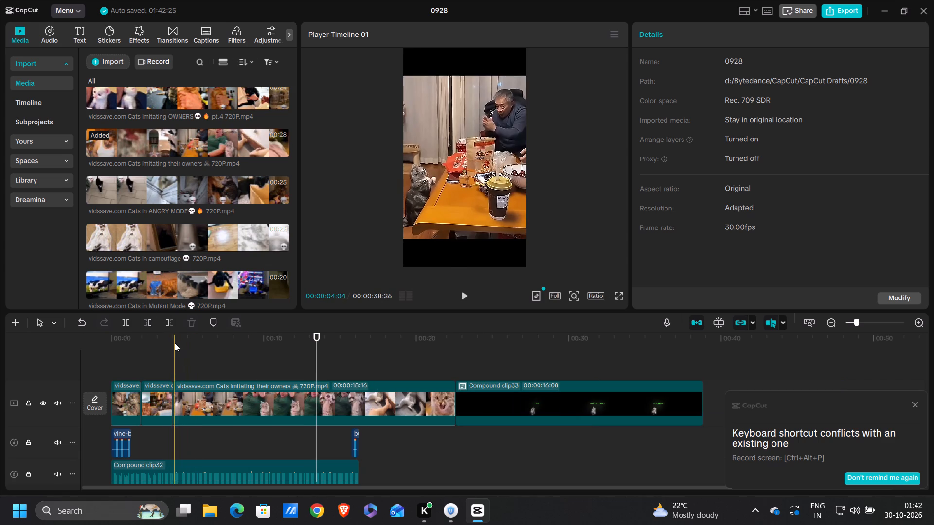
Split the table scene clip just before the blur and skull overlay appear, at about 00:00:06:06.
left_click(174, 343)
left_click_drag(175, 344, 189, 346)
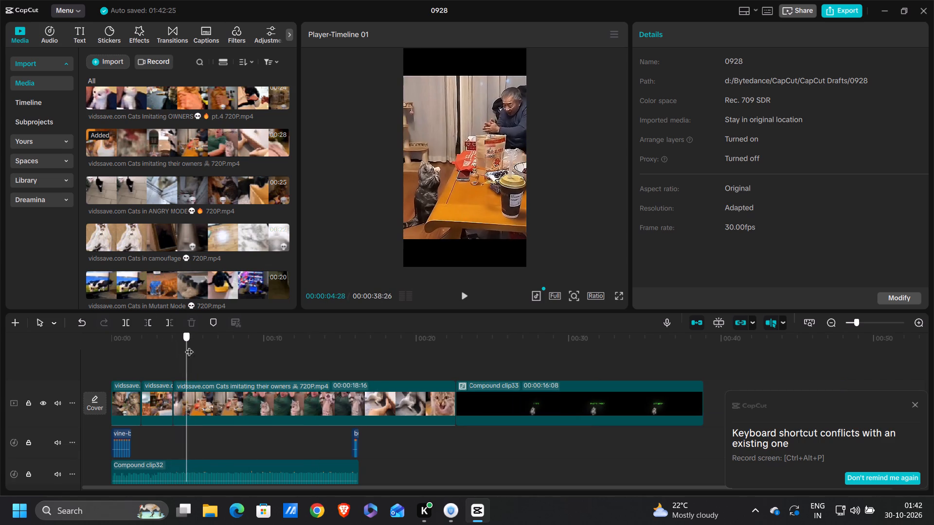
left_click_drag(189, 346, 206, 350)
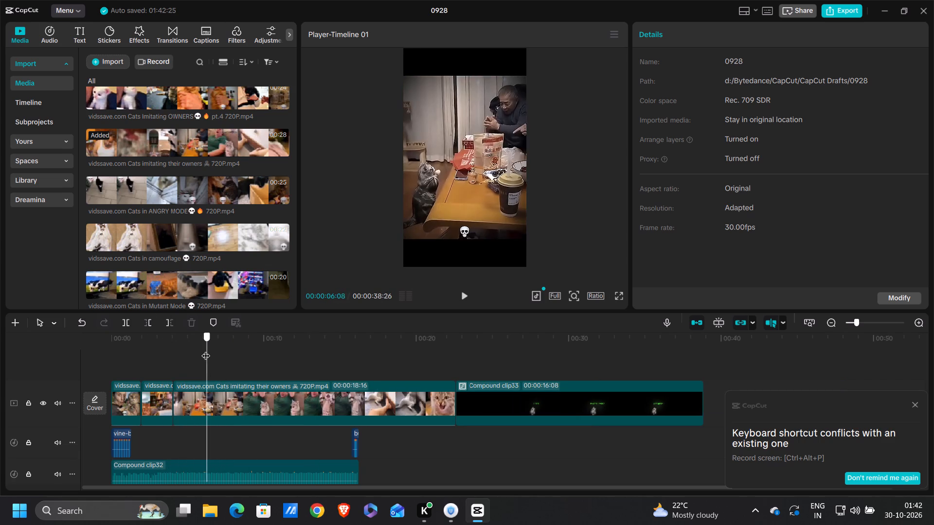
left_click_drag(206, 350, 205, 349)
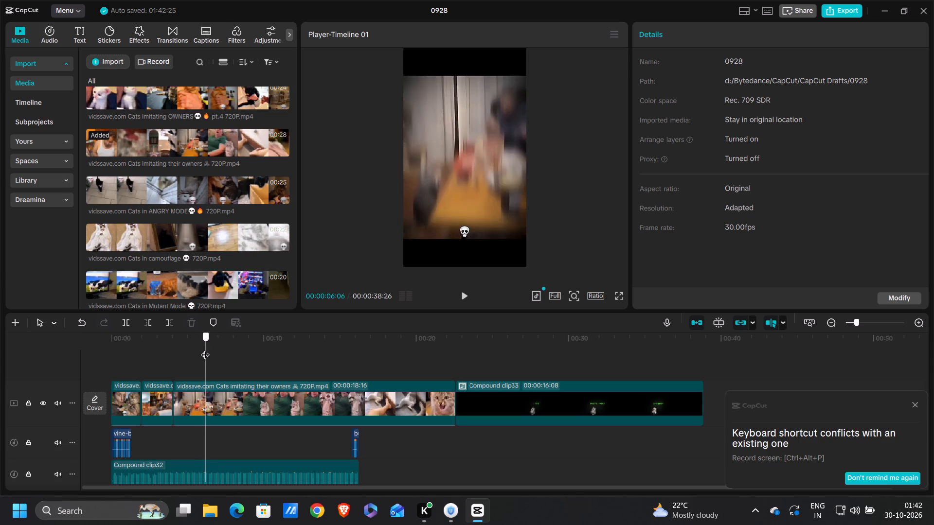
left_click_drag(205, 349, 204, 348)
left_click(119, 324)
Trim the blurred skull-overlay part off the start of the last cat clip, up to the woman-in-green scene at about 00:00:07:16.
left_click_drag(206, 352, 229, 354)
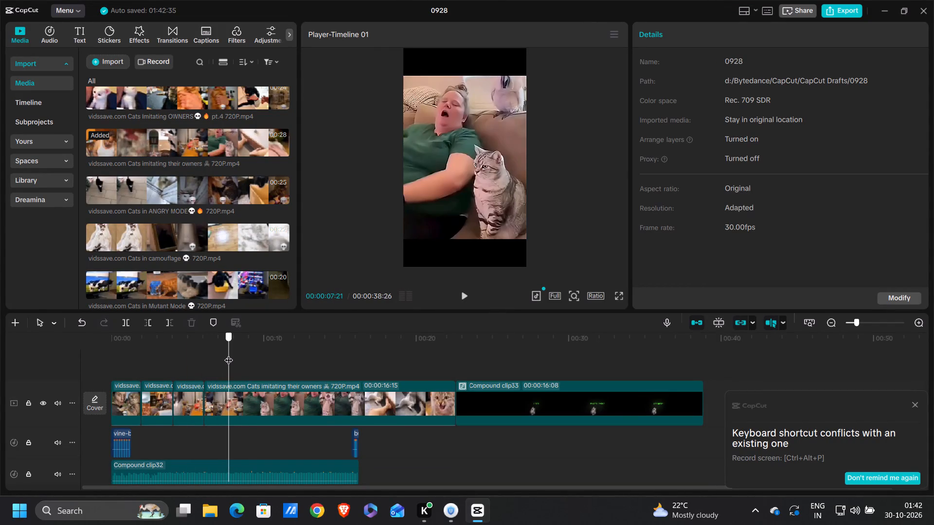
left_click_drag(229, 354, 228, 354)
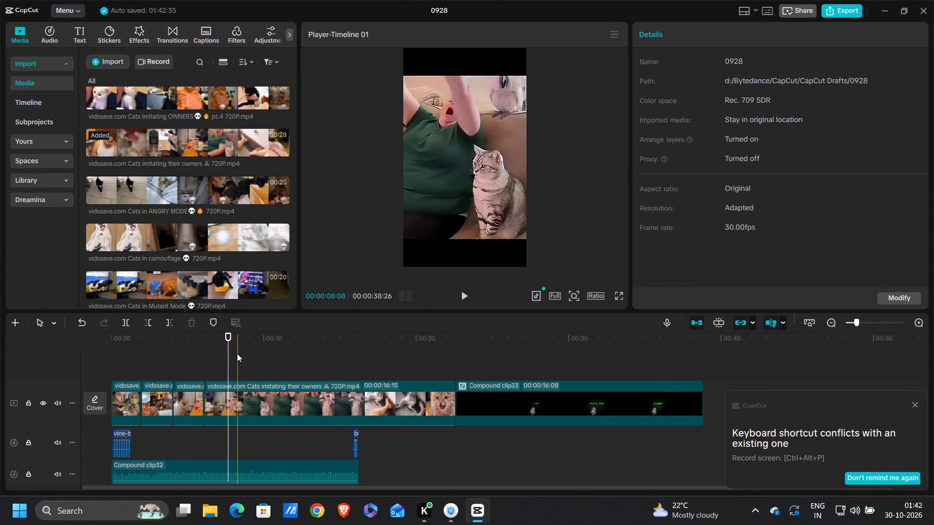
key("Left")
key("Left")
key("Left")
key("Left")
key("Left")
key("Left")
key("Left")
key("Left")
key("Left")
key("Left")
key("Left")
key("Left")
key("Left")
key("Left")
key("Left")
key("Left")
key("Left")
key("Left")
key("Left")
key("Left")
key("Left")
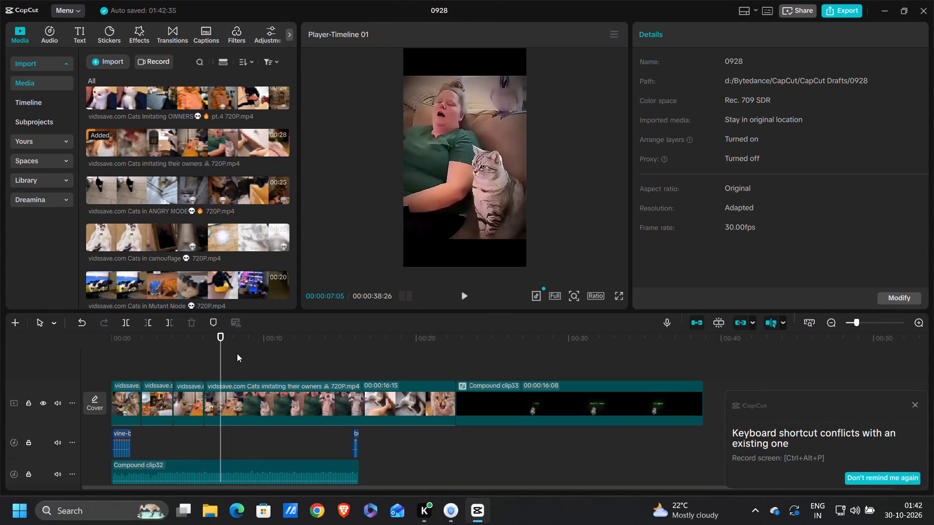
key("Right")
key("Left")
key("Left")
key("Left")
key("Left")
key("Left")
key("Right")
key("Right")
key("Right")
key("Right")
key("Right")
key("Right")
key("Right")
key("Right")
key("Right")
key("Right")
key("Right")
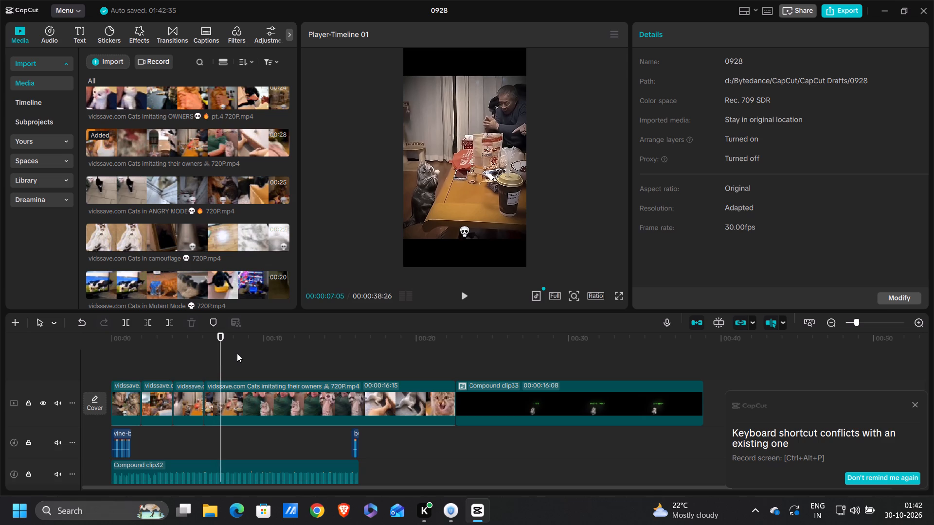
key("Right")
key("Right")
key("Right")
key("Right")
key("Right")
key("Right")
key("Right")
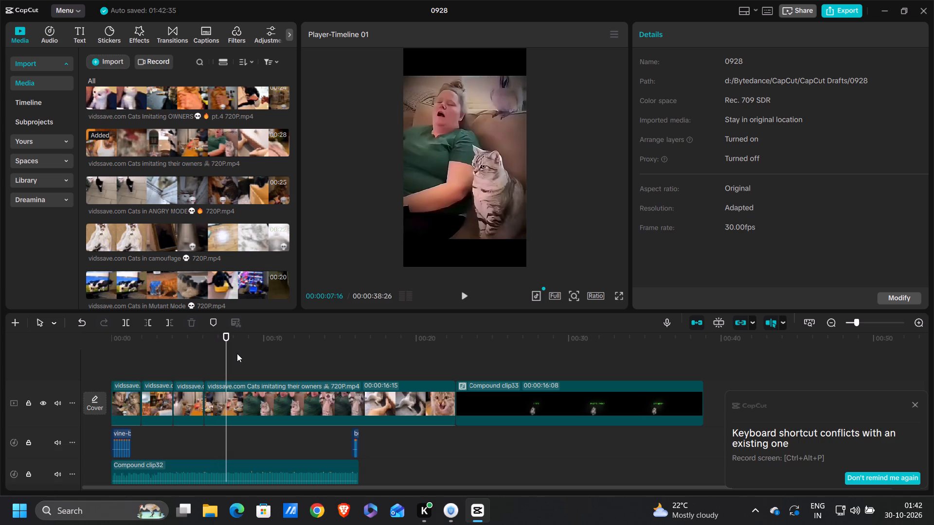
left_click(145, 320)
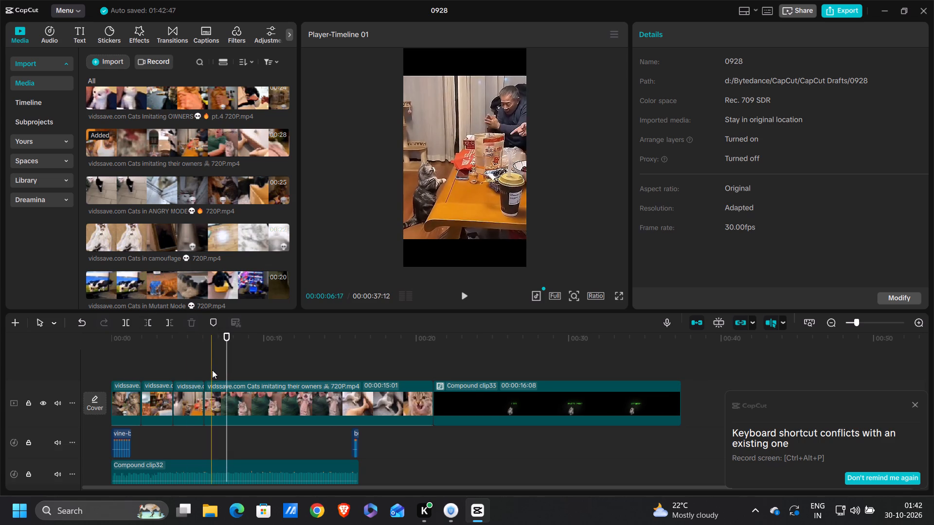
Trim the woman-in-green scene off the start of the last cat clip, up to the white cat scene at about 00:00:14.
left_click(205, 369)
left_click_drag(206, 369, 259, 368)
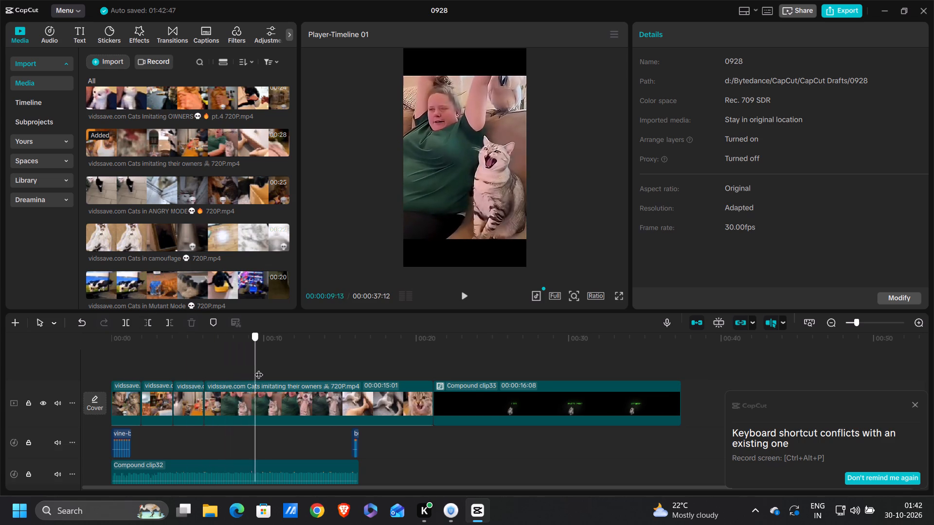
left_click_drag(259, 368, 332, 363)
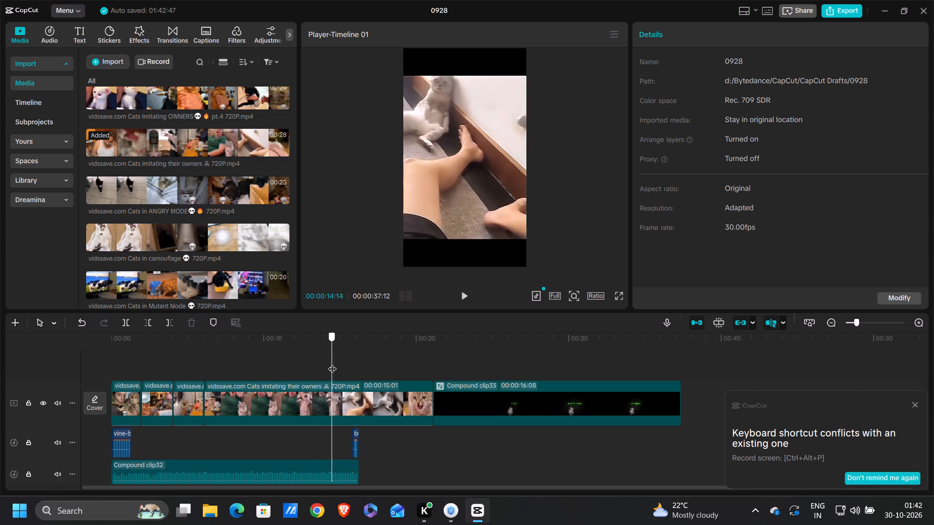
left_click_drag(332, 363, 293, 369)
left_click_drag(293, 369, 302, 370)
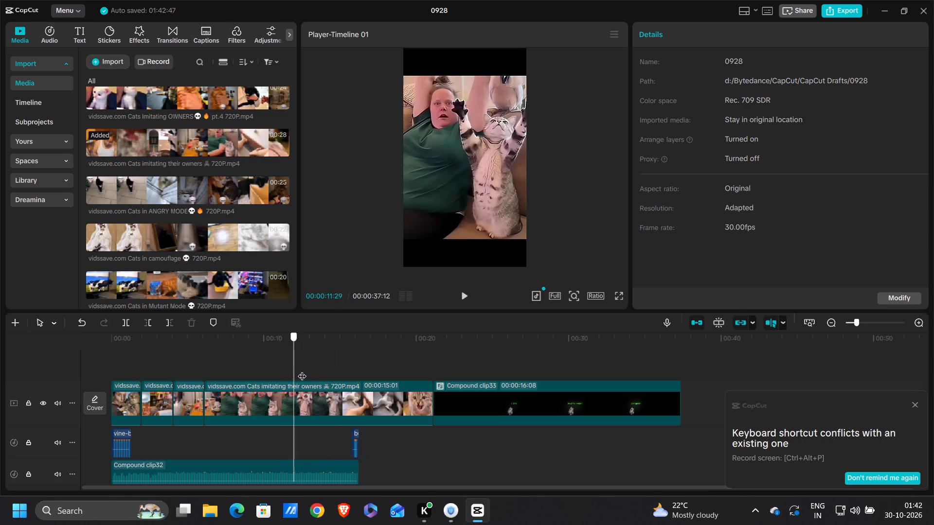
left_click_drag(302, 370, 332, 382)
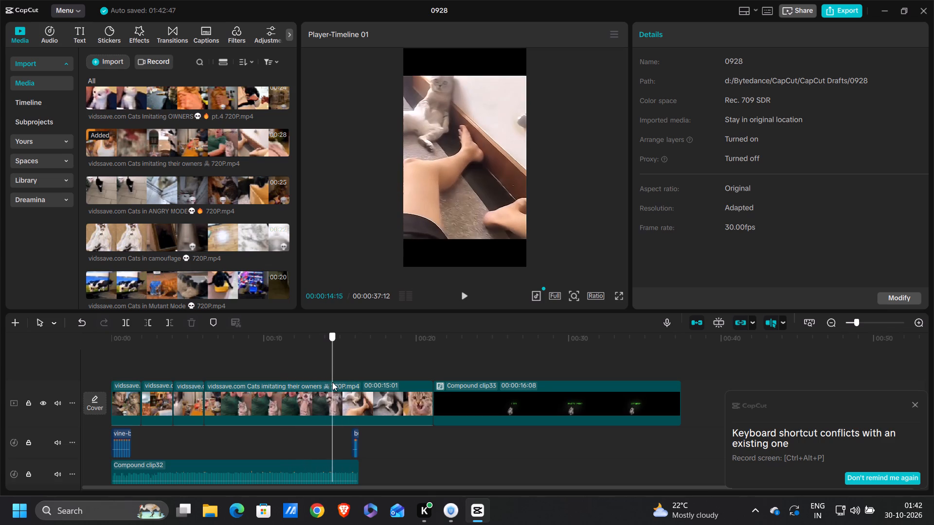
left_click_drag(332, 382, 332, 382)
left_click(330, 381)
left_click_drag(332, 372, 331, 371)
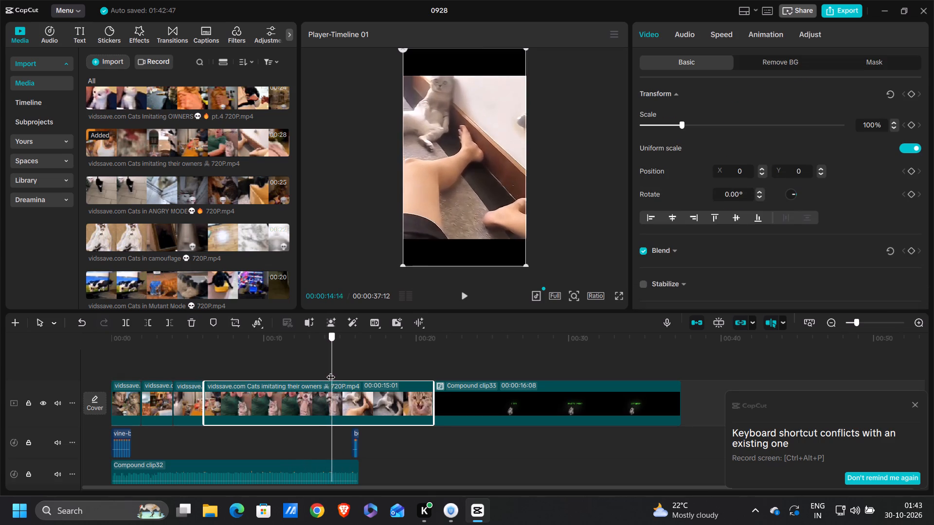
left_click_drag(331, 371, 324, 374)
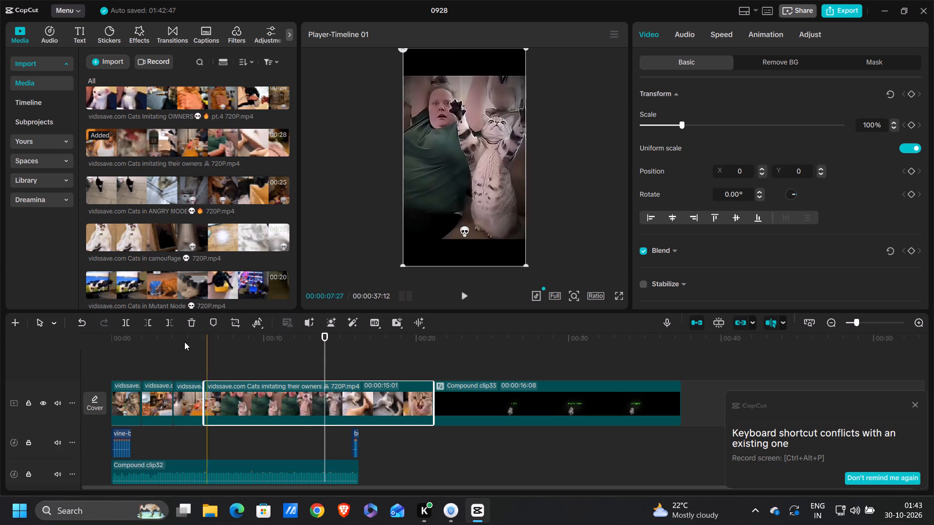
left_click(148, 323)
Split the white cat clip just before the blur and skull overlay appear, shortly before 00:00:08:00.
left_click(207, 360)
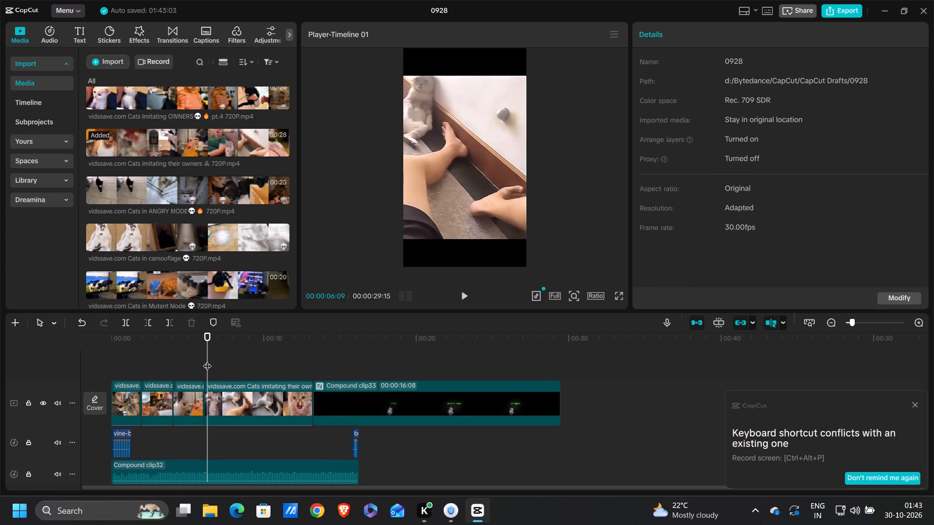
left_click_drag(207, 360, 248, 361)
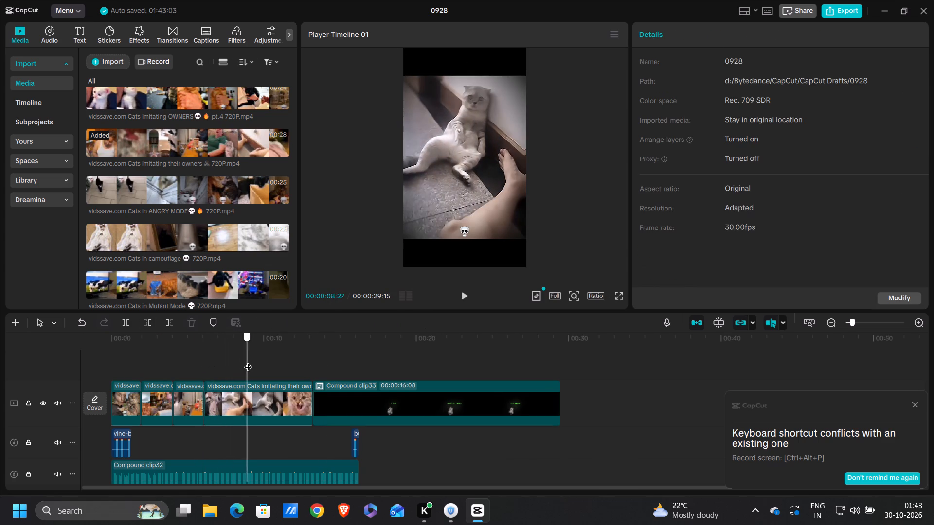
left_click_drag(248, 361, 249, 361)
left_click_drag(249, 361, 234, 360)
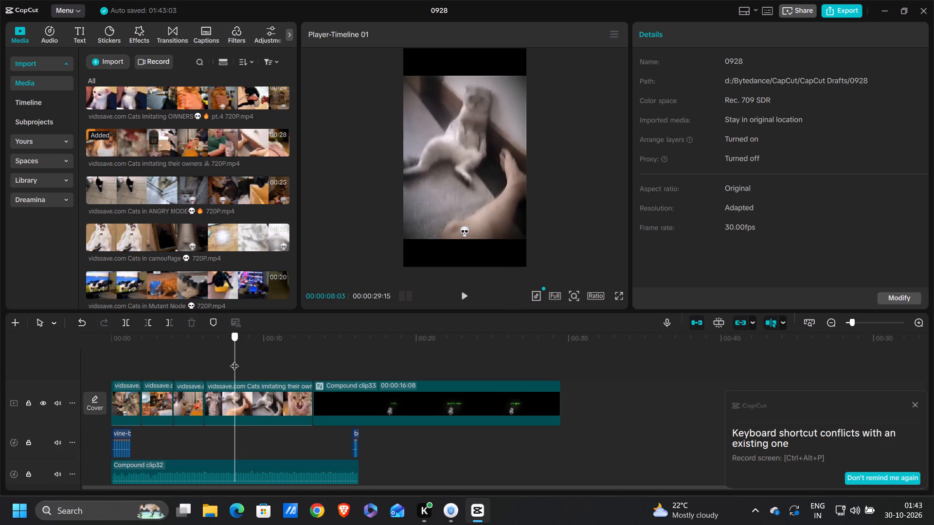
left_click_drag(234, 360, 232, 358)
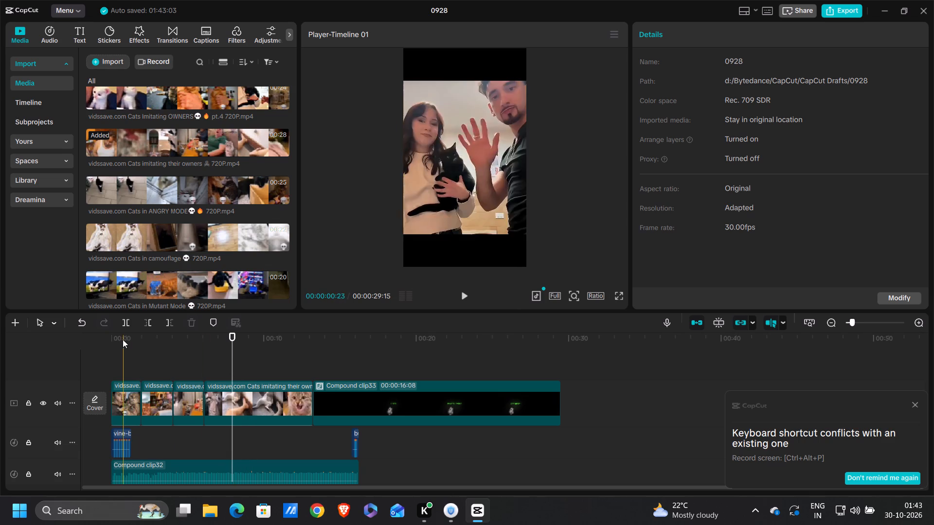
left_click(128, 325)
Trim the skull-overlay part off the start of the last cat clip, up to the hand-over-mouth scene at about 00:00:09:12.
left_click_drag(233, 358, 260, 359)
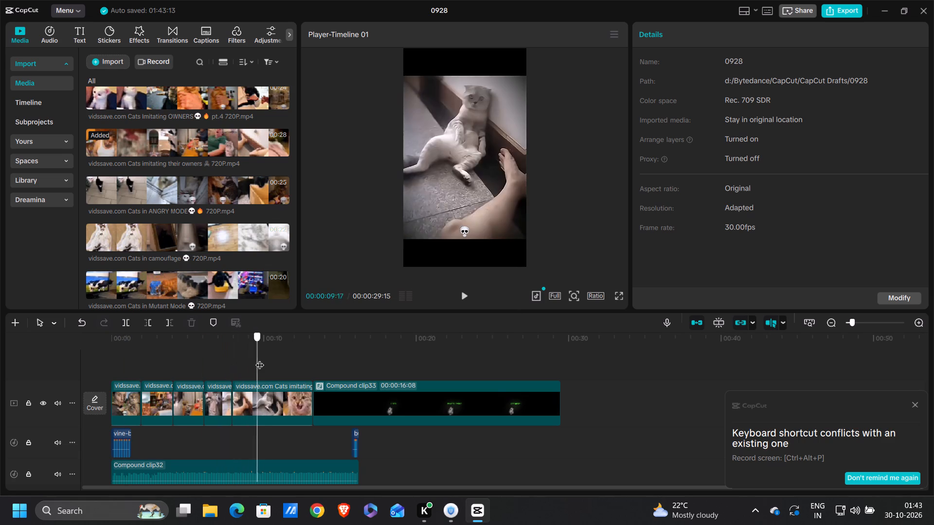
left_click_drag(260, 359, 252, 358)
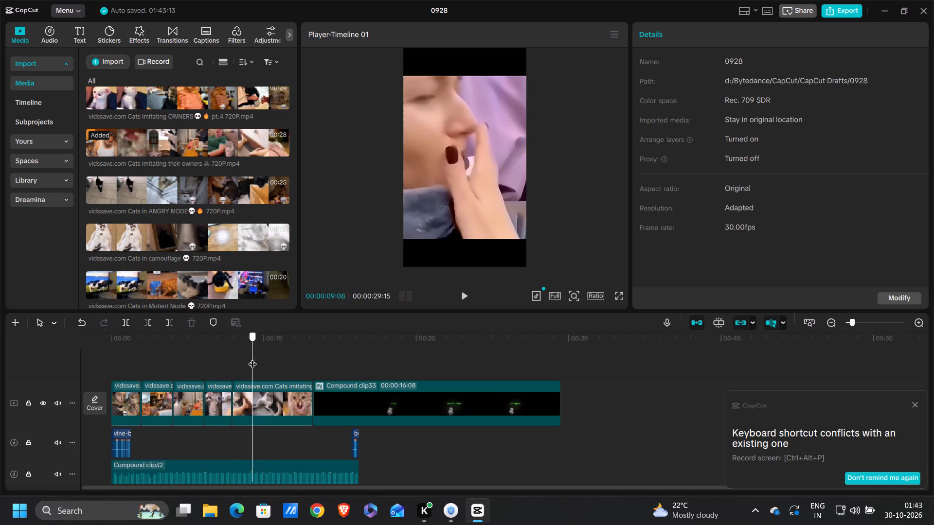
left_click_drag(252, 358, 253, 356)
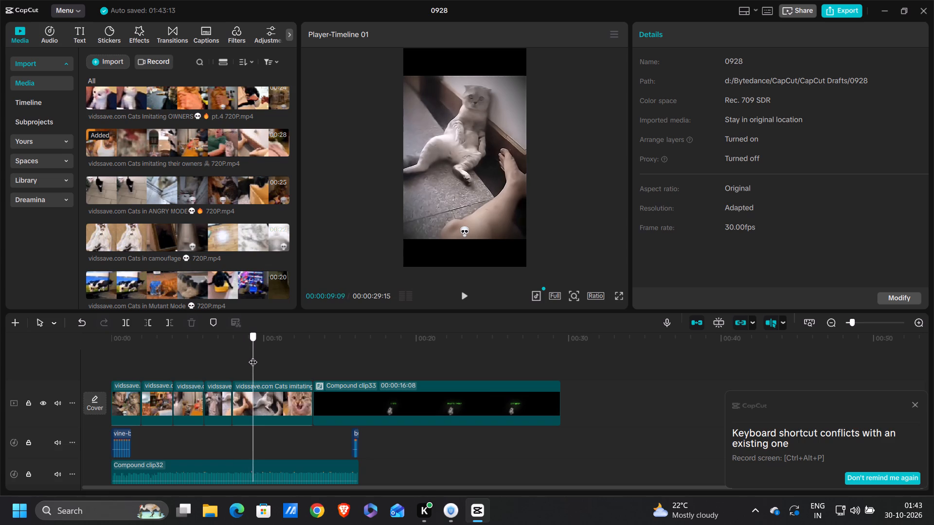
left_click_drag(253, 356, 249, 357)
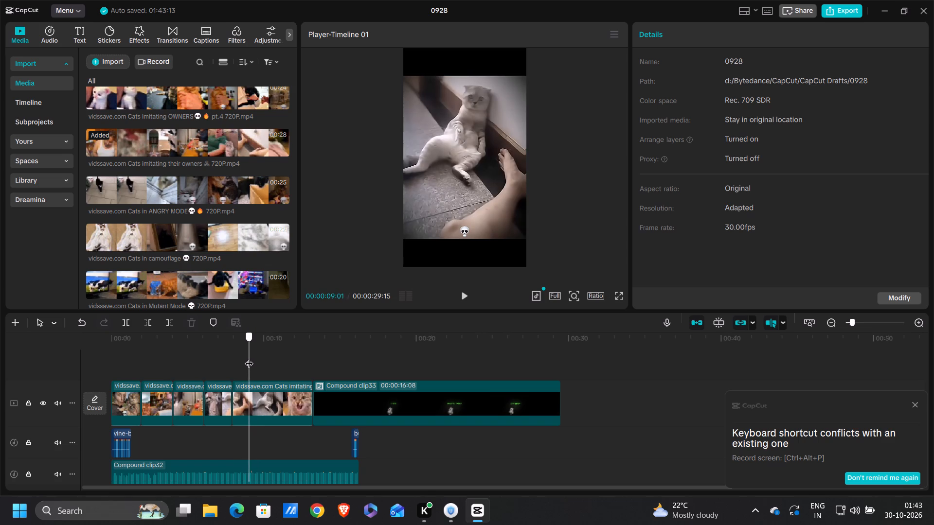
left_click_drag(249, 357, 254, 357)
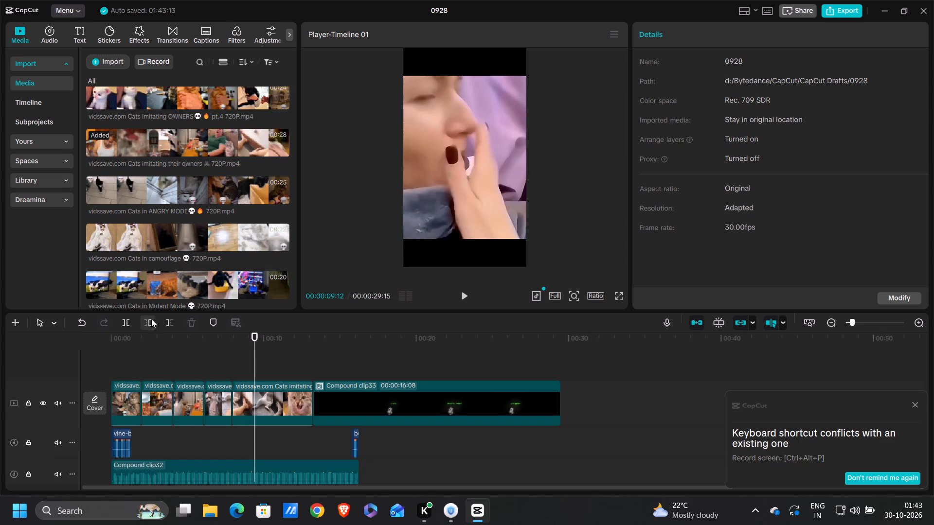
left_click(153, 320)
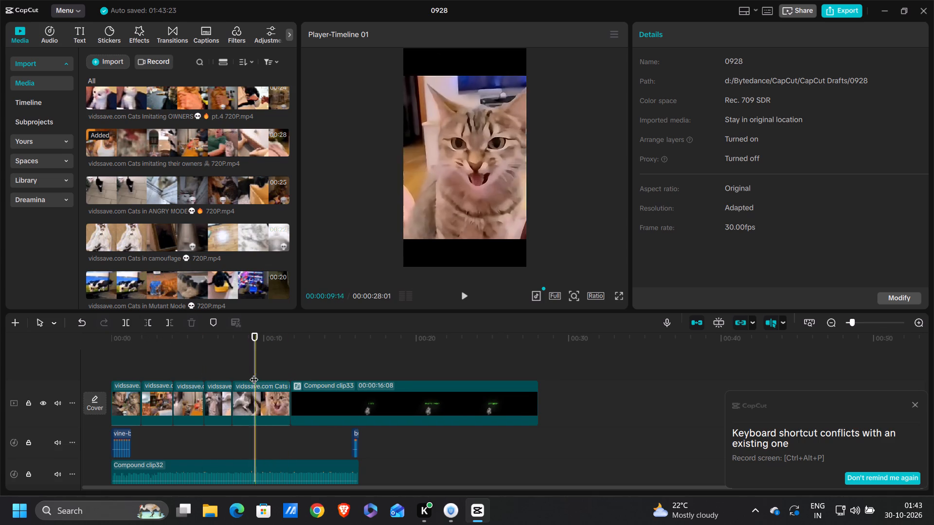
Trim off the end of the last cat clip after the tabby opens its mouth, at 00:00:09:26.
left_click_drag(252, 371, 265, 371)
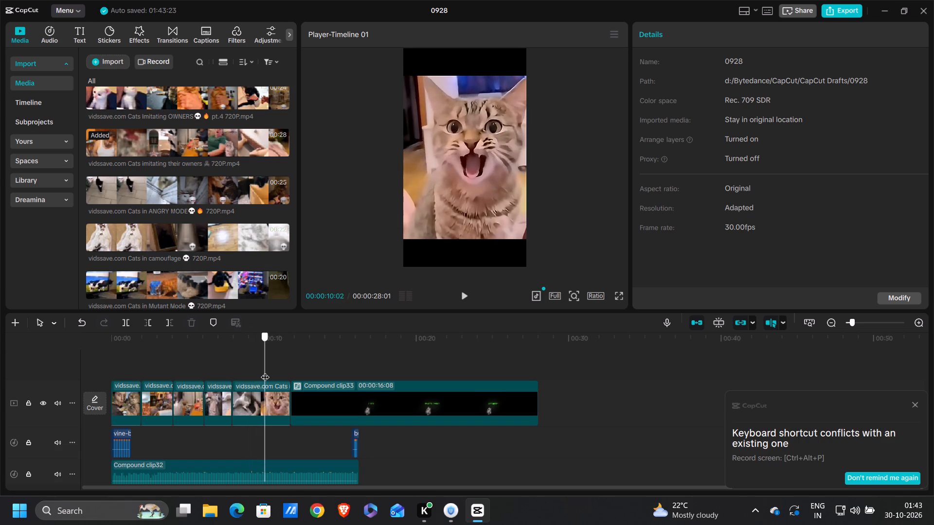
left_click_drag(265, 371, 261, 370)
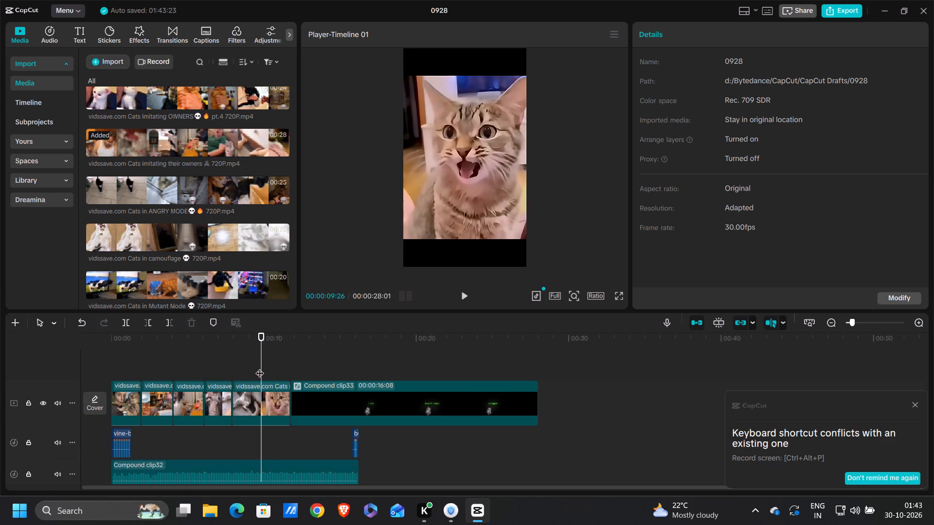
left_click(170, 319)
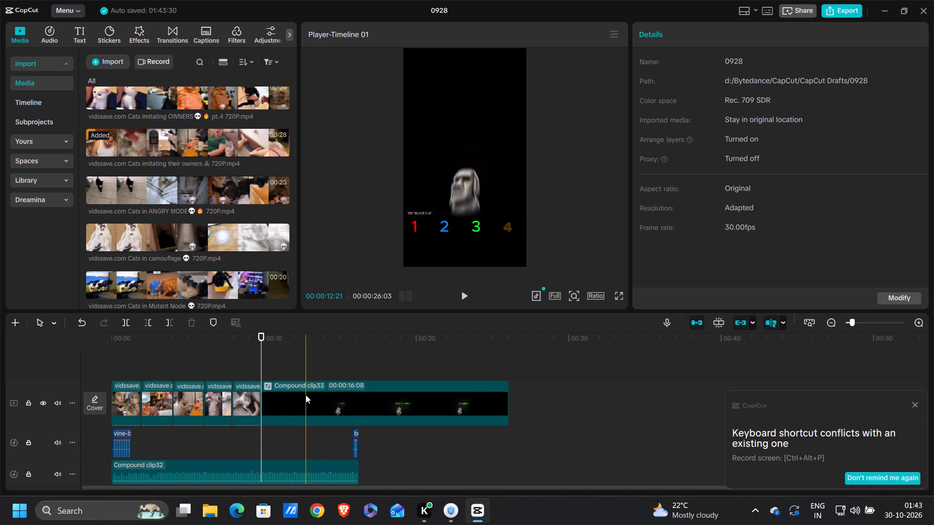
Move the ranking template compound clip onto a track above the cat clips, aligned with the timeline start.
left_click_drag(306, 395, 150, 357)
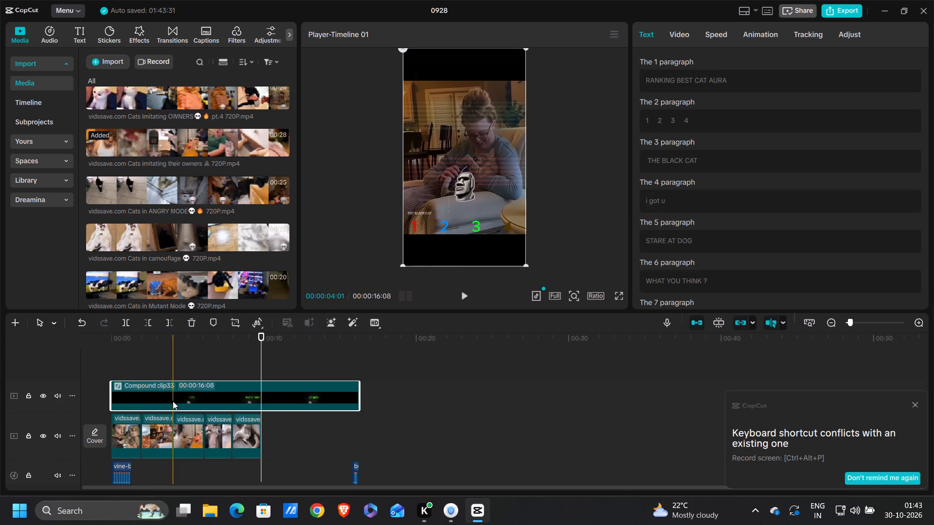
Ungroup the ranking template compound clip into its separate text, effect and image layers.
right_click(173, 401)
left_click(291, 225)
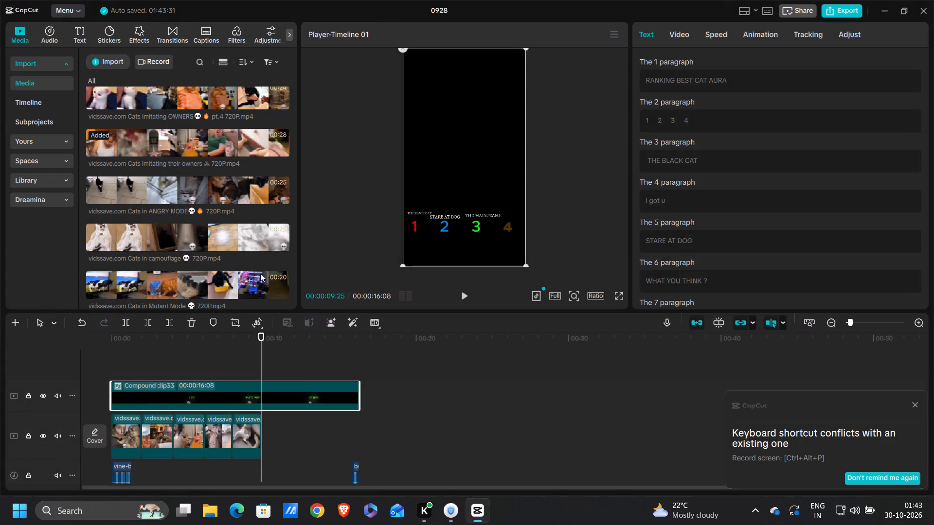
scroll(167, 437, "down", 9)
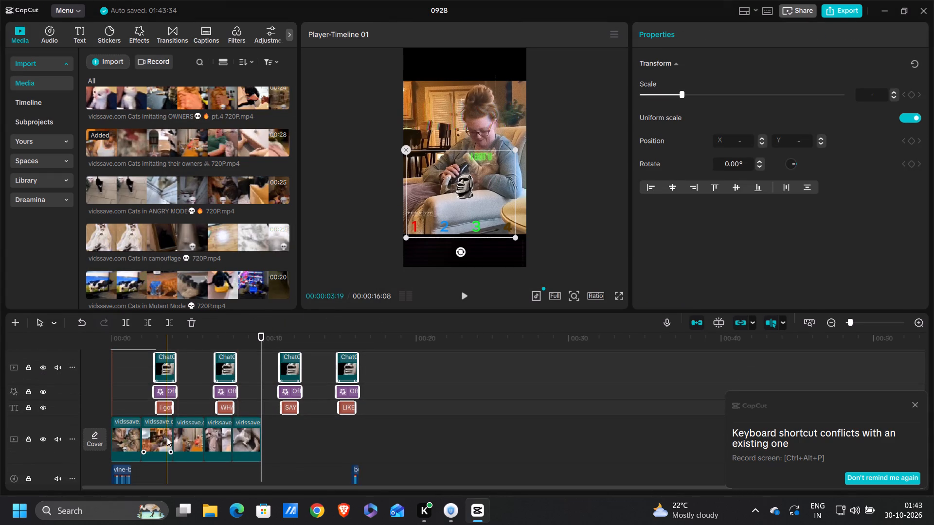
Play back the opening of the timeline to check the ranking template over the first cat clip.
left_click(131, 405)
left_click_drag(130, 404, 93, 399)
key("space")
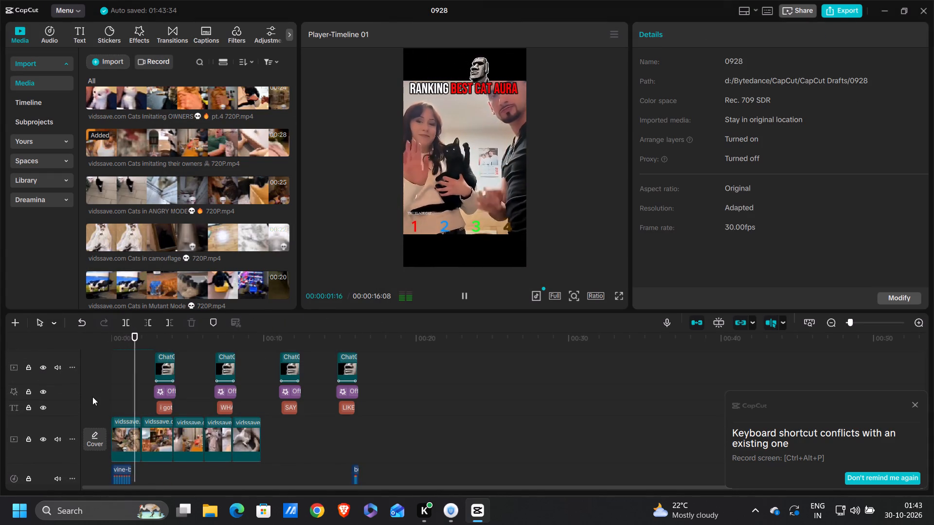
key("space")
scroll(101, 414, "down", 5)
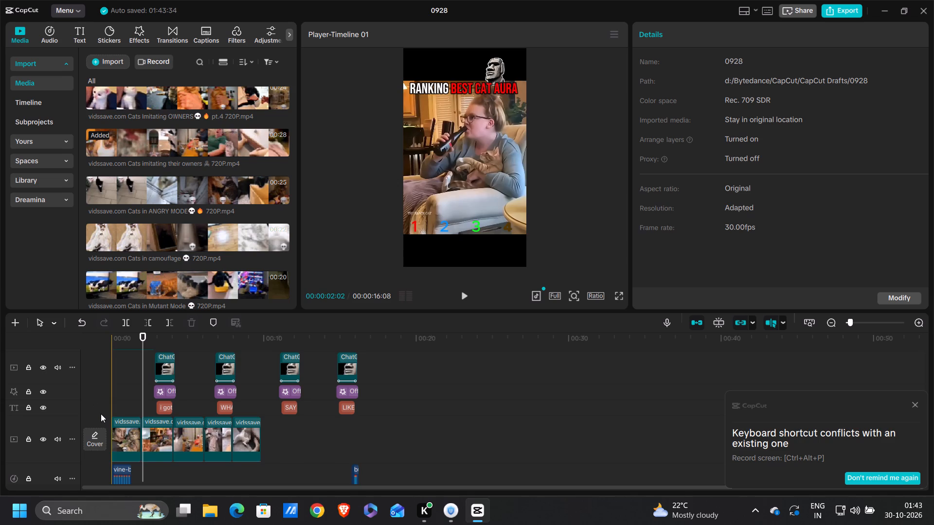
scroll(145, 432, "down", 4)
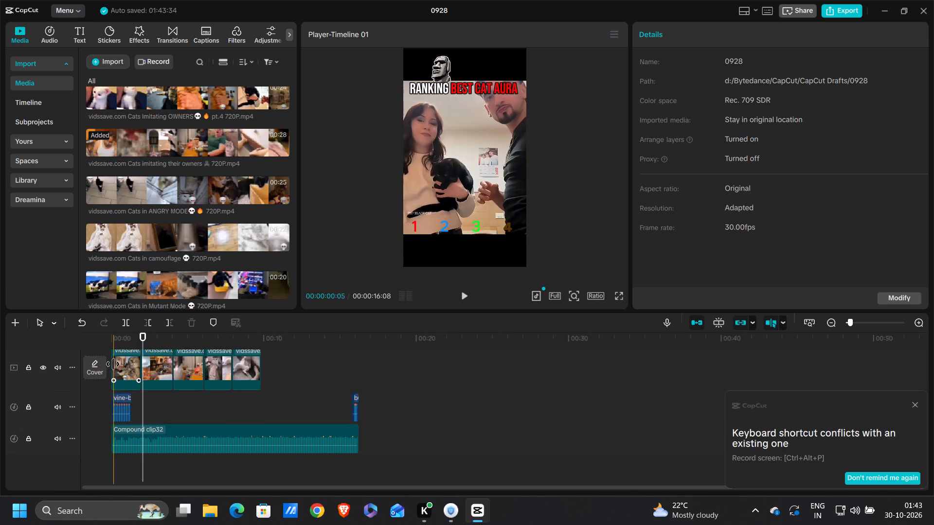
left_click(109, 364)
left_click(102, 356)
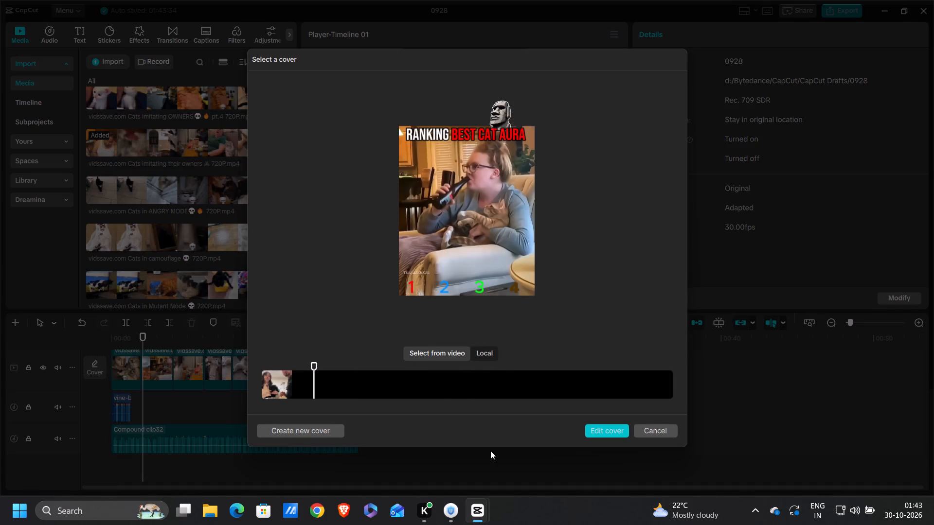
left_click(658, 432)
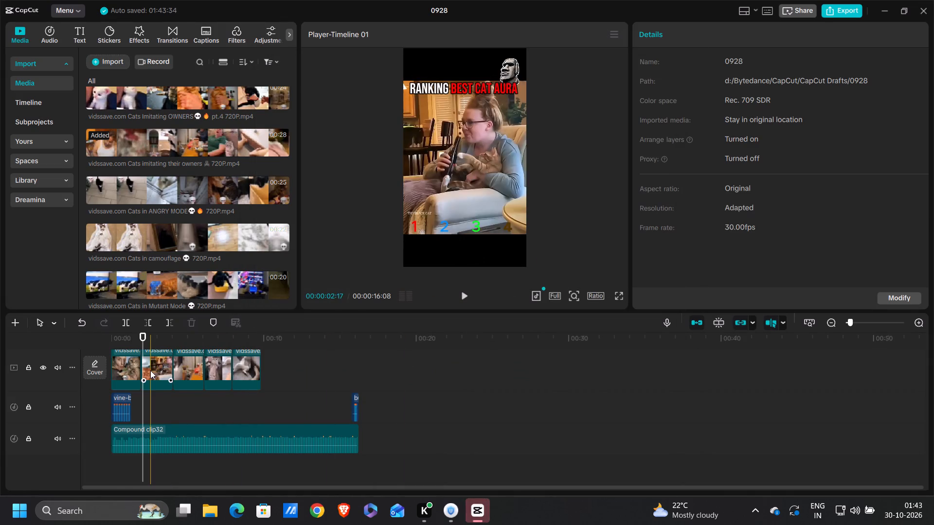
Change the ranking title text above the first cat clip to "RANKING the bes copy cat".
left_click(125, 371)
left_click_drag(142, 333, 127, 335)
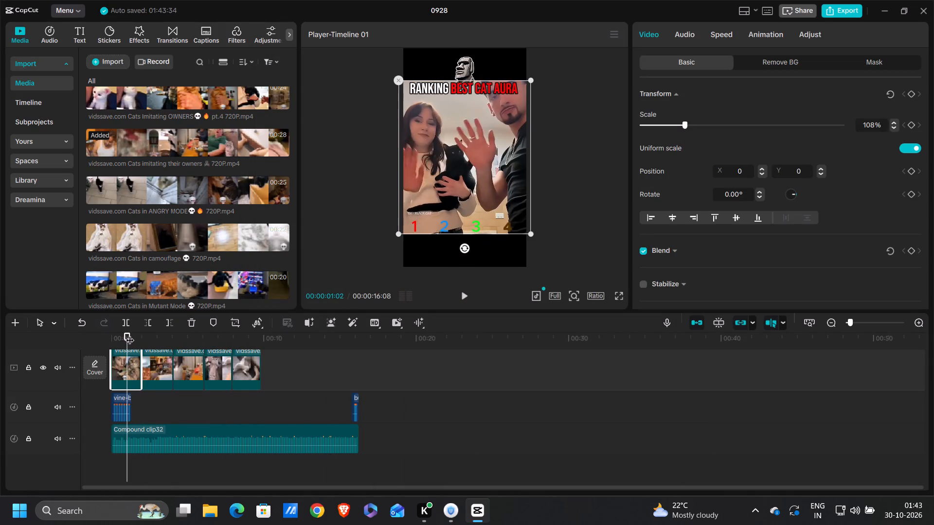
left_click(486, 92)
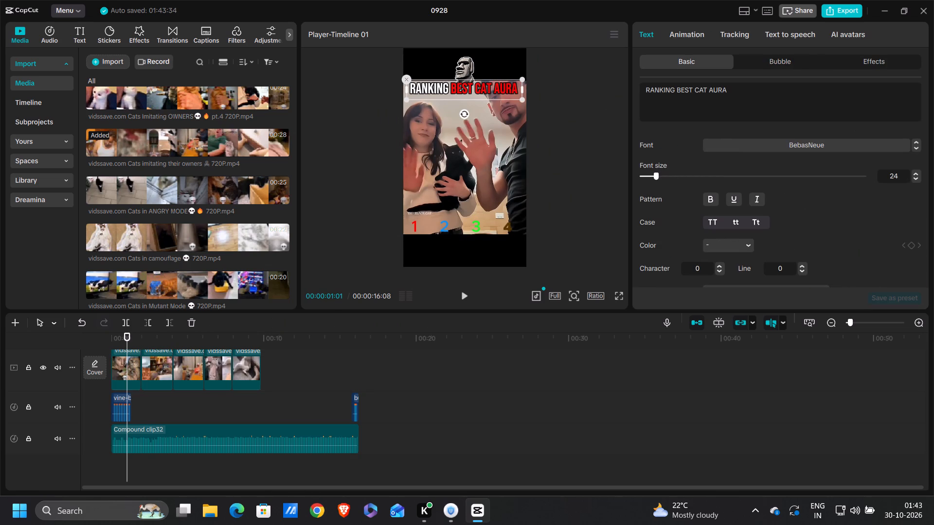
triple_click(756, 95)
left_click(756, 95)
key("BackSpace")
key("BackSpace")
key("BackSpace")
key("BackSpace")
key("BackSpace")
key("BackSpace")
key("BackSpace")
key("BackSpace")
key("BackSpace")
key("BackSpace")
key("BackSpace")
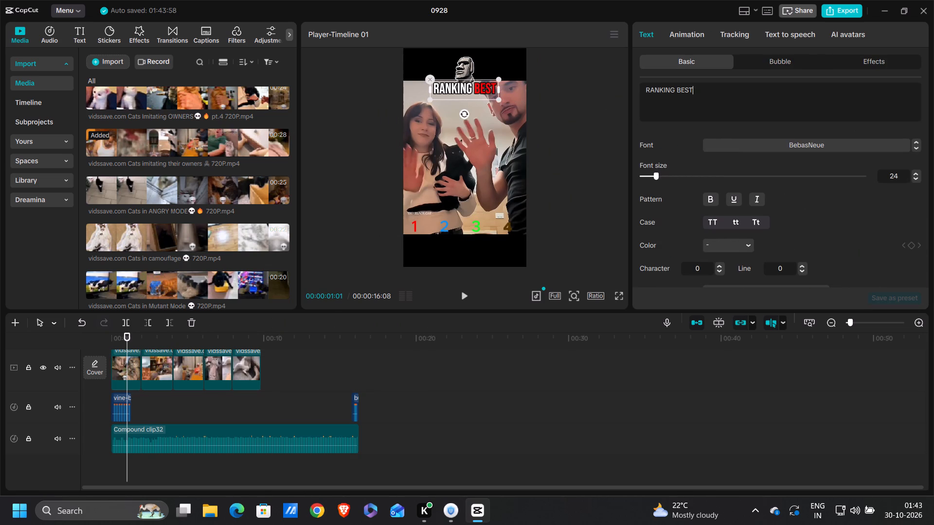
key("BackSpace")
key("BackSpace")
key("BackSpace")
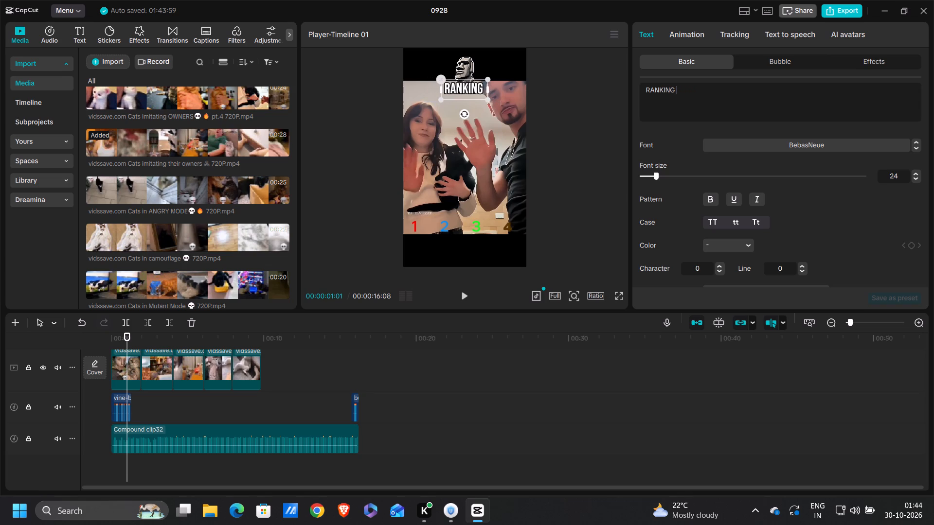
type("the bes copy cat")
key("space")
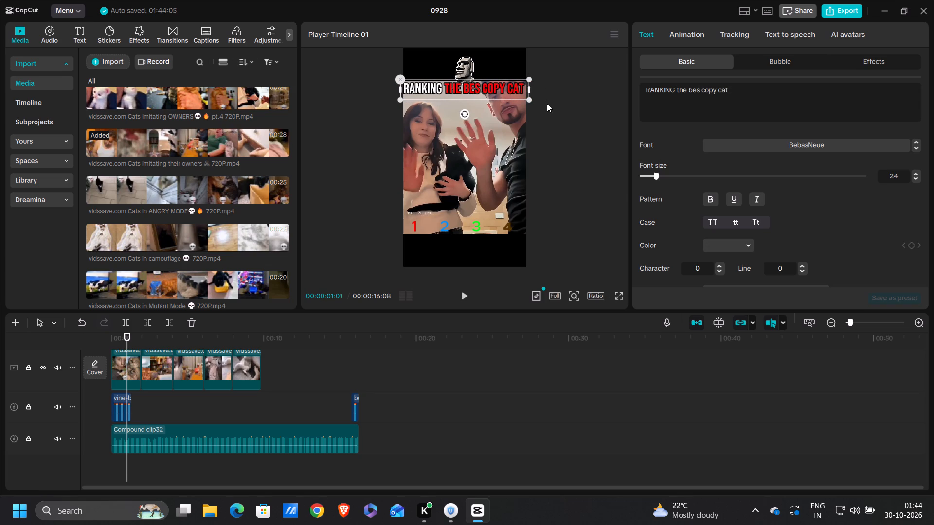
Shrink the ranking title so it fits inside the frame width and play back the opening.
left_click_drag(532, 100, 502, 91)
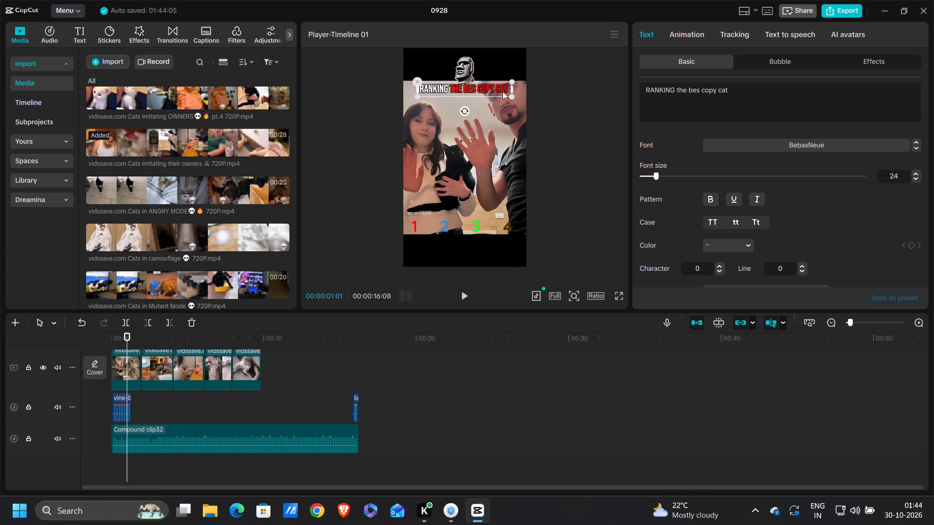
left_click_drag(129, 337, 97, 343)
key("space")
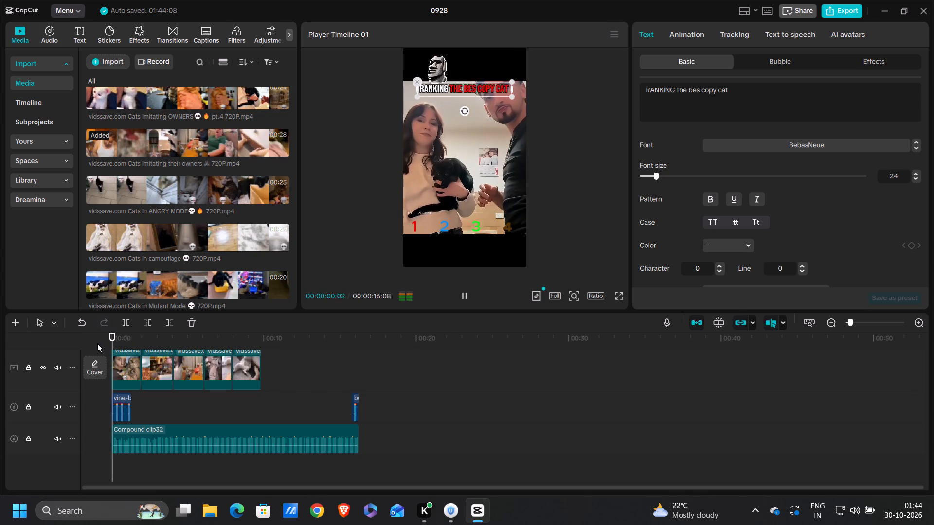
key("space")
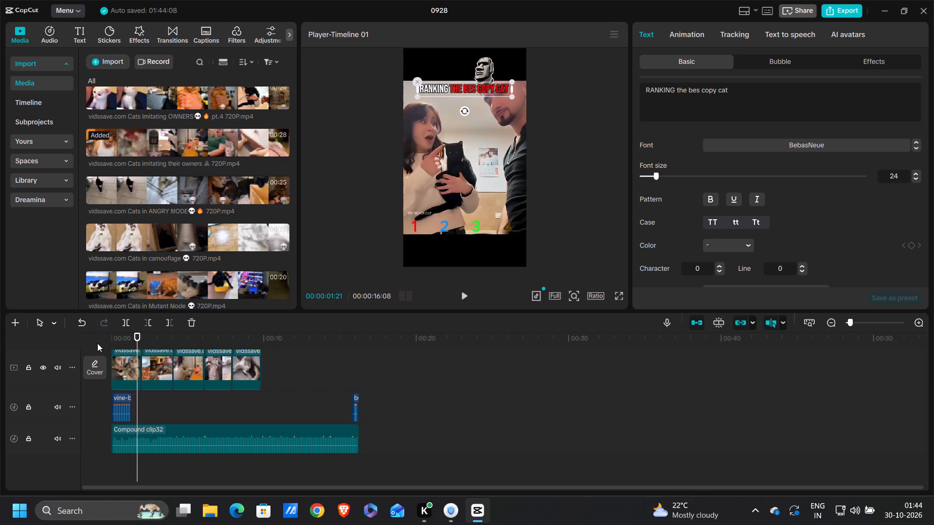
Correct the title wording to "RANKING the best copy cat" and enlarge the title slightly.
left_click(699, 91)
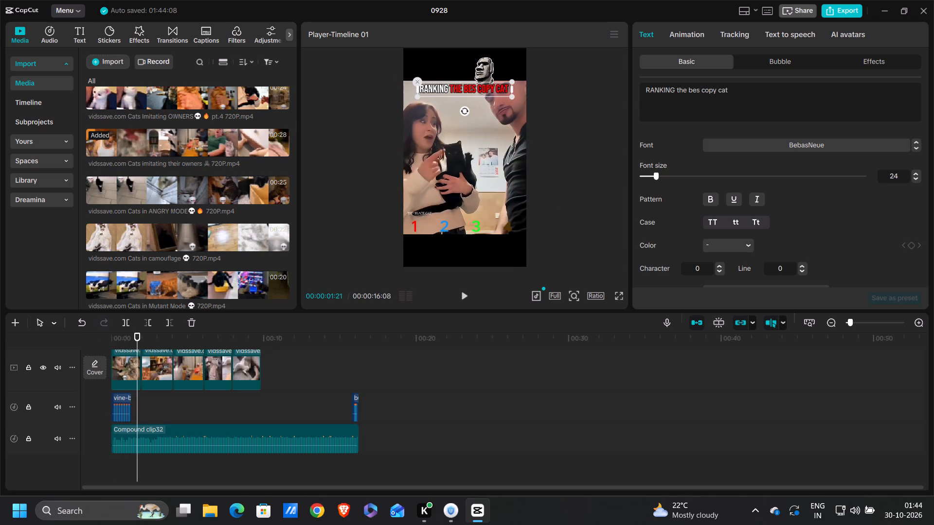
key("t")
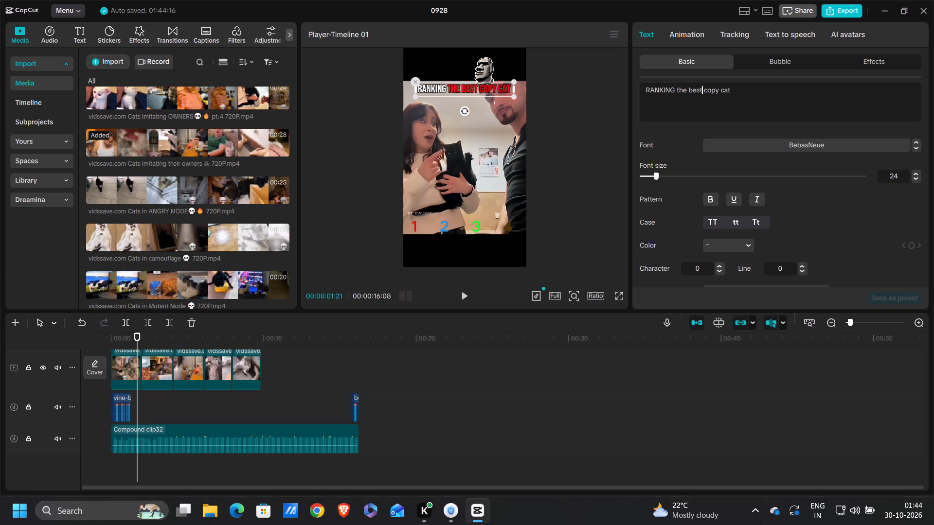
left_click_drag(514, 97, 524, 99)
Slow the first cat clip to 0.80x speed and play it back up to about 00:00:02:11.
left_click(129, 371)
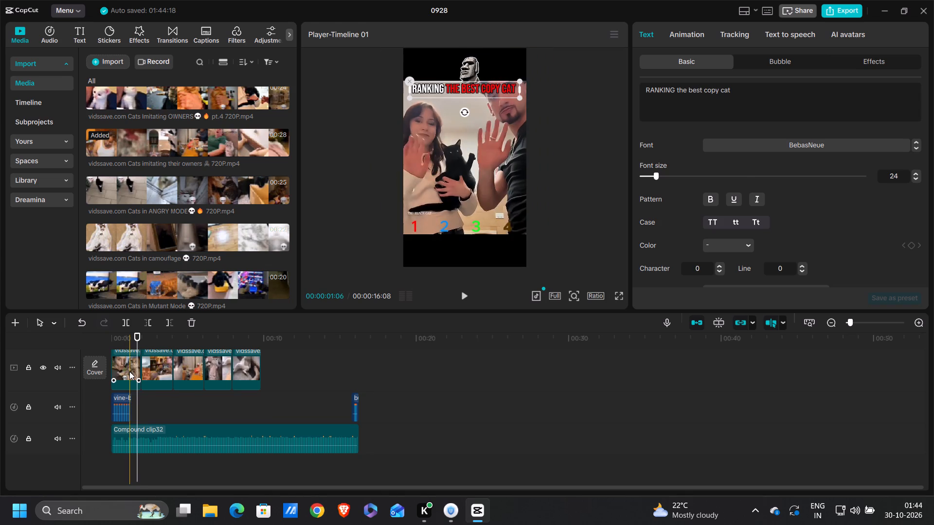
left_click(718, 39)
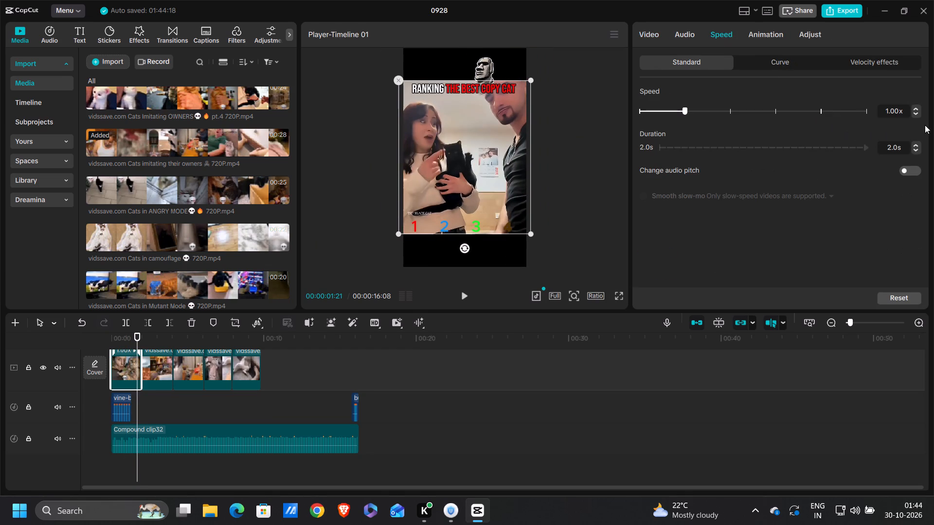
double_click(918, 116)
left_click(917, 115)
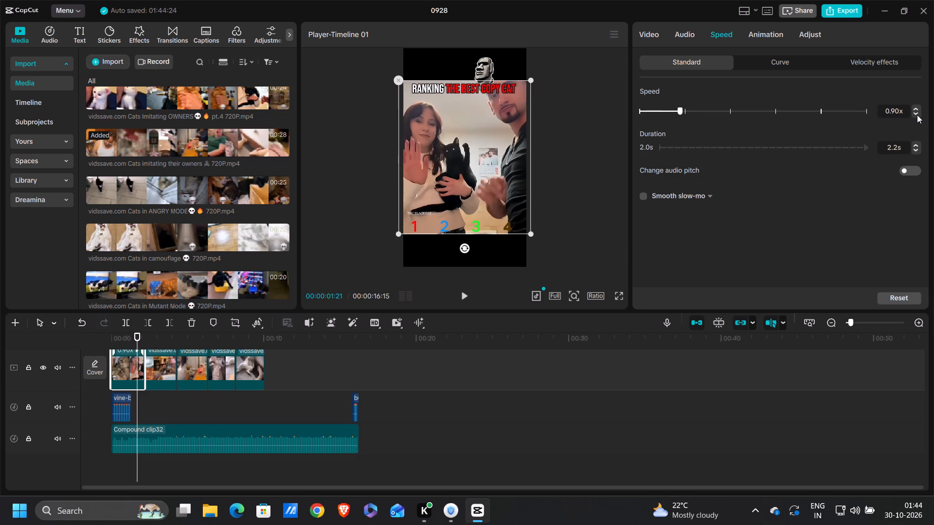
left_click(917, 115)
left_click_drag(138, 335, 104, 346)
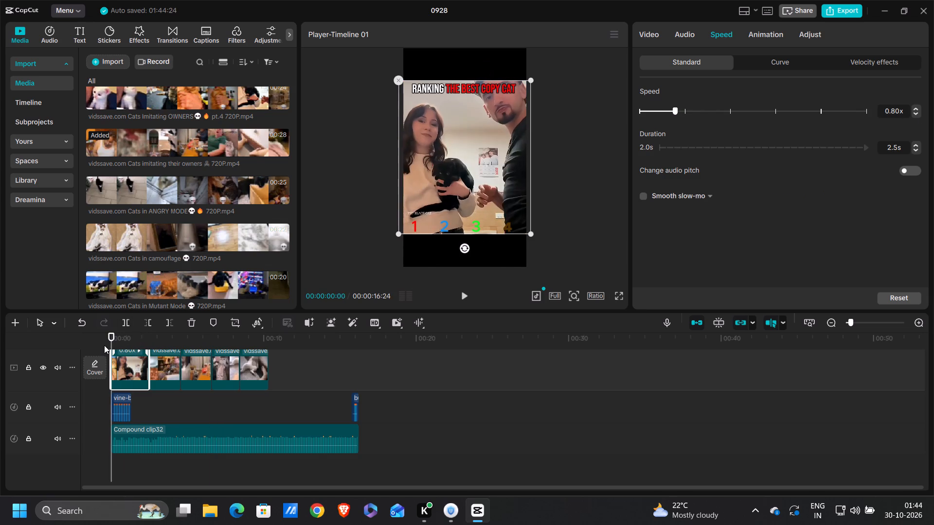
key("space")
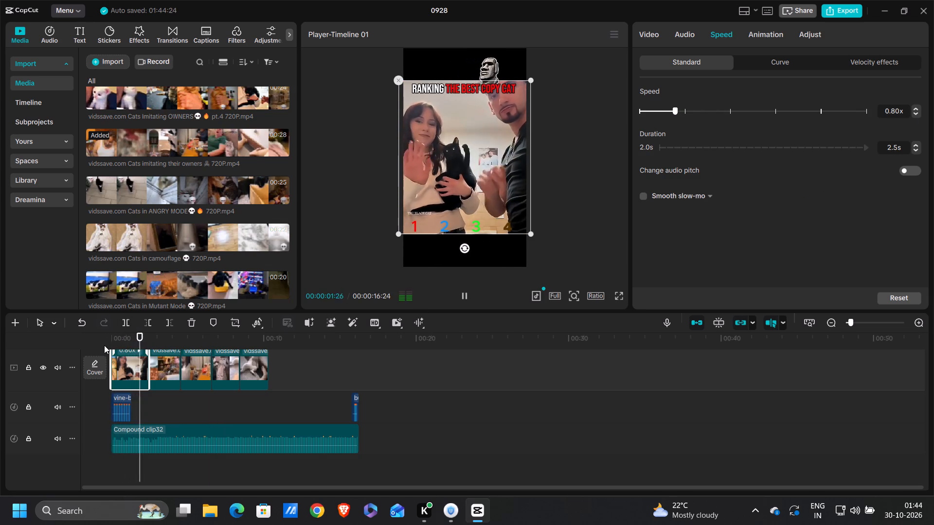
key("space")
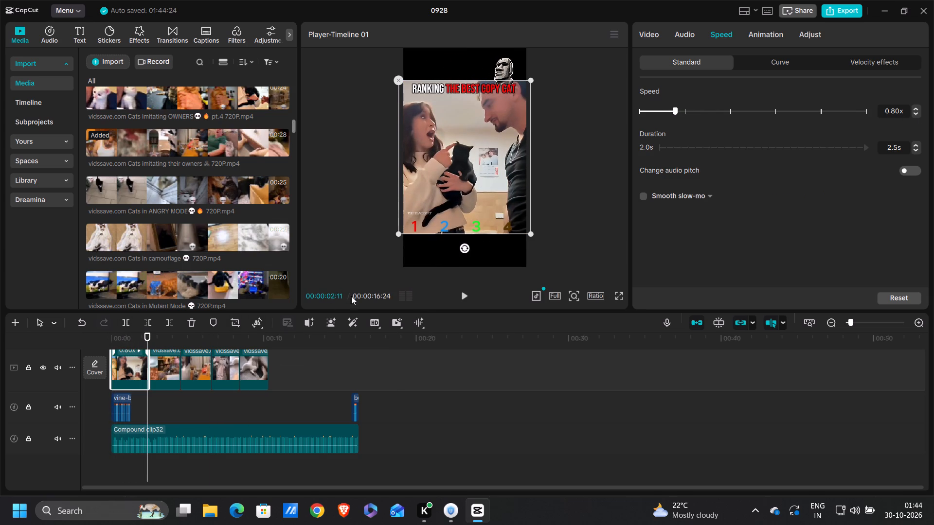
Insert a freeze frame near the end of the first cat clip, at 00:00:02:11.
left_click(264, 345)
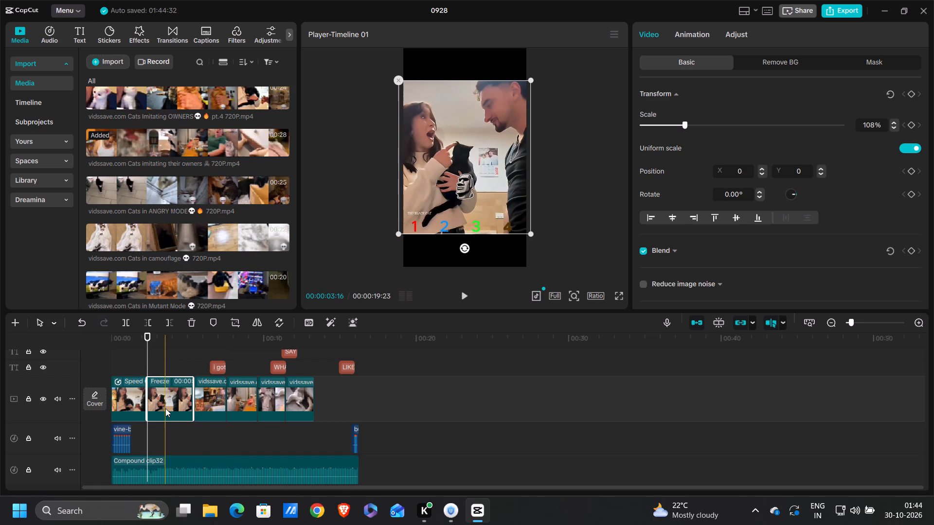
Delete the stone-face images, effects and SAY caption after 00:00:10, plus the first stone-face image over the freeze frame.
scroll(165, 408, "up", 4)
scroll(202, 401, "right", 1)
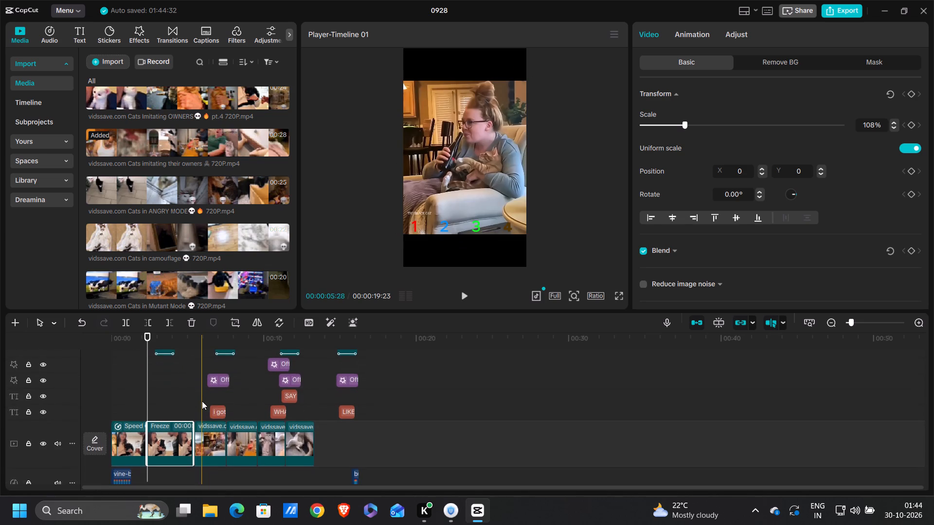
scroll(202, 401, "right", 1)
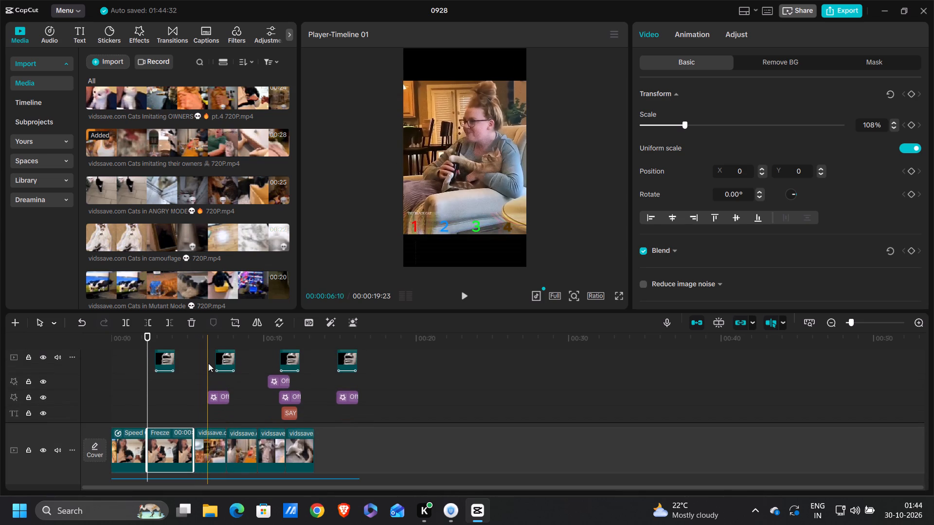
left_click_drag(262, 350, 381, 409)
key("BackSpace")
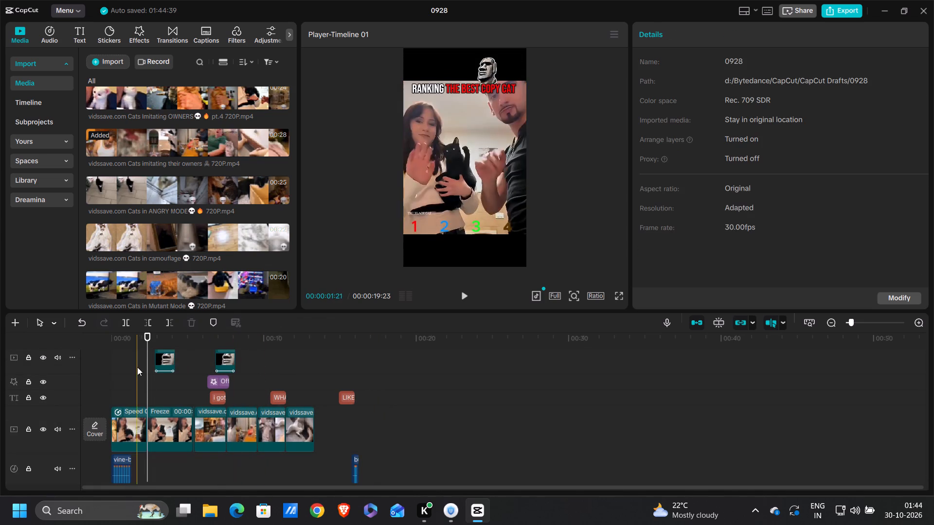
left_click(161, 360)
key("F12")
key("BackSpace")
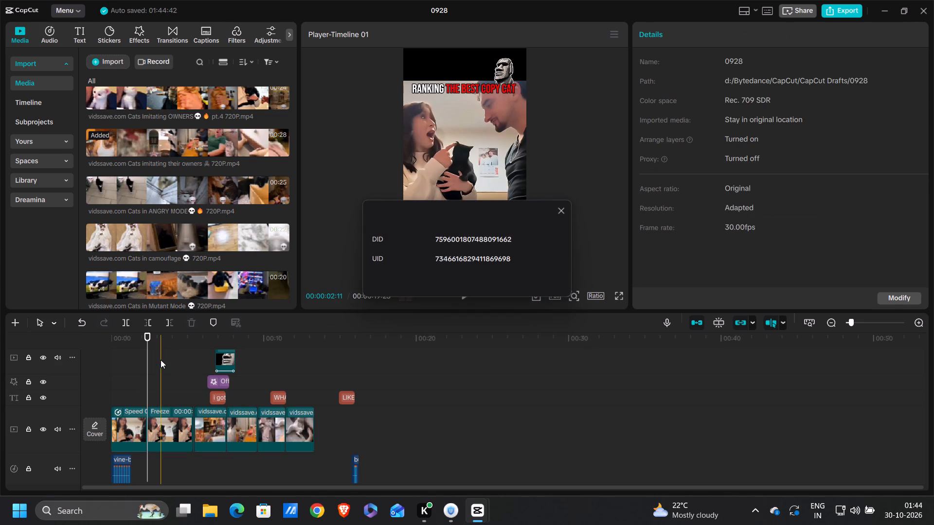
Move the remaining stone-face image, its effect and the "i got u" caption to the start of the freeze frame.
left_click_drag(210, 354, 250, 393)
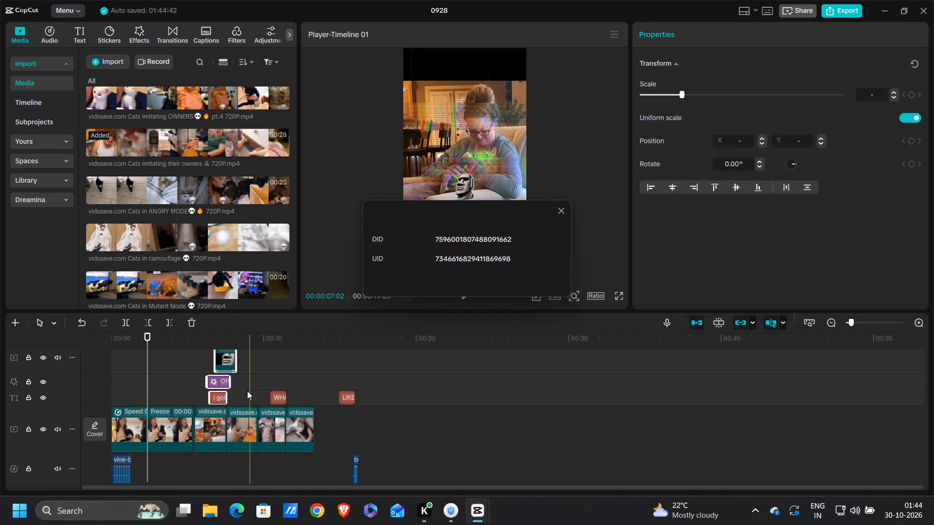
left_click_drag(228, 359, 170, 367)
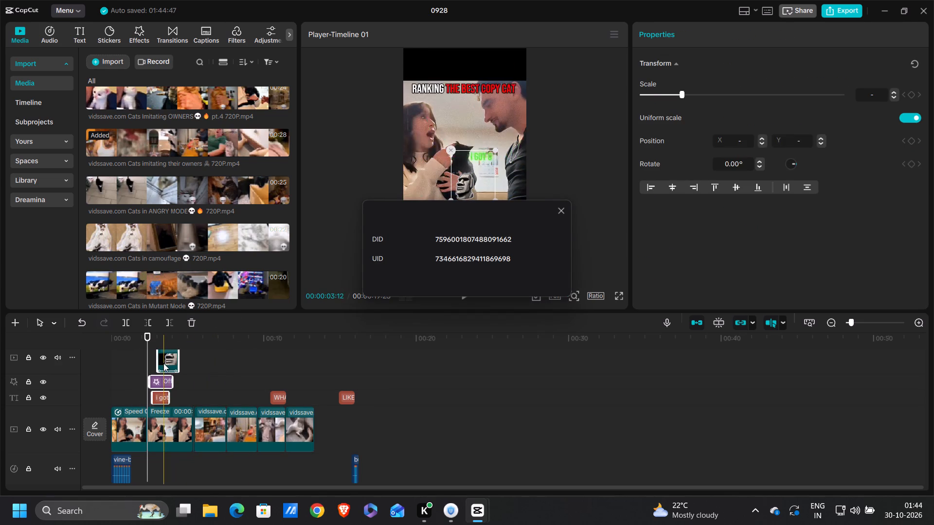
left_click(166, 363)
left_click_drag(166, 363, 160, 364)
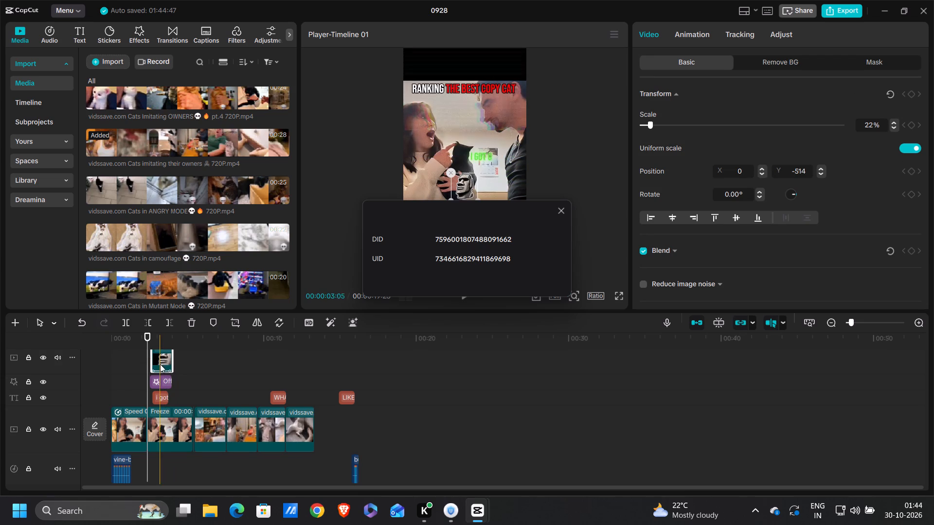
left_click(162, 394)
left_click(162, 394)
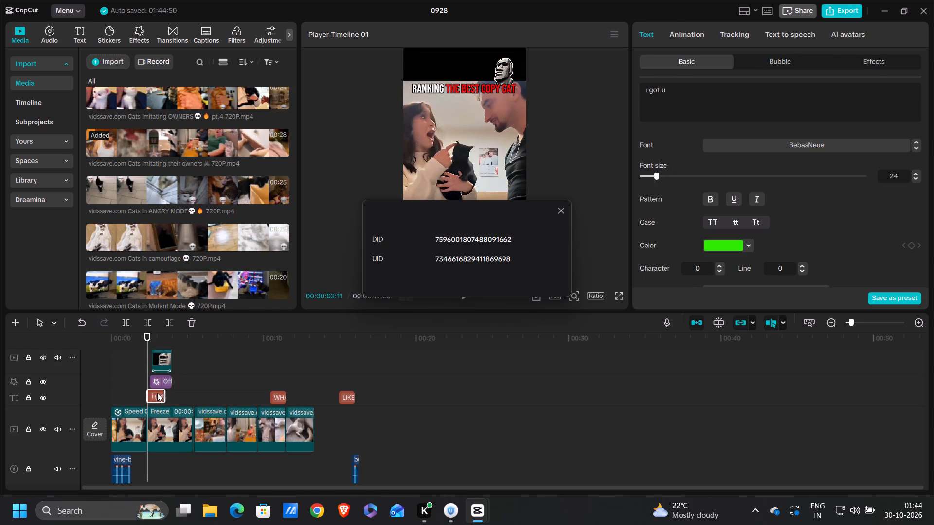
left_click(163, 381)
left_click(162, 381)
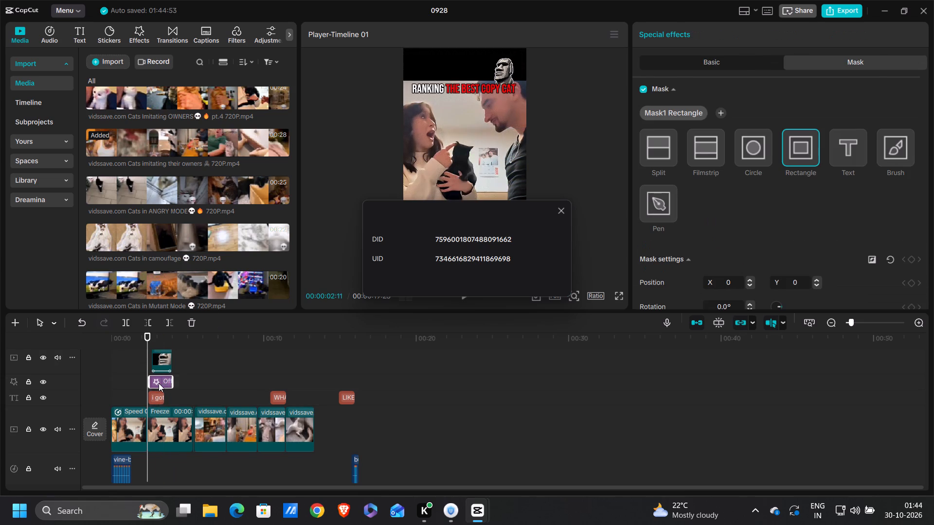
left_click(165, 360)
left_click_drag(165, 360, 163, 360)
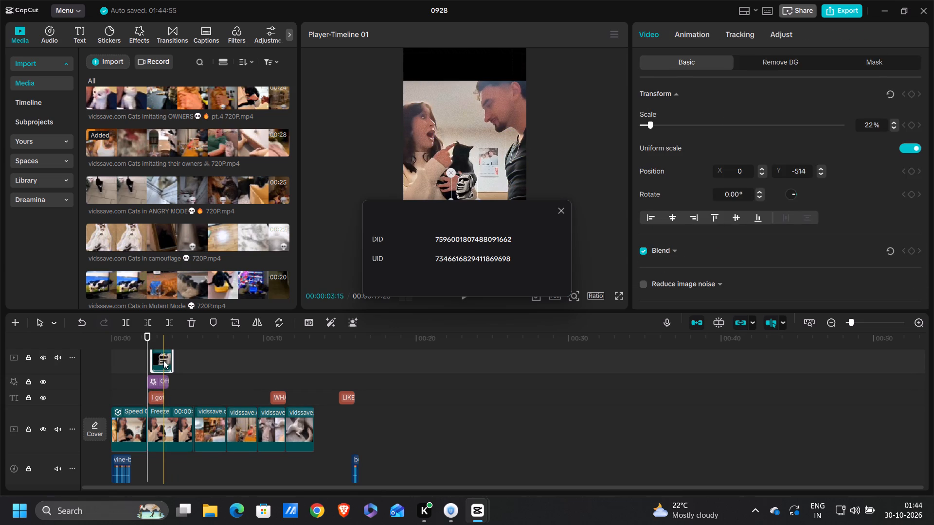
left_click_drag(163, 360, 160, 362)
Play back the transition into the freeze frame and close the device ID dialog.
left_click(141, 397)
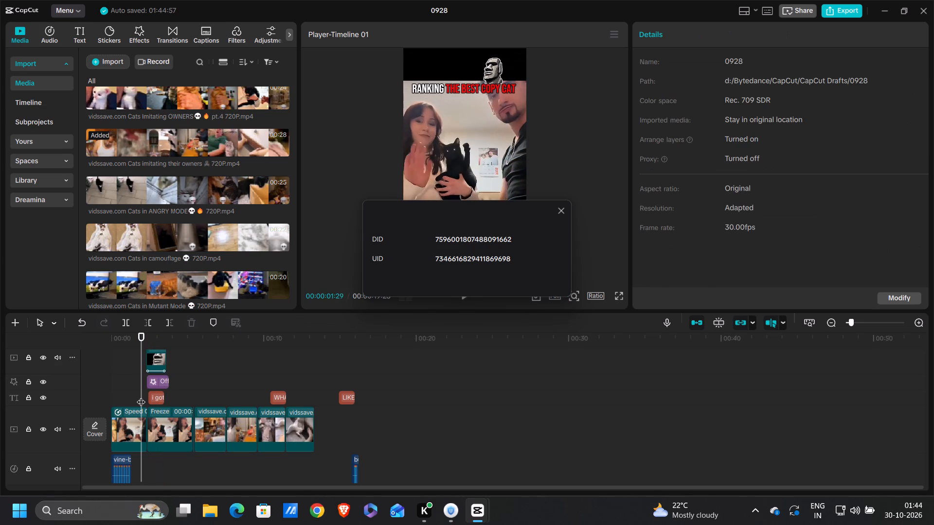
key("space")
key("space")
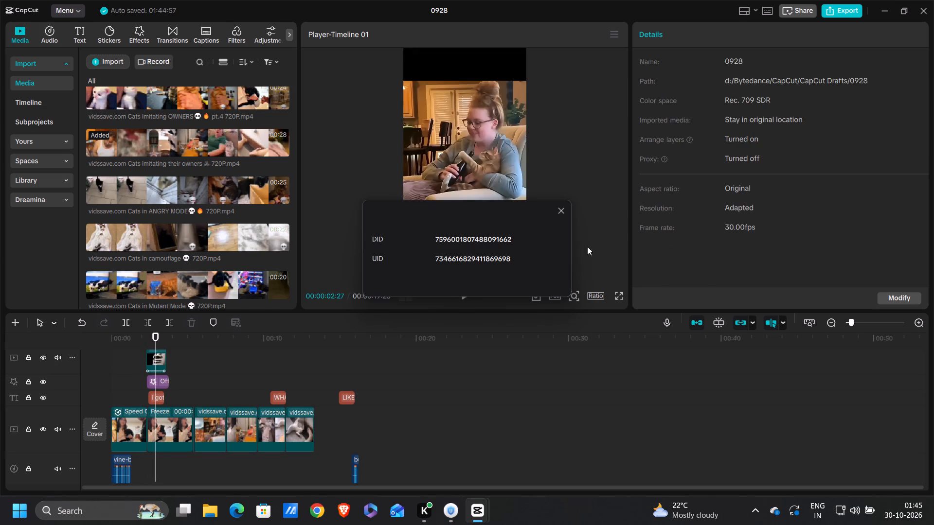
left_click(566, 213)
Trim off the end of the freeze frame just past the "i got u" caption, level with the effect's end.
left_click(171, 400)
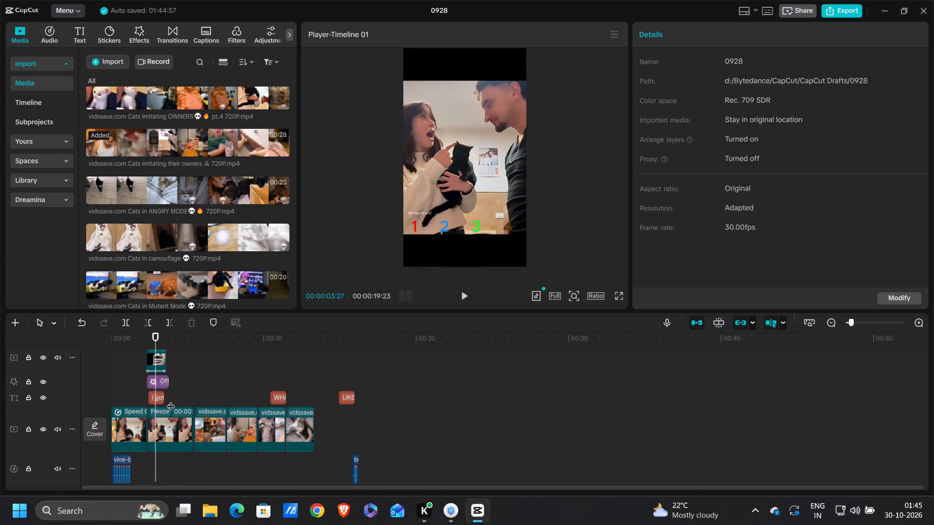
left_click(171, 400)
left_click(165, 421)
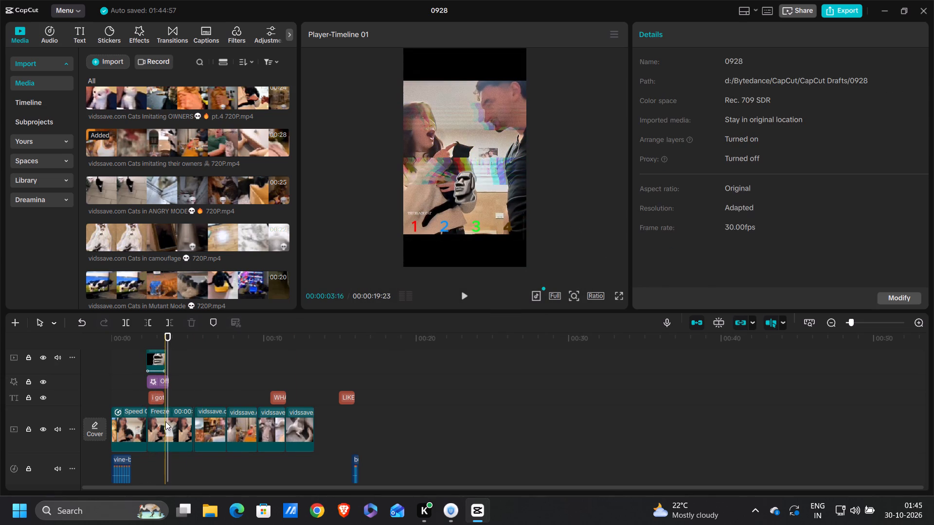
left_click(170, 319)
Set the first cat clip's speed to 0.70x.
left_click(141, 406)
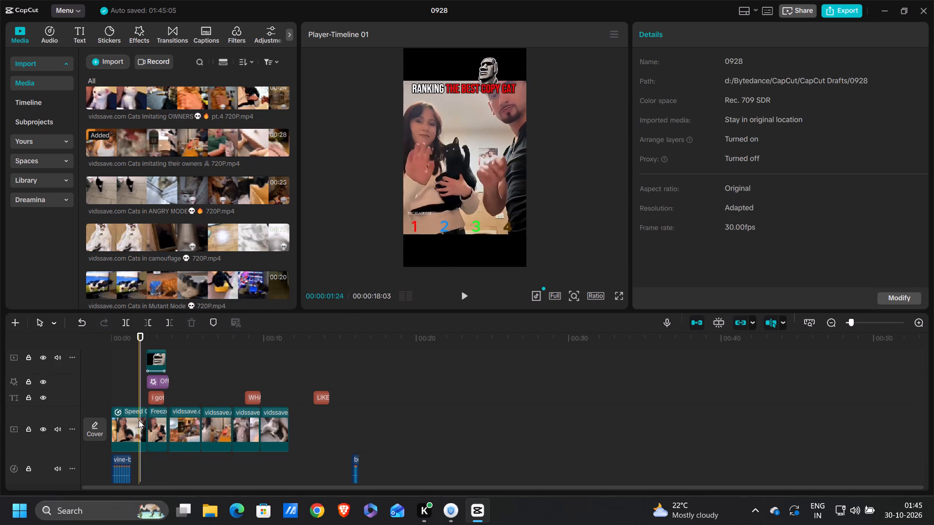
left_click(139, 420)
left_click(713, 31)
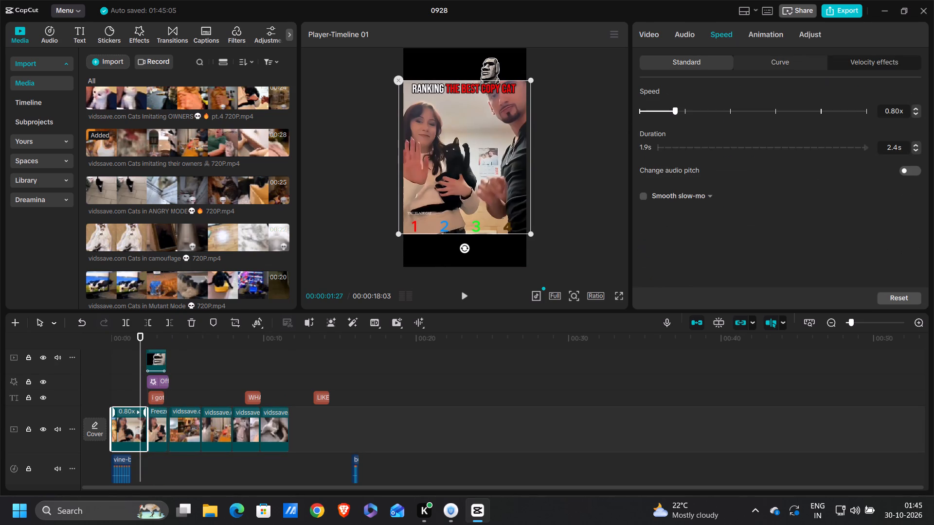
left_click(915, 114)
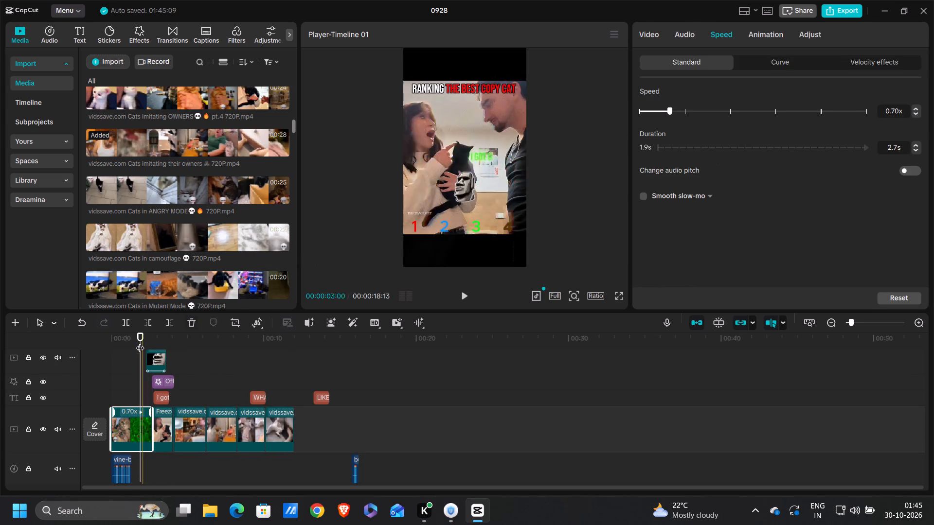
Apply frame-blending Smooth slow-mo to the slowed first cat clip, playing back the opening before and after.
left_click_drag(142, 339, 105, 341)
key("space")
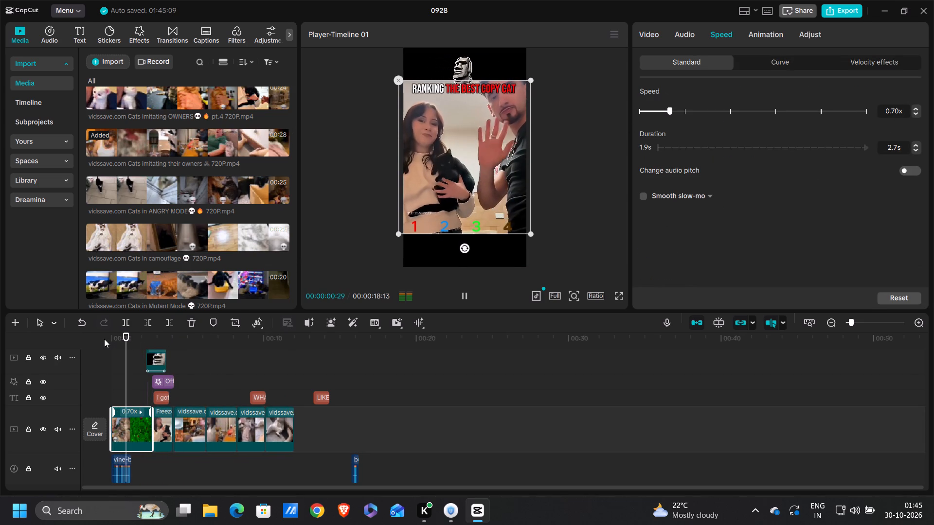
key("space")
key("space")
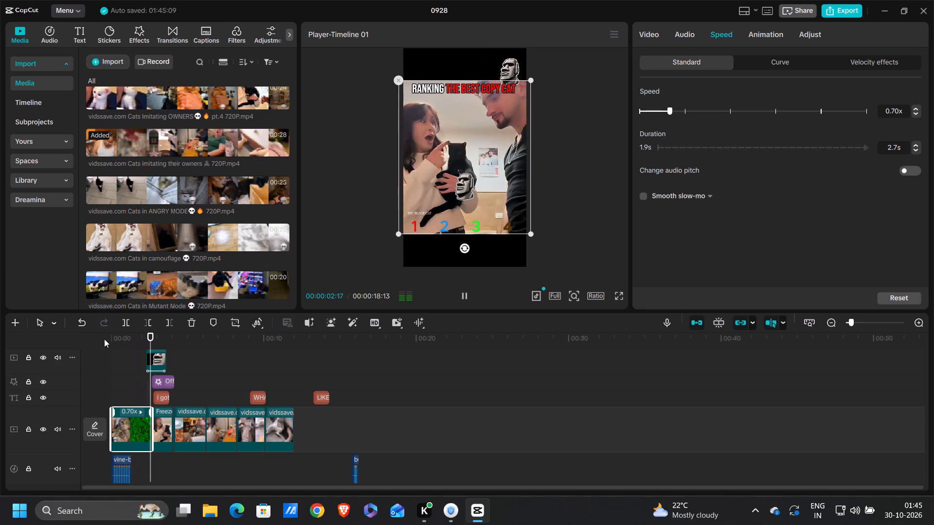
key("space")
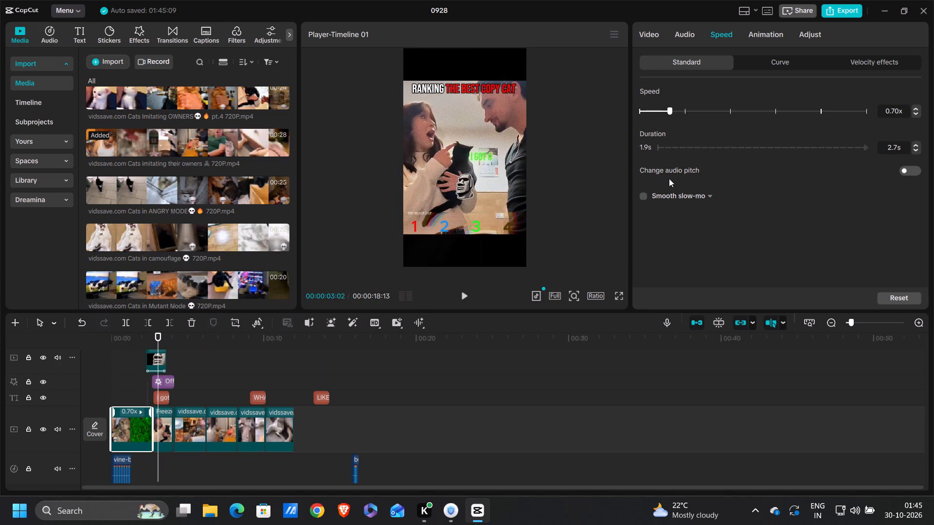
left_click(642, 198)
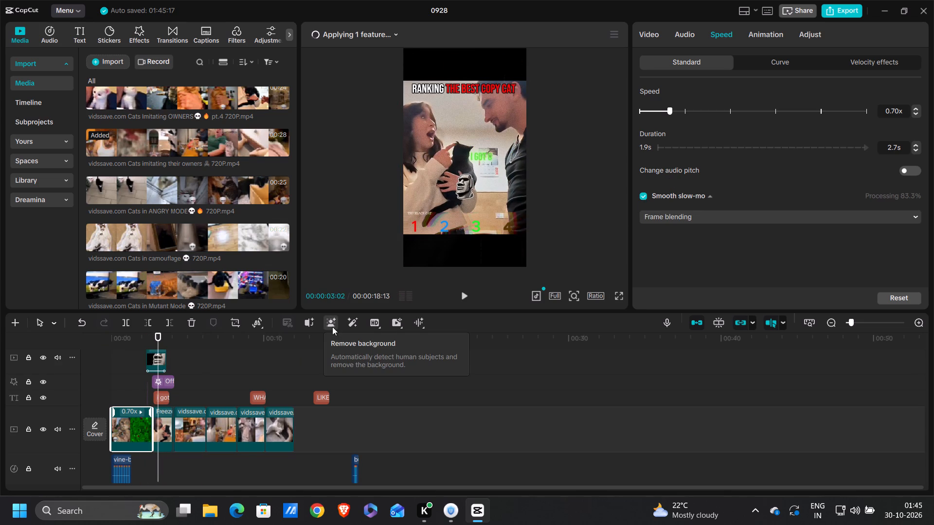
left_click(109, 378)
double_click(109, 378)
key("space")
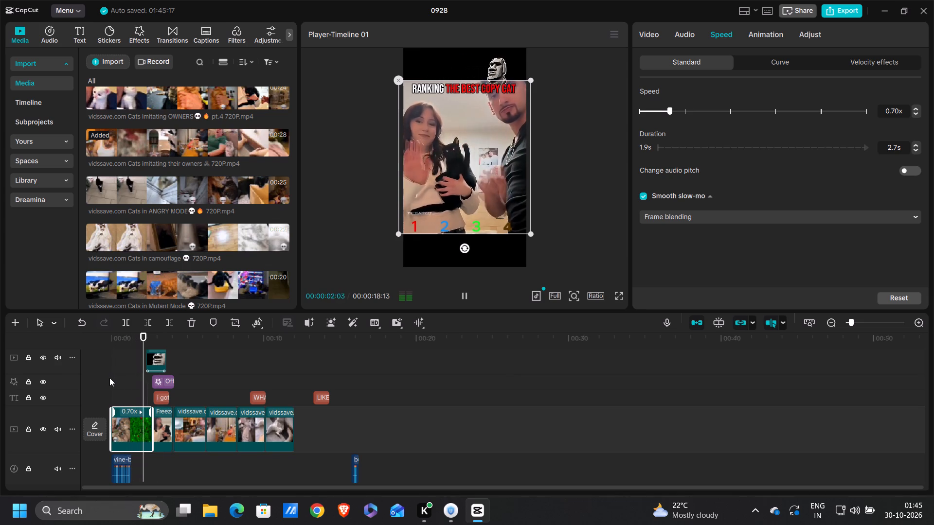
key("space")
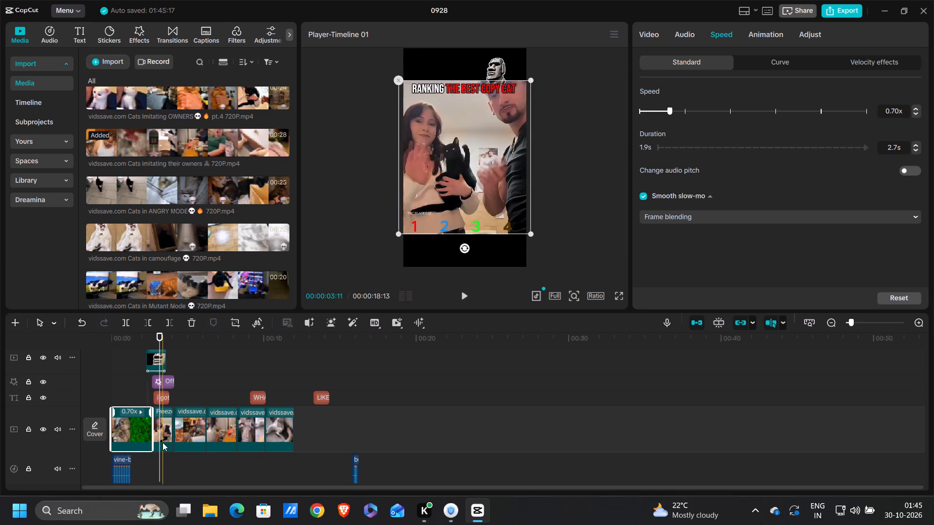
Shorten the Compound clip32 audio from its front to 1.04x speed, move it back to the timeline start and play the opening.
scroll(162, 442, "down", 4)
scroll(167, 421, "up", 1)
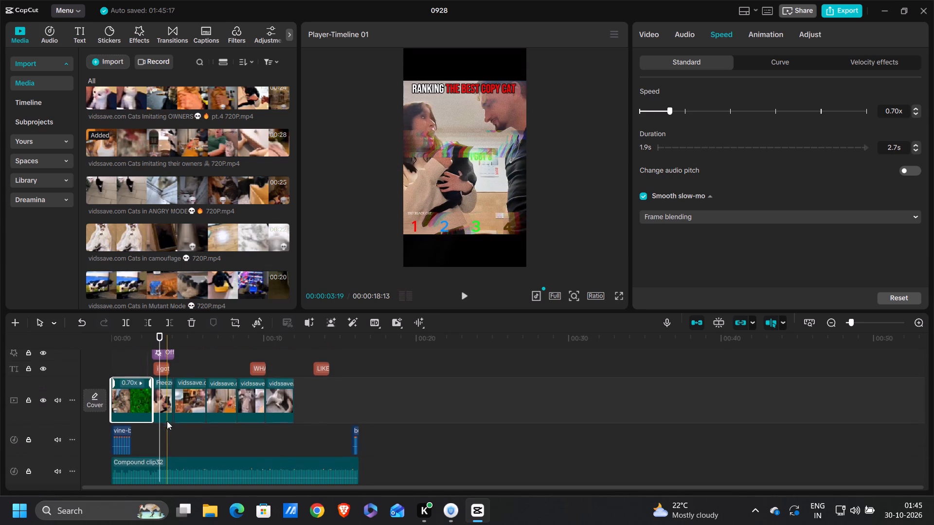
scroll(167, 421, "up", 1)
left_click(125, 472)
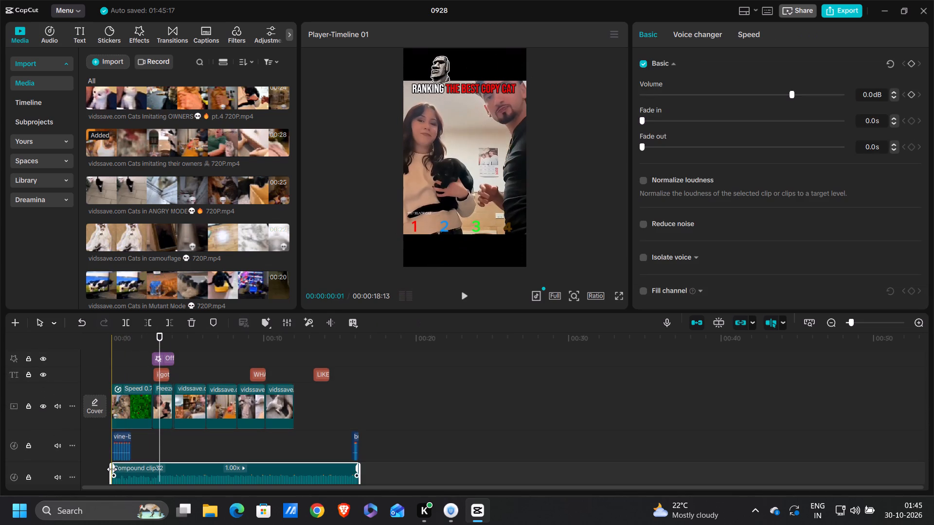
left_click_drag(112, 469, 123, 471)
left_click_drag(152, 467, 139, 467)
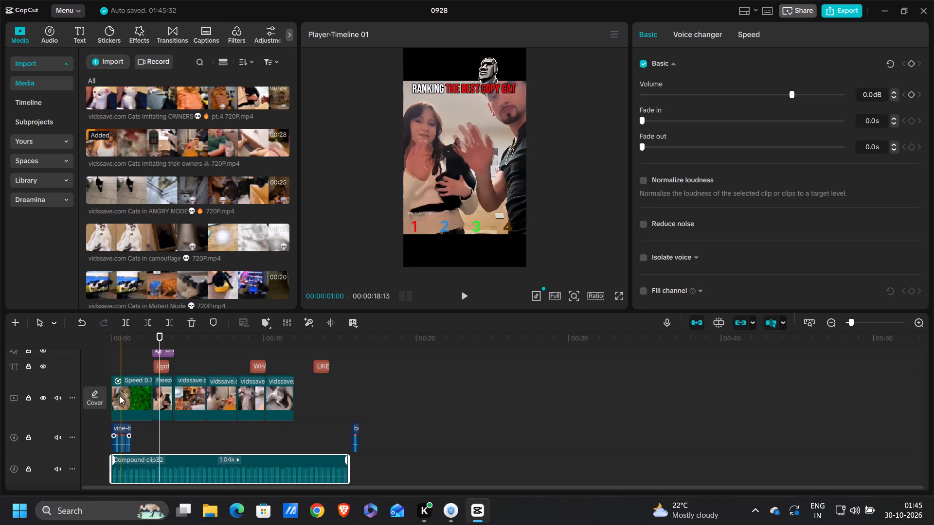
left_click(112, 358)
key("space")
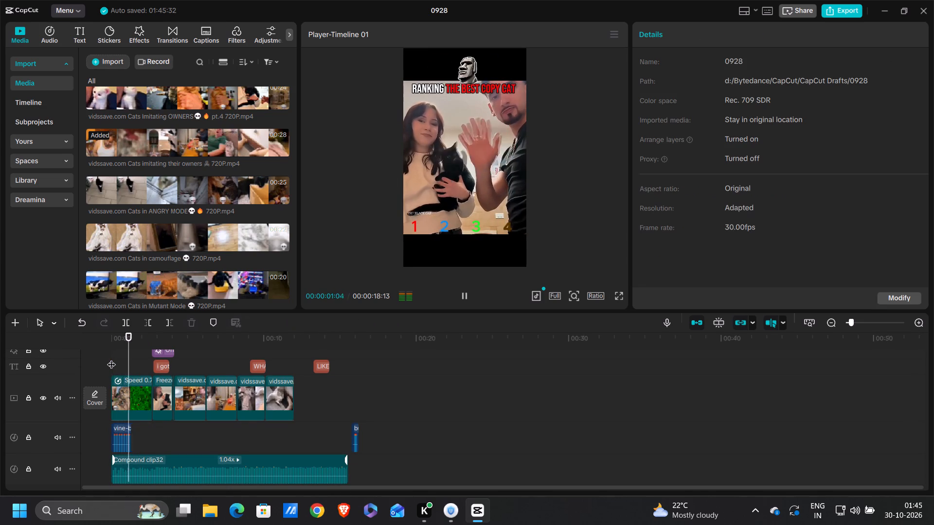
key("space")
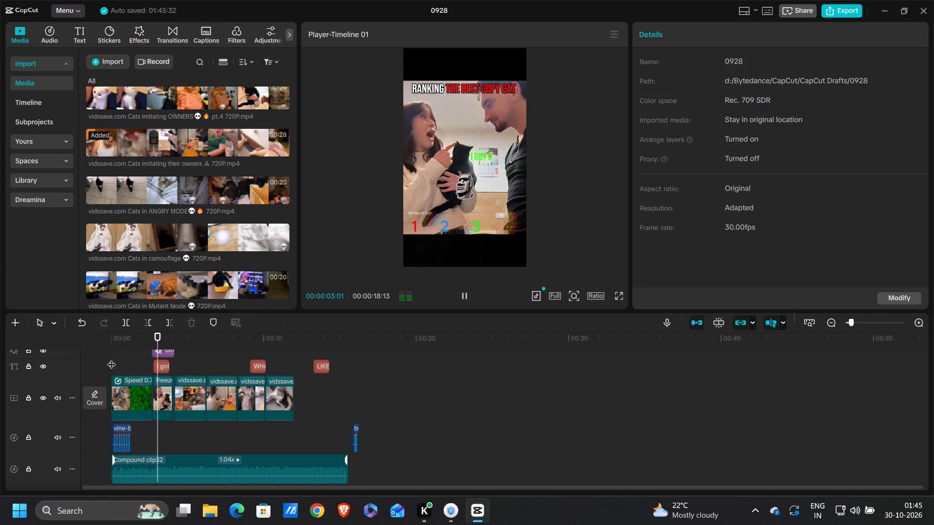
Replace the "1 2 3 4" ranking text with a single "1".
scroll(133, 390, "up", 3)
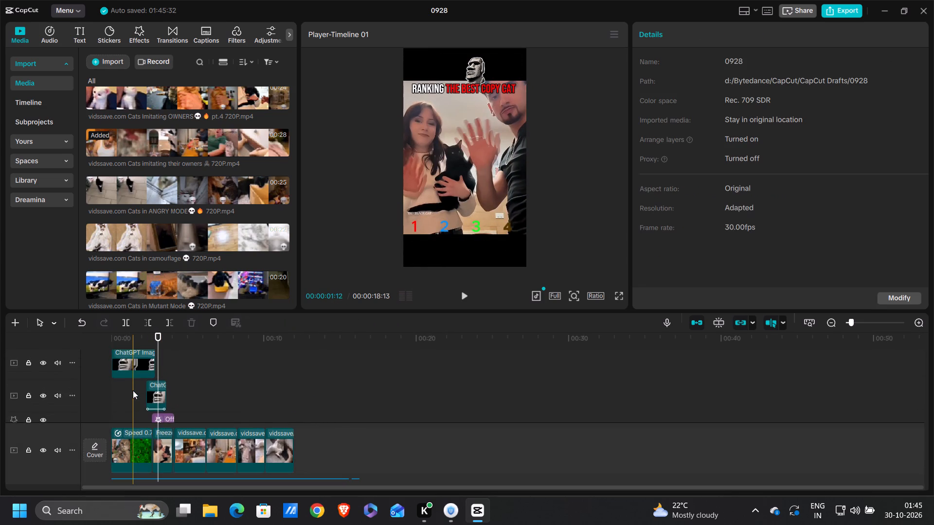
scroll(133, 390, "up", 2)
left_click(135, 396)
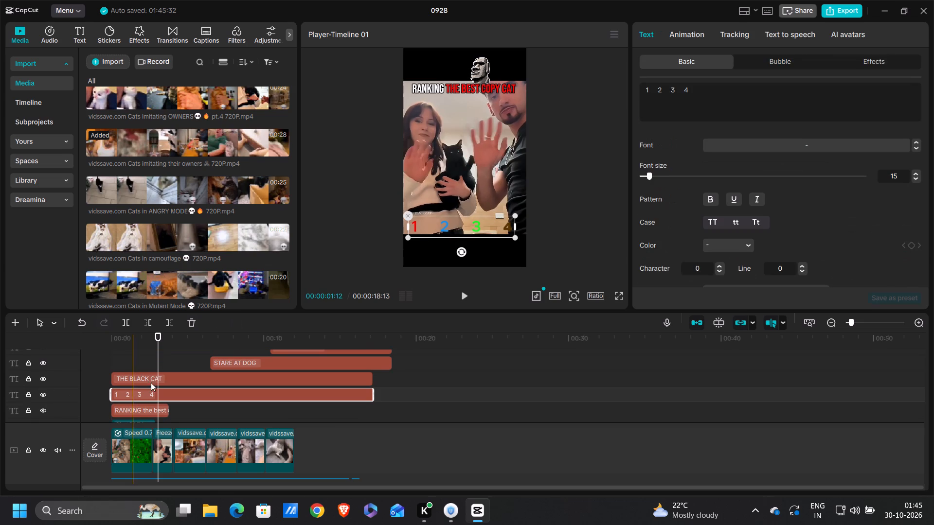
left_click(437, 230)
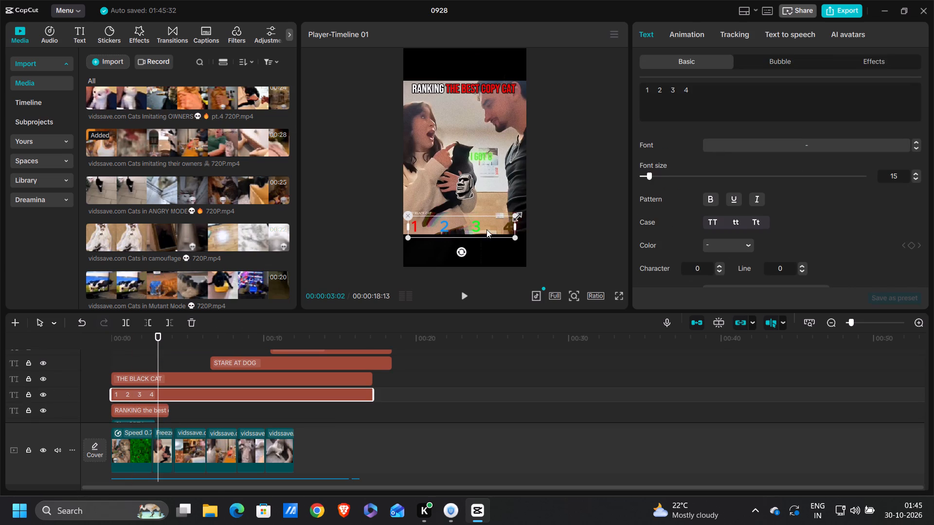
double_click(504, 226)
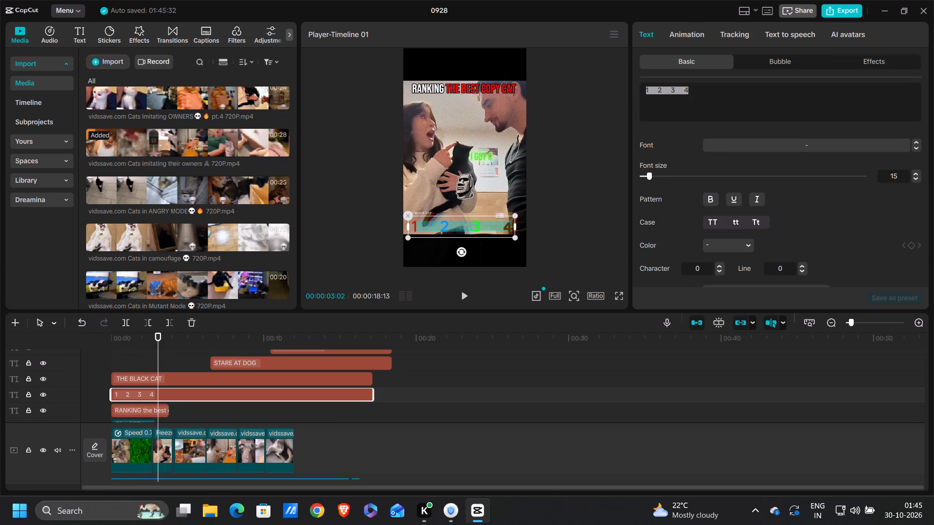
key("BackSpace")
key("1")
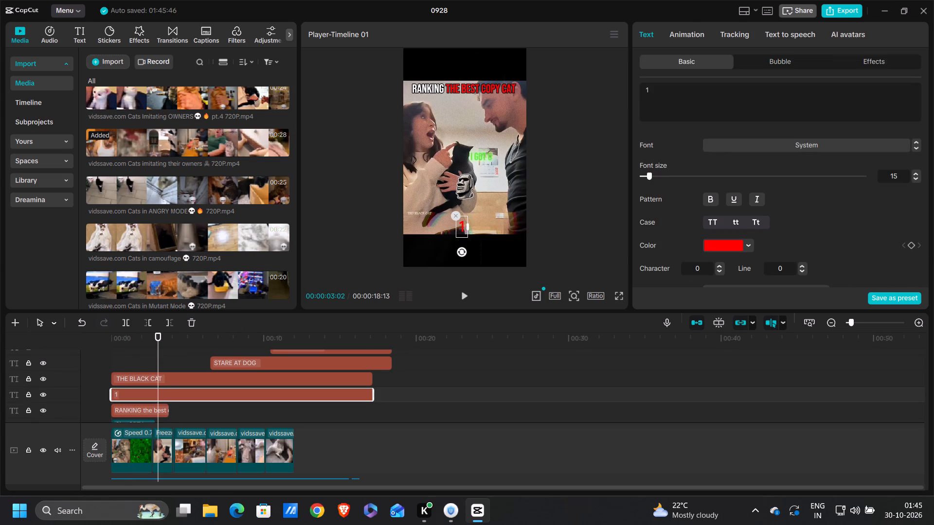
left_click(485, 252)
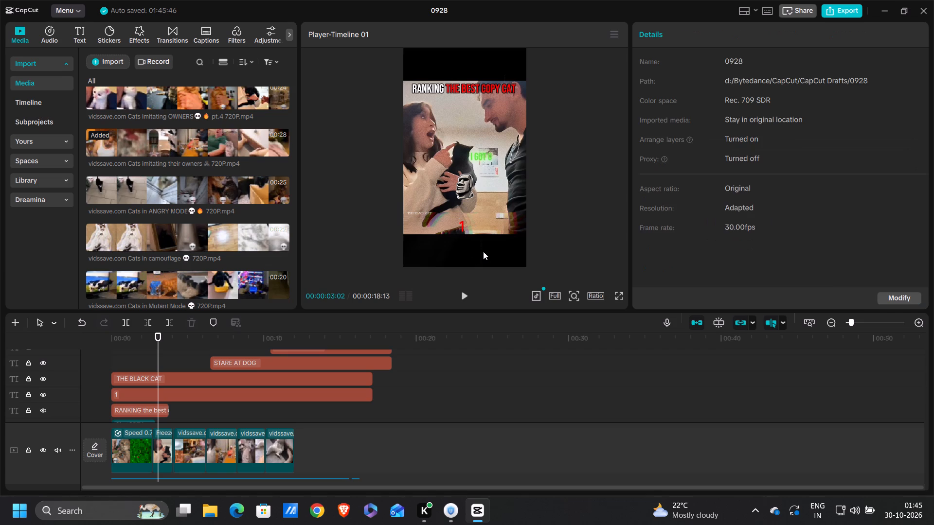
Move the red "1" to the upper-left area of the video frame, just below the title.
scroll(305, 331, "up", 1)
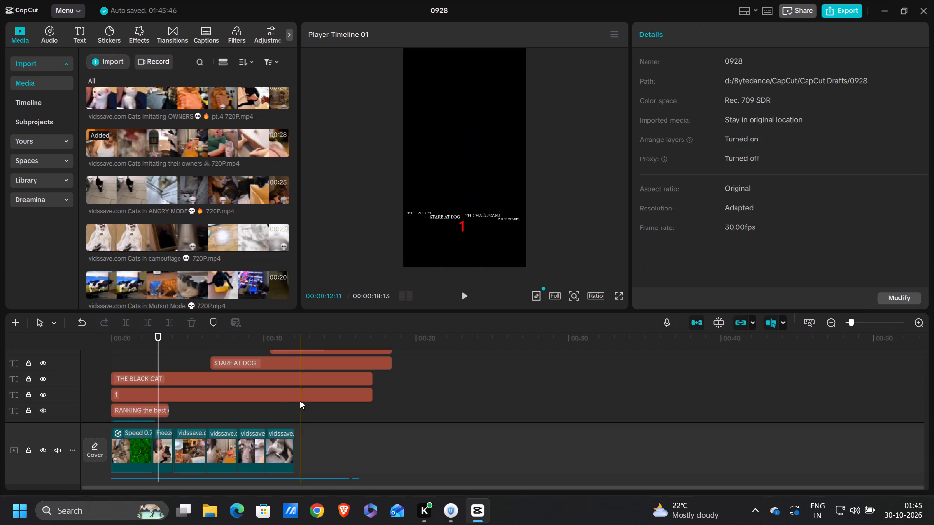
left_click(460, 230)
left_click_drag(460, 230, 445, 201)
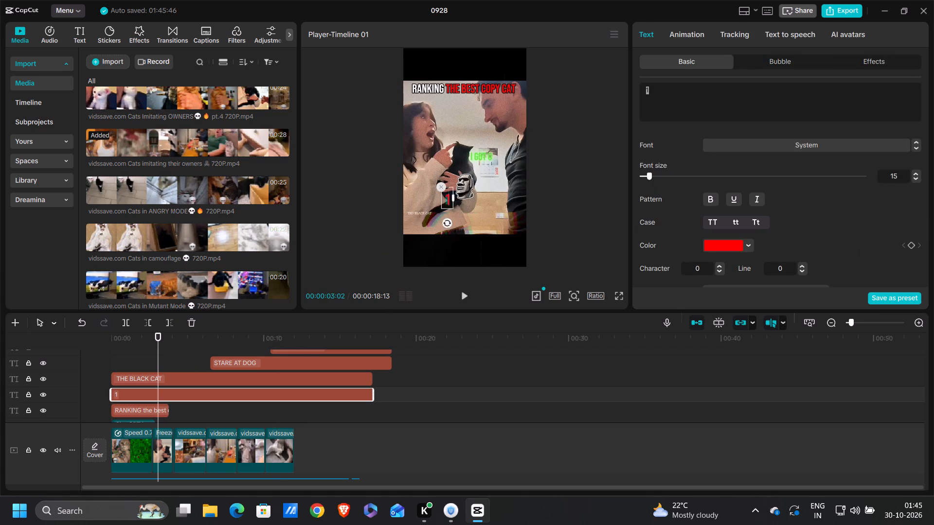
left_click_drag(445, 201, 410, 118)
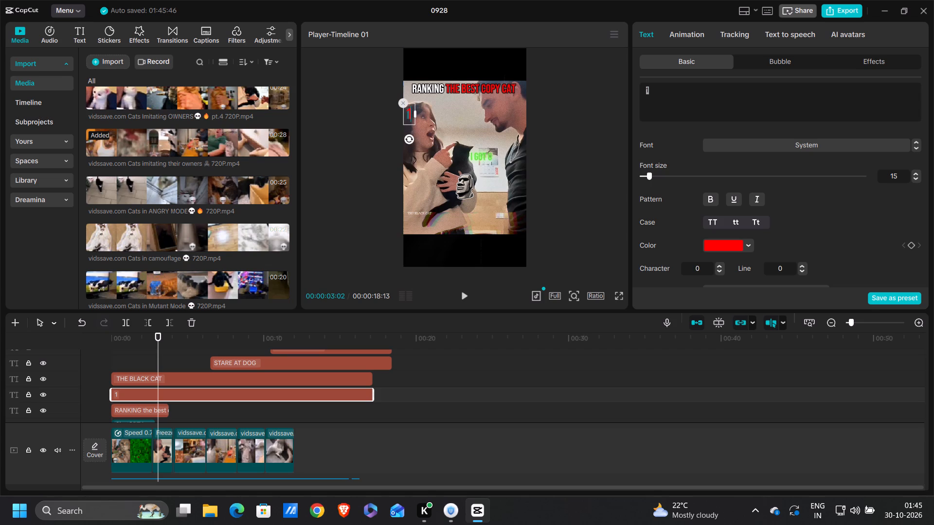
Move the "THE BLACK CAT" label up beside the red "1" under the title.
left_click(424, 211)
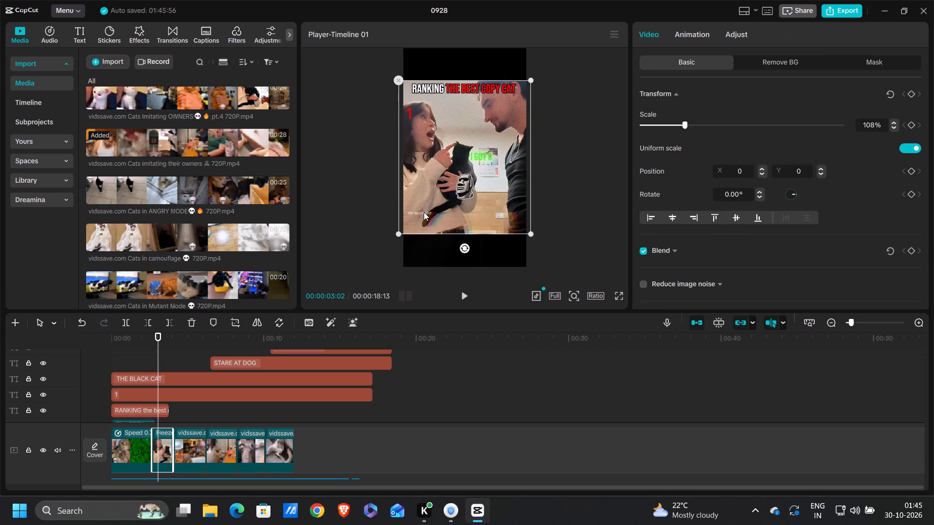
left_click(424, 212)
left_click_drag(424, 212, 444, 105)
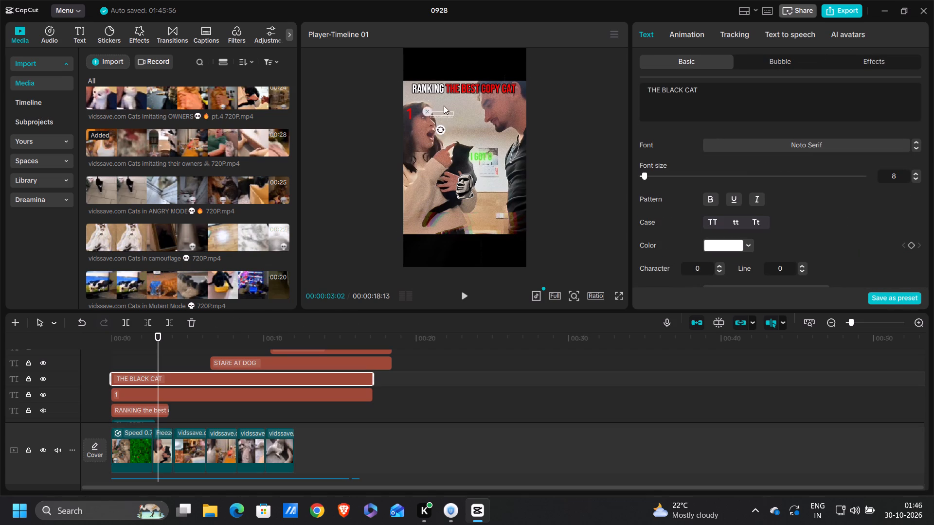
left_click_drag(444, 105, 431, 113)
Change the "THE BLACK CAT" label text to "the hello cat".
double_click(431, 113)
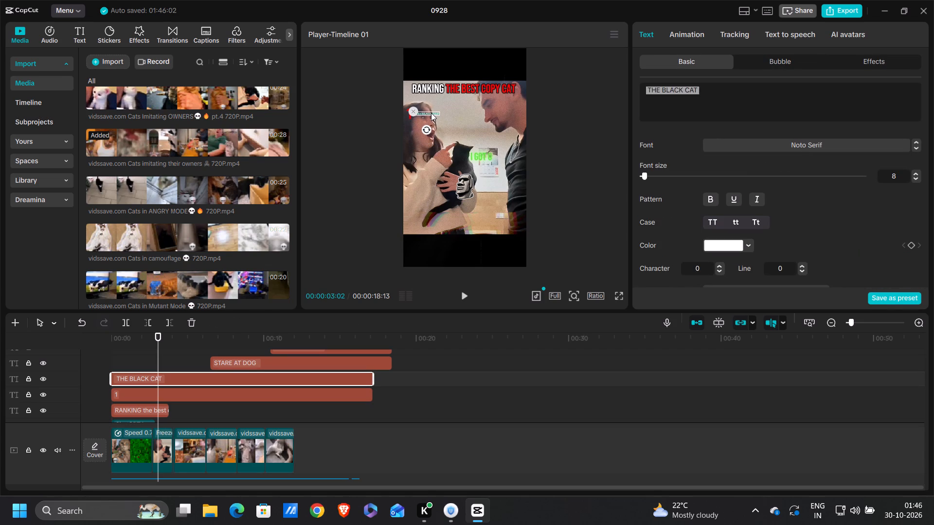
key("BackSpace")
type("the")
key("space")
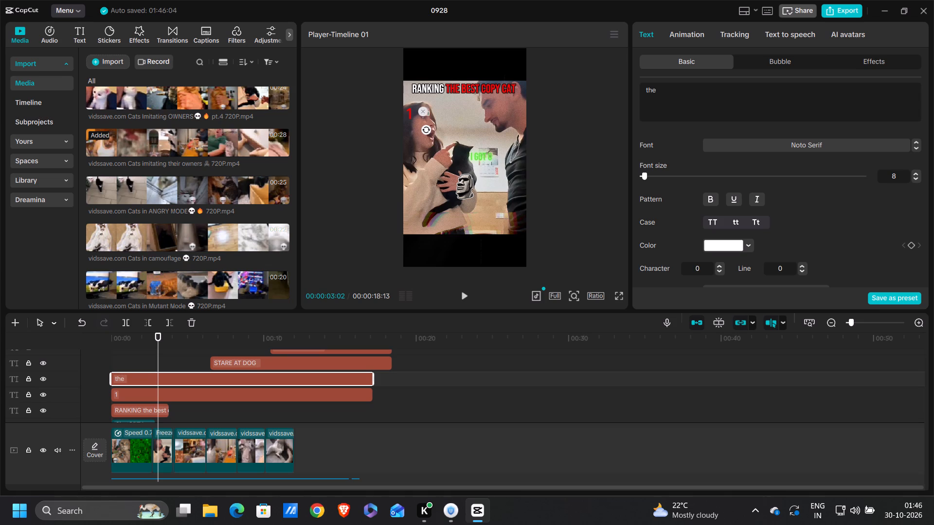
type("hig")
key("f")
key("BackSpace")
key("BackSpace")
key("BackSpace")
key("BackSpace")
key("BackSpace")
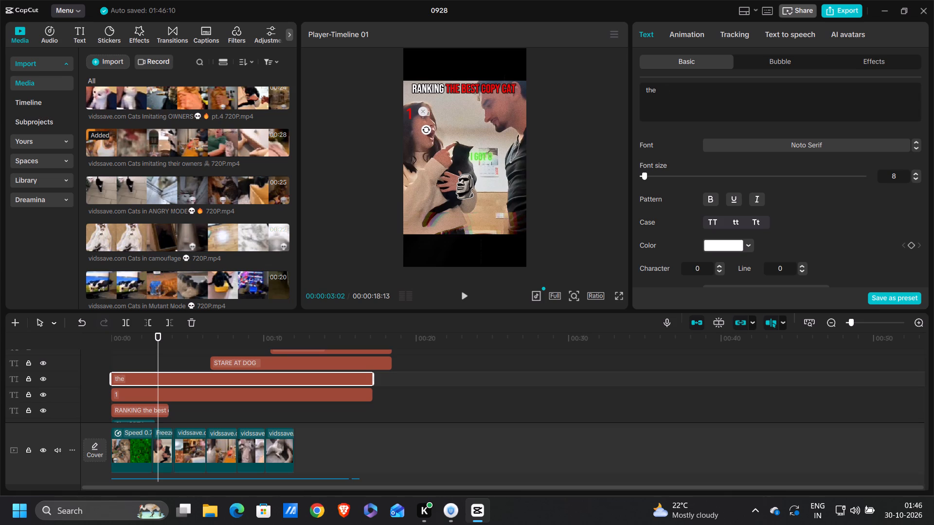
key("space")
type("hello")
key("space")
type("cat")
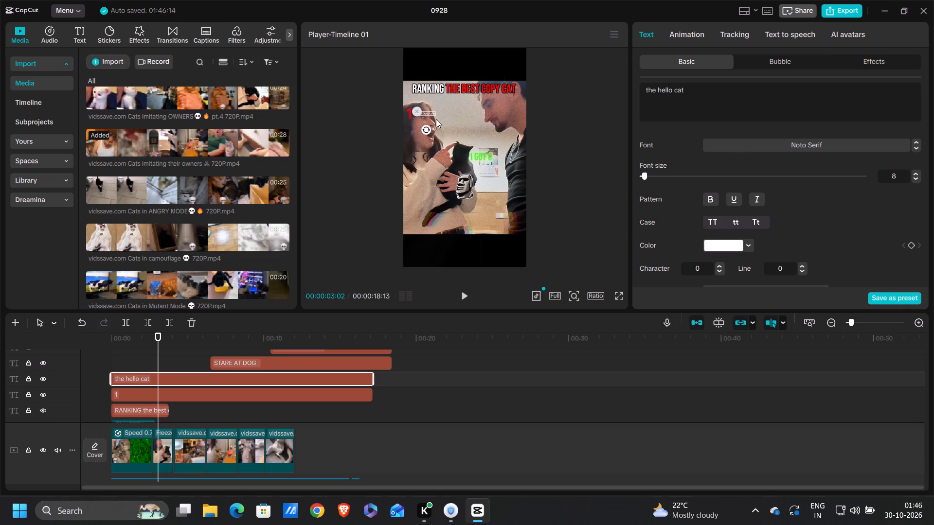
Position the "the hello cat" label close beside the lower part of the red "1".
scroll(436, 119, "up", 8, "ctrl")
scroll(436, 119, "right", 3)
scroll(436, 119, "up", 1)
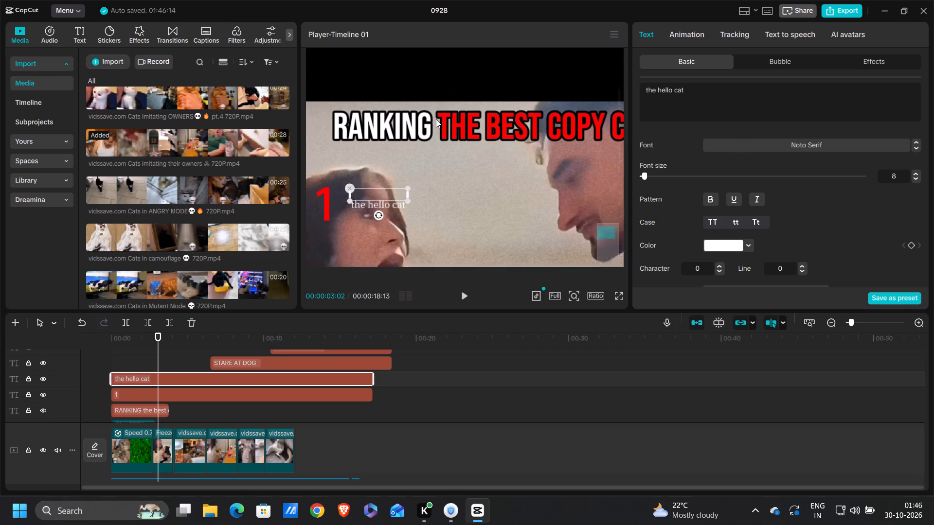
scroll(436, 119, "up", 2)
scroll(436, 119, "down", 1)
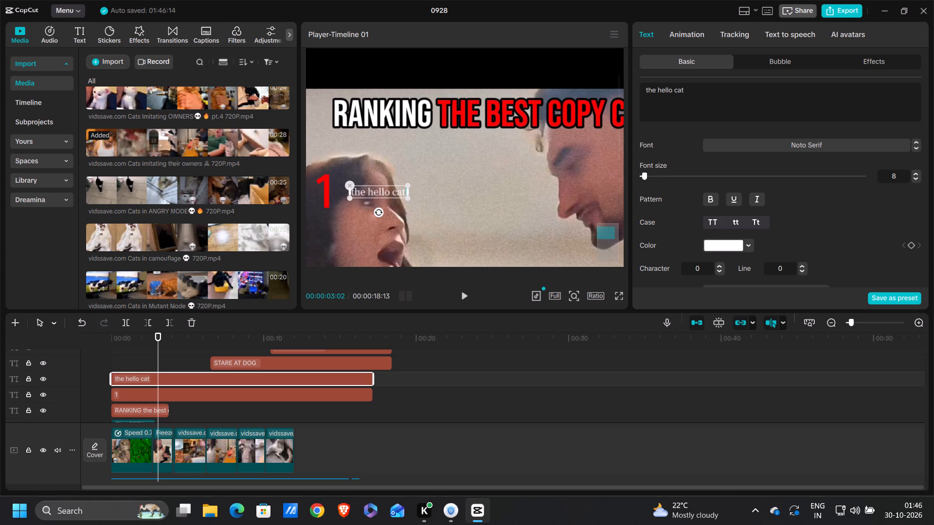
left_click(388, 209)
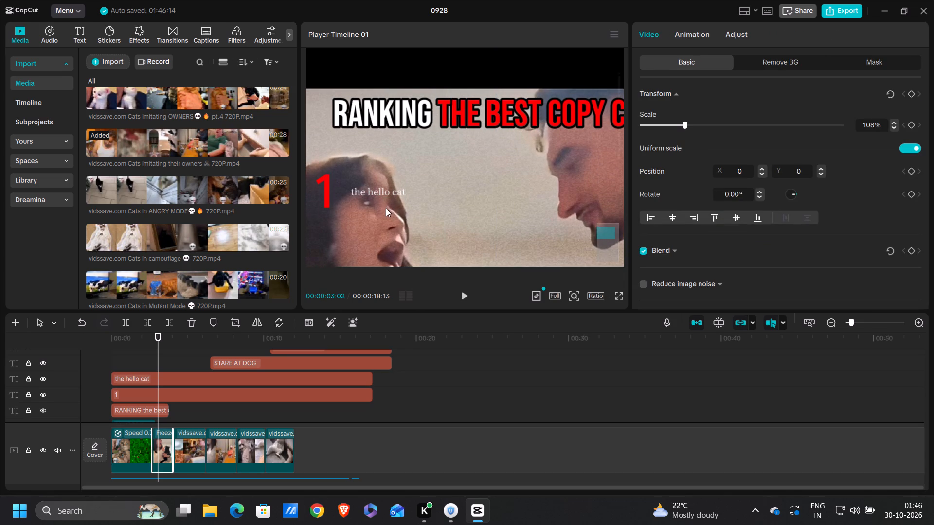
left_click(389, 193)
left_click_drag(389, 192, 379, 198)
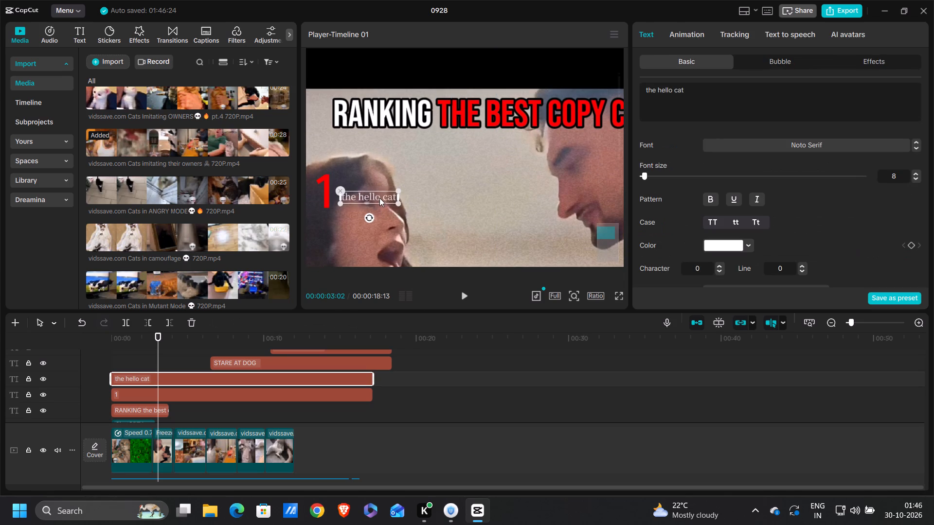
left_click_drag(379, 198, 373, 201)
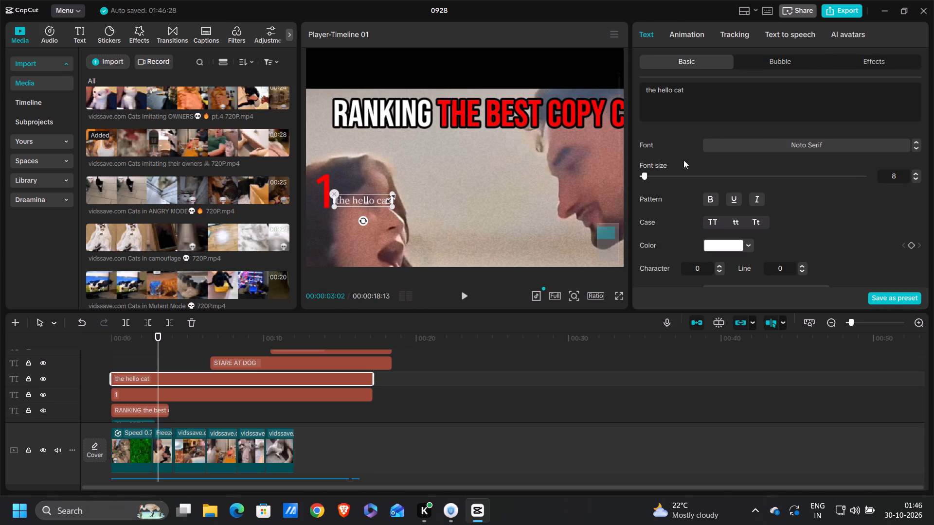
Set the "the hello cat" label's font to Rubik-Bold and enlarge the label slightly.
left_click(760, 140)
left_click(760, 160)
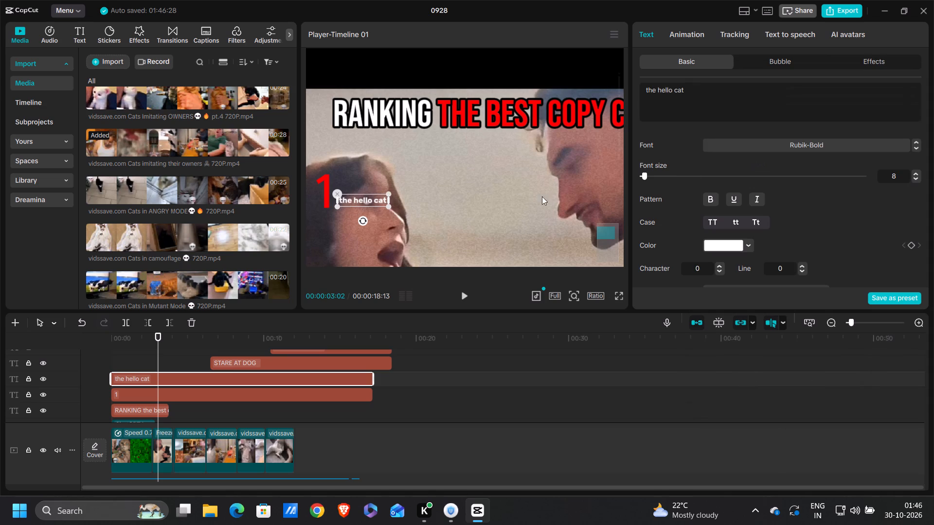
left_click_drag(386, 206, 396, 207)
scroll(450, 235, "down", 1)
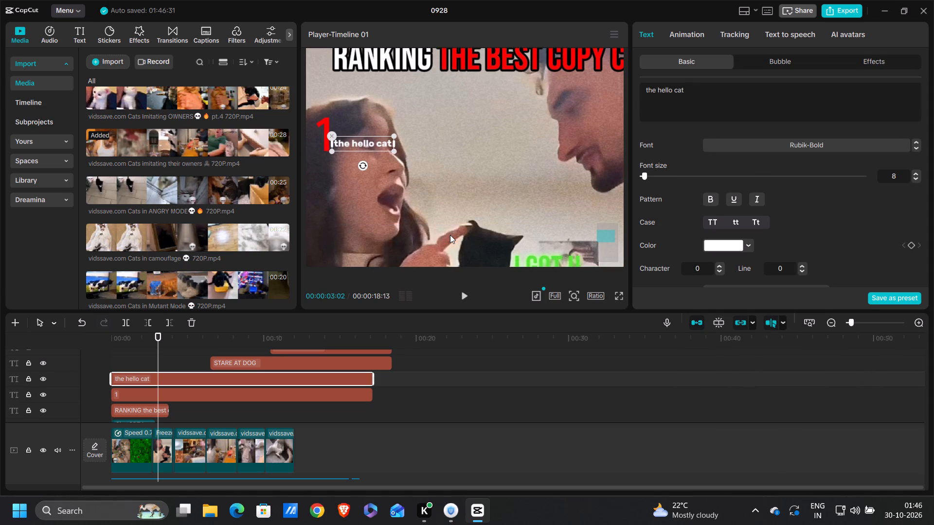
Play the opening seconds through the first freeze frame to check the title, number and "the hello cat" label.
scroll(450, 235, "down", 1)
scroll(450, 235, "down", 12, "ctrl")
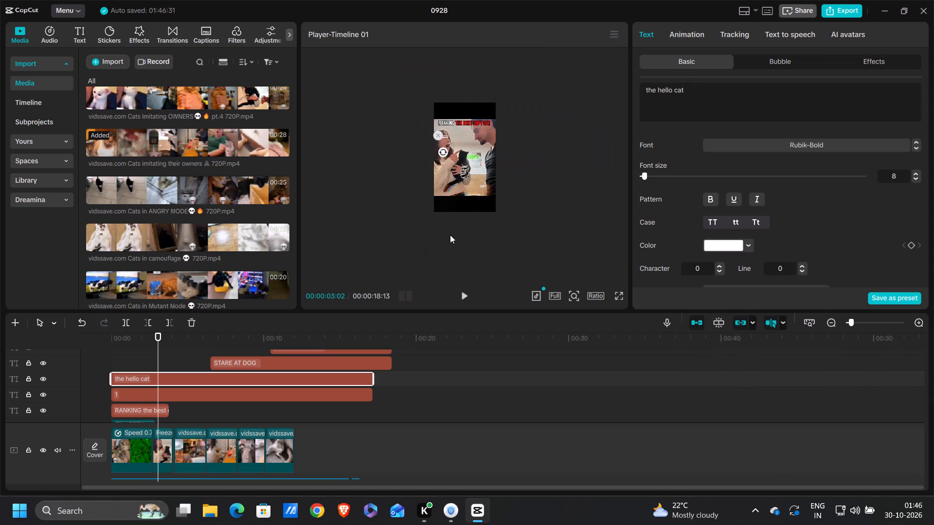
scroll(450, 235, "up", 6, "ctrl")
scroll(450, 235, "down", 2, "ctrl")
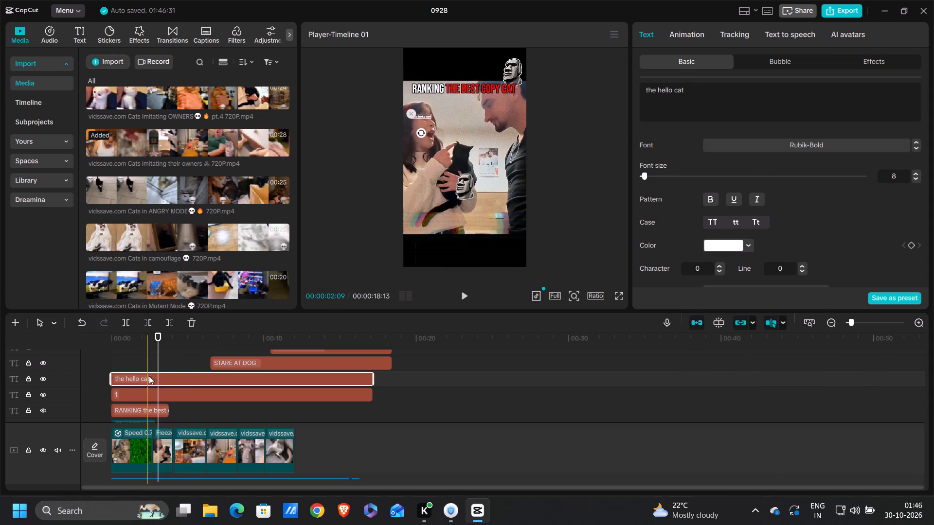
left_click_drag(159, 357, 101, 358)
key("space")
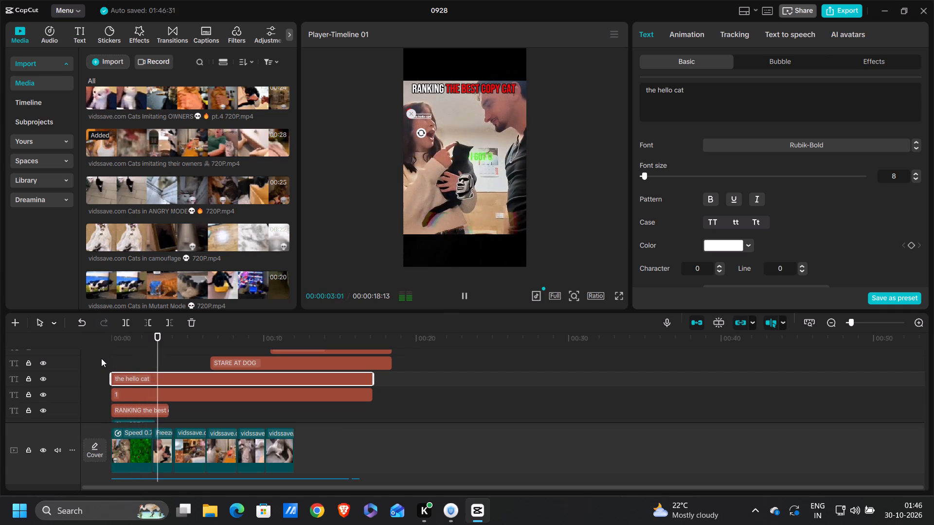
key("space")
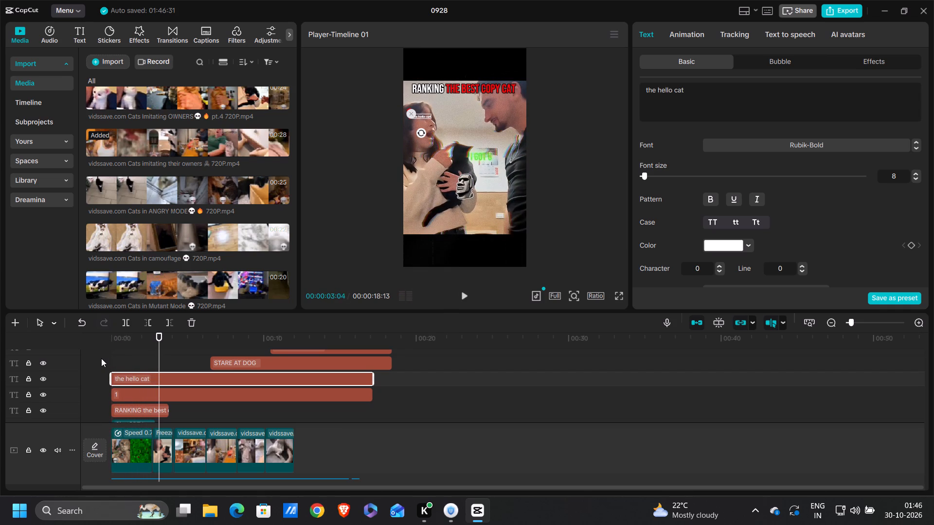
key("space")
key("space")
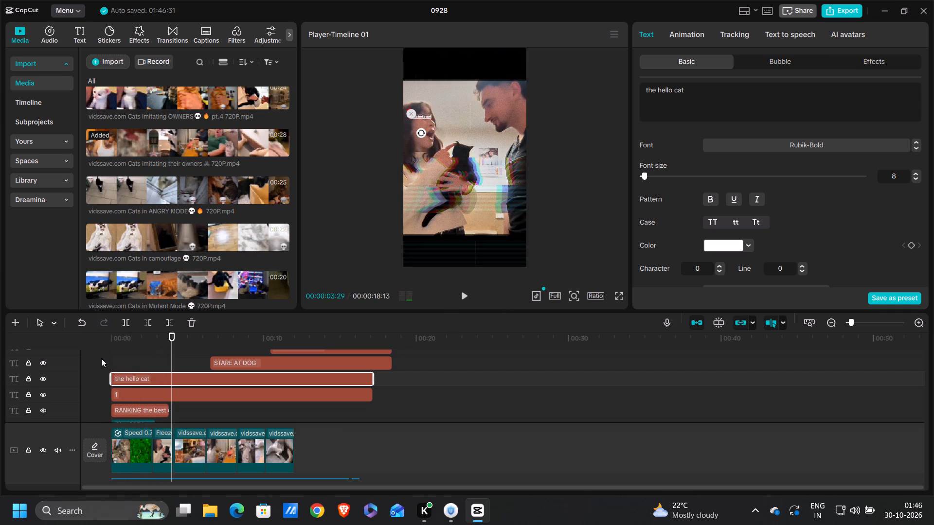
Delete the tiny leftover clip fragment between the first freeze frame and the clip of the woman holding a cat.
scroll(154, 396, "down", 5)
scroll(181, 401, "up", 4, "ctrl")
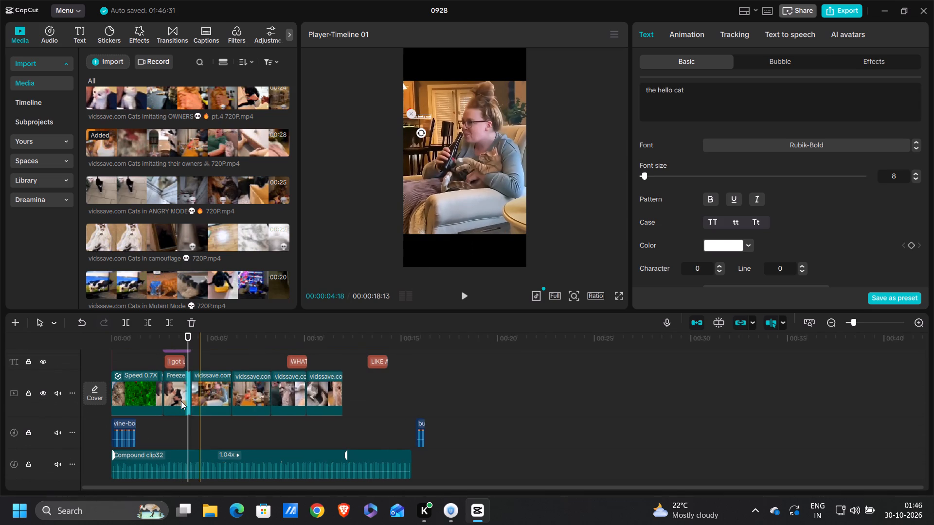
scroll(181, 401, "up", 13, "ctrl")
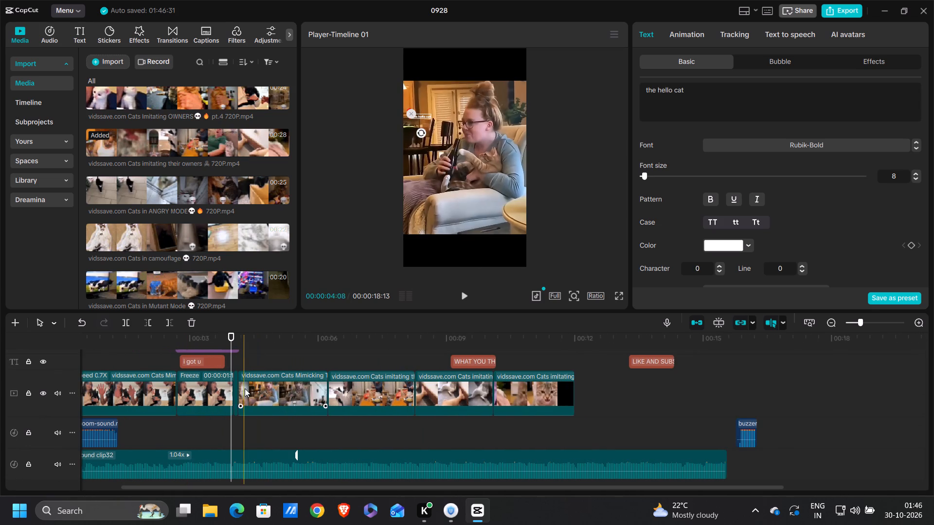
left_click(236, 390)
key("BackSpace")
Trim the end of the Offset Slice effect to the playhead near the end of the first freeze frame.
scroll(236, 390, "up", 1)
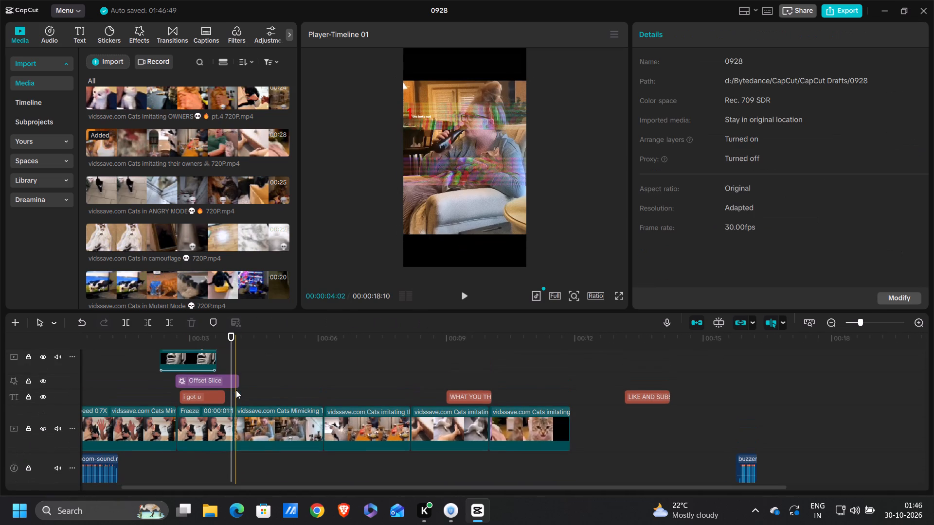
scroll(236, 390, "up", 1)
left_click(231, 380)
left_click(171, 319)
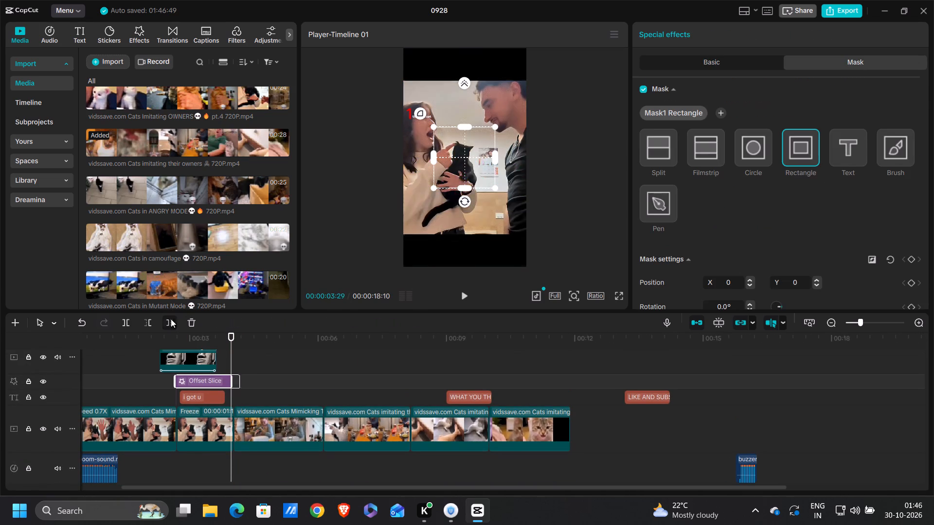
Shift the stone-face image overlay along the timeline so it lines up with the first freeze frame.
left_click(171, 360)
left_click_drag(172, 360, 186, 362)
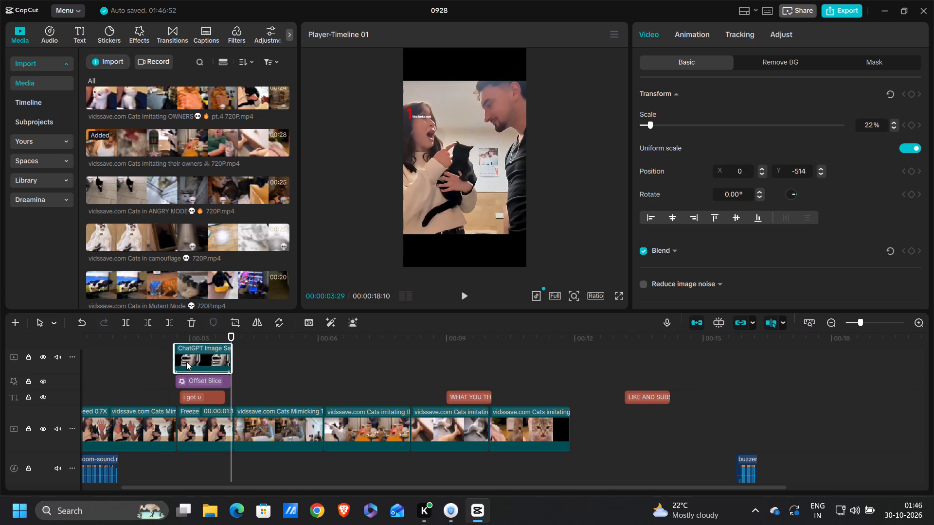
left_click_drag(186, 362, 187, 363)
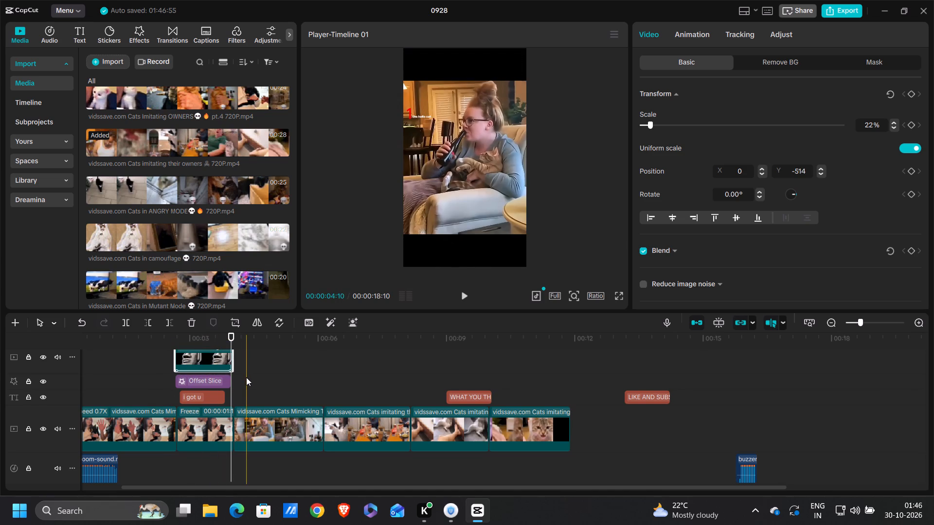
Slow the clip of the woman holding a cat to 0.80x and enable smooth slow-mo.
left_click_drag(231, 342, 235, 343)
key("space")
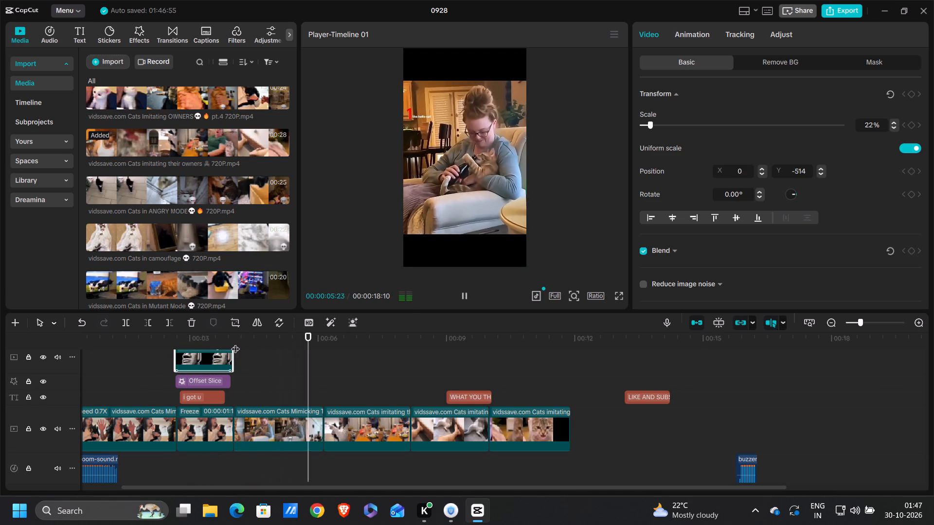
key("space")
left_click(263, 426)
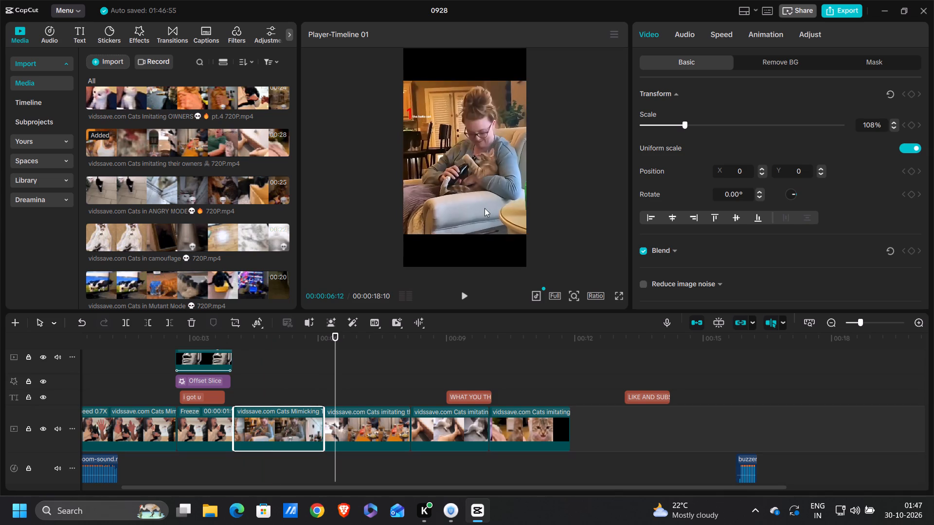
left_click(726, 31)
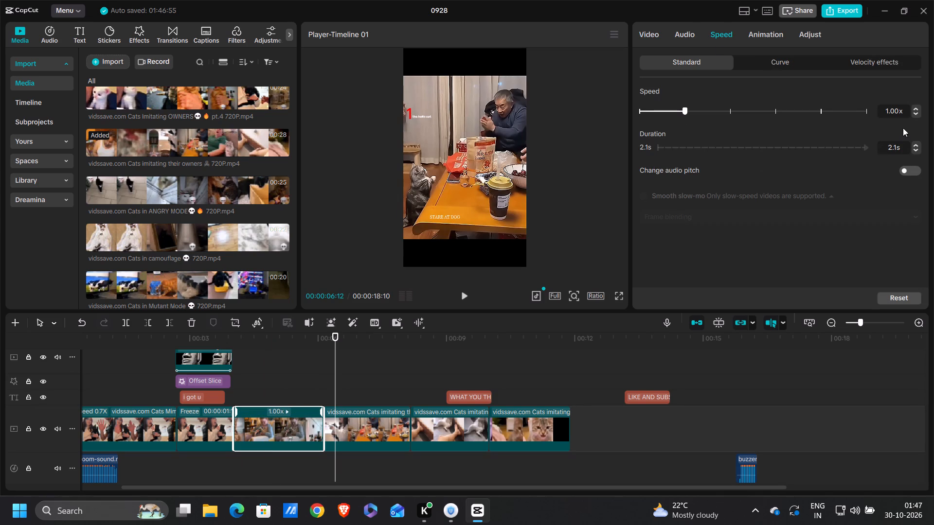
double_click(915, 115)
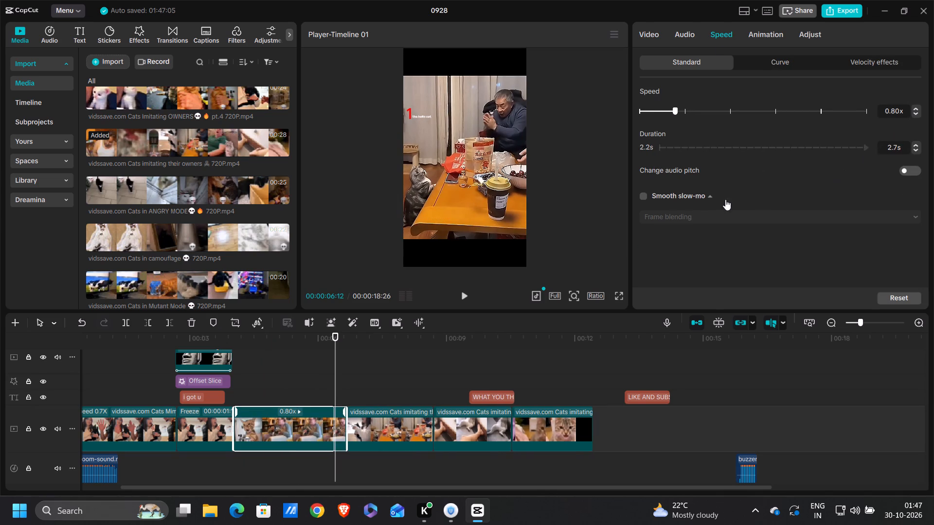
left_click(647, 195)
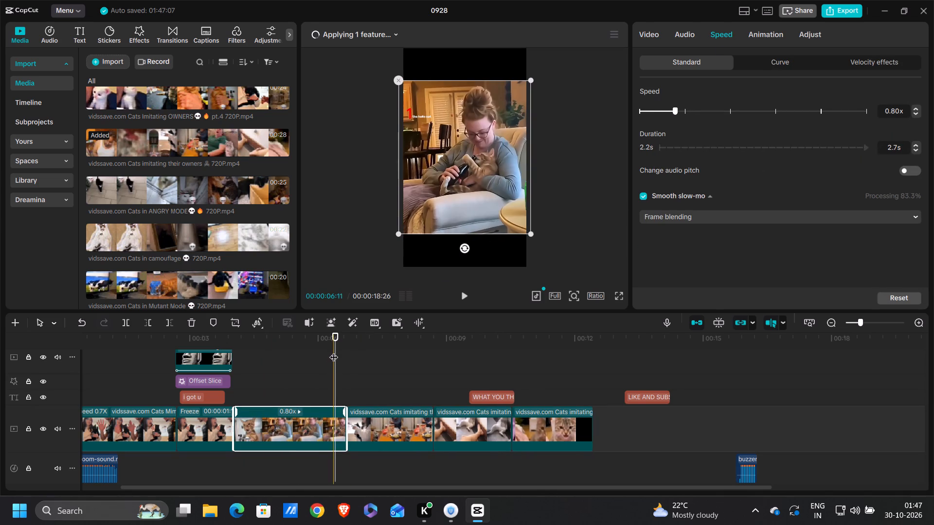
Play back the slowed clip and insert a freeze frame near its end, at 00:00:06:15.
left_click_drag(334, 351, 233, 362)
key("space")
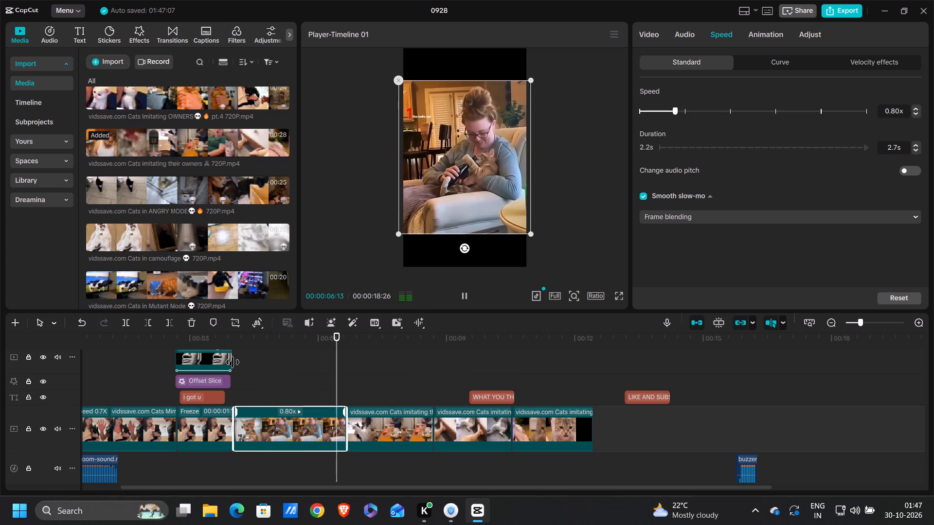
key("space")
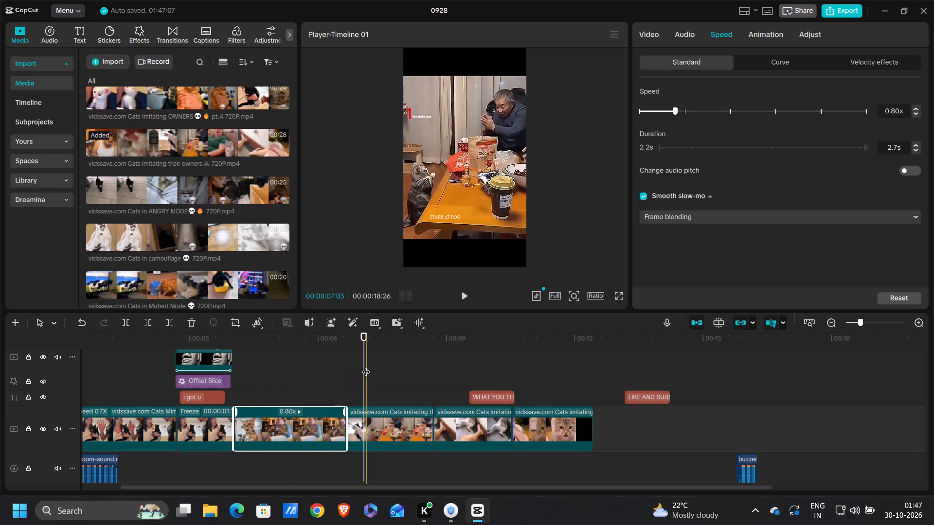
left_click_drag(366, 366, 339, 369)
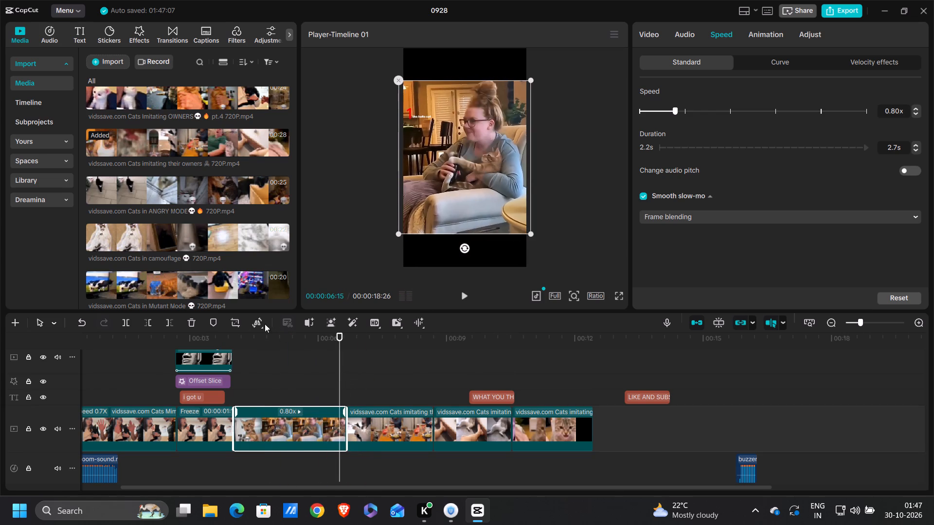
left_click(268, 345)
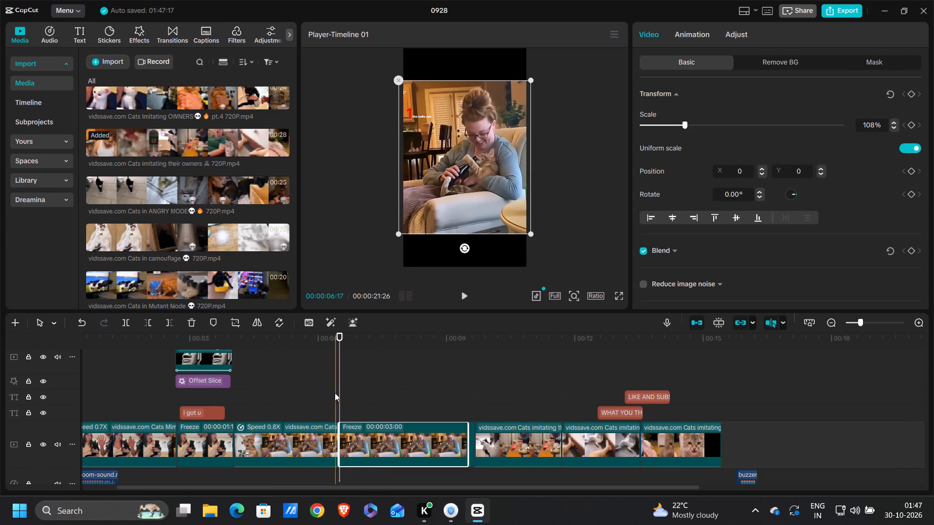
Copy the first freeze frame's stone-face overlay, Offset Slice effect and "i got u" caption to the start of the new freeze.
left_click_drag(168, 353, 222, 416)
key("ctrl+c")
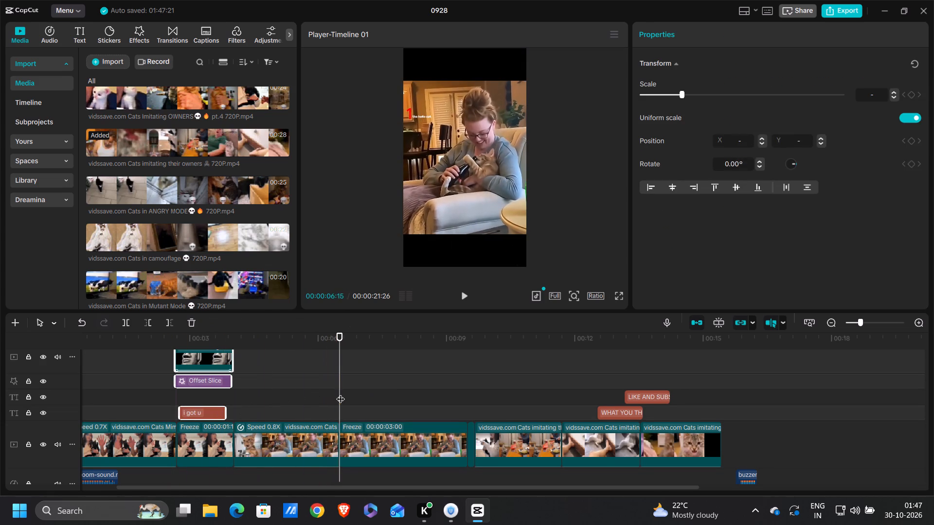
key("ctrl+v")
Trim the pasted overlay and effect and the second freeze frame to end at 00:00:07:21.
left_click_drag(338, 333, 322, 339)
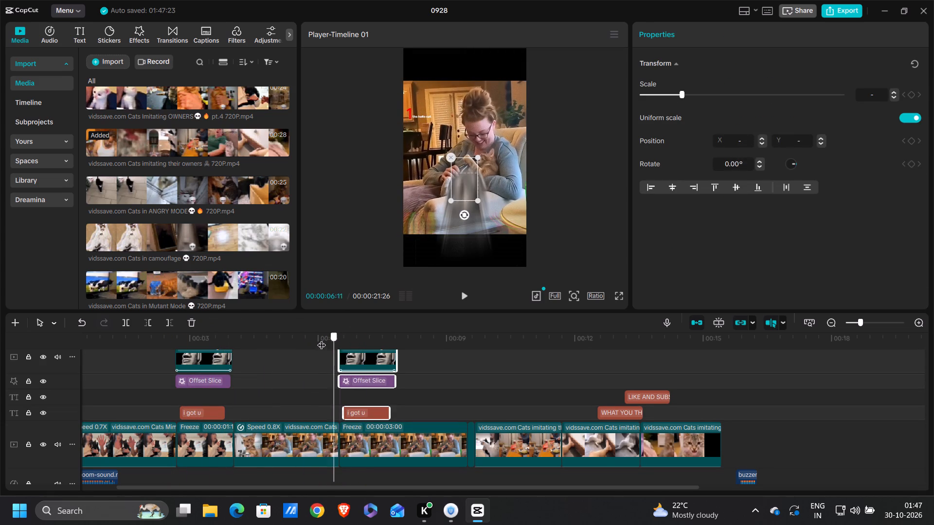
left_click_drag(322, 339, 316, 341)
key("space")
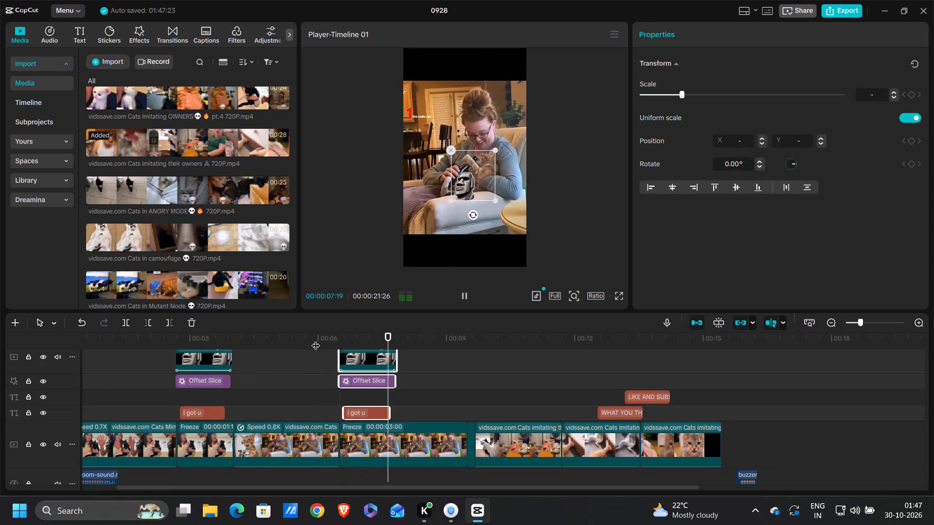
key("space")
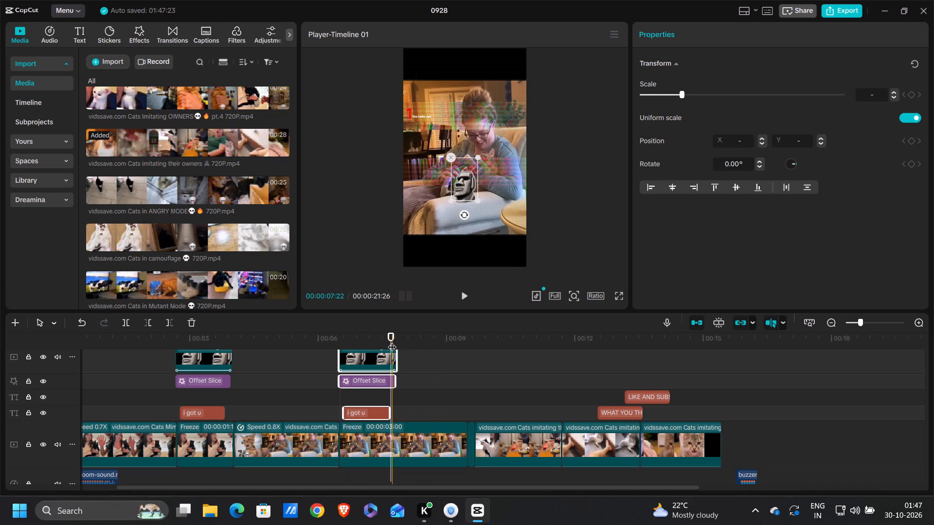
left_click(173, 326)
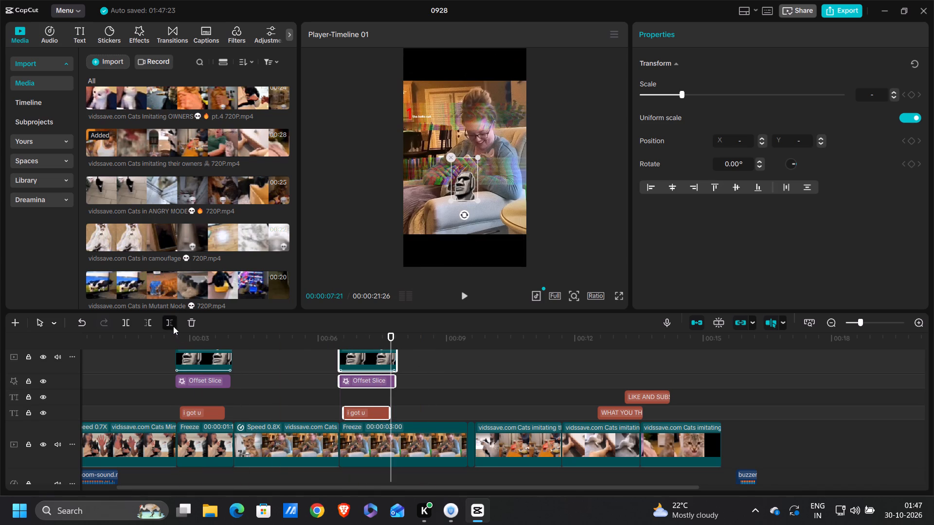
left_click(391, 432)
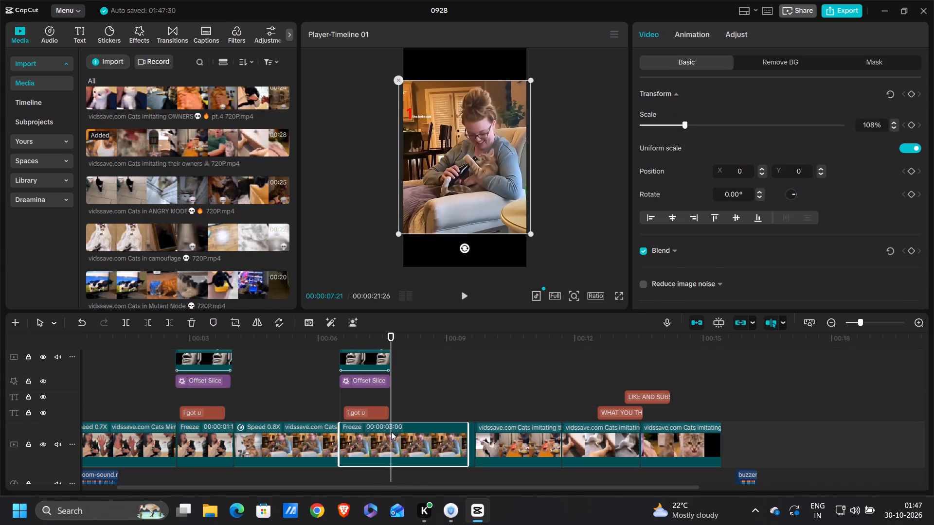
left_click(173, 327)
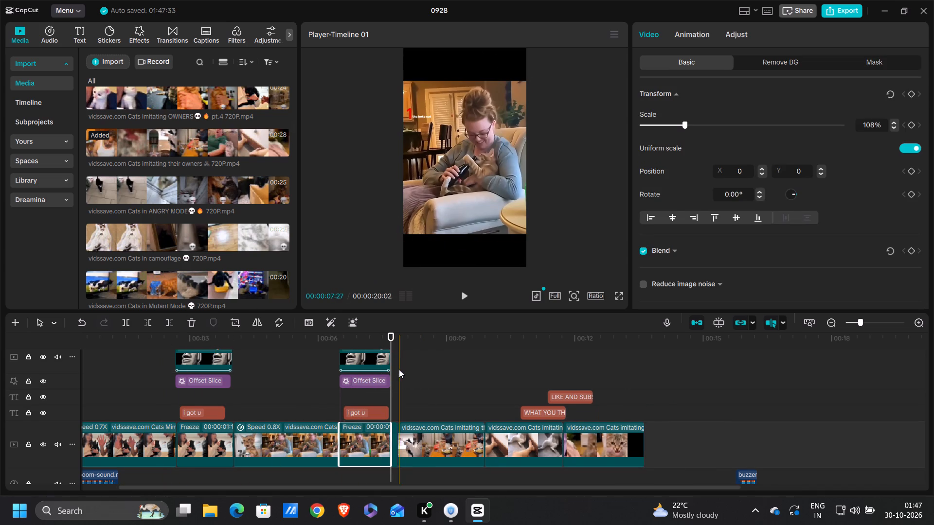
Move the pasted "i got u" caption on the second freeze frame across to the area beside the cat, below the ranking label.
left_click(369, 382)
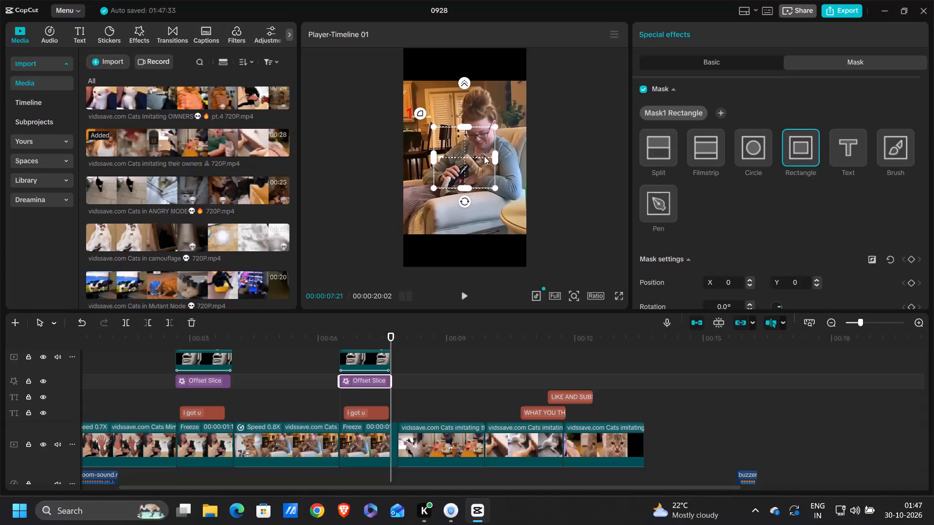
left_click(484, 156)
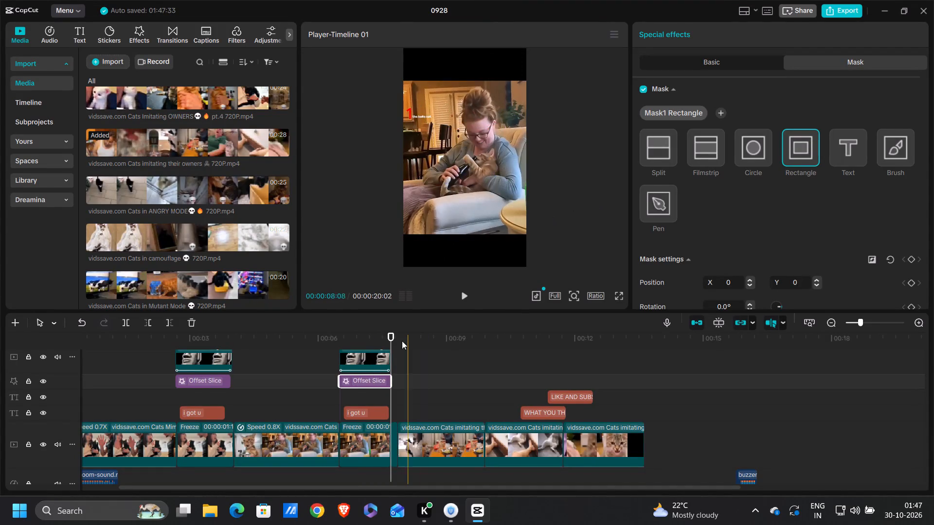
left_click_drag(391, 337, 375, 343)
left_click(369, 408)
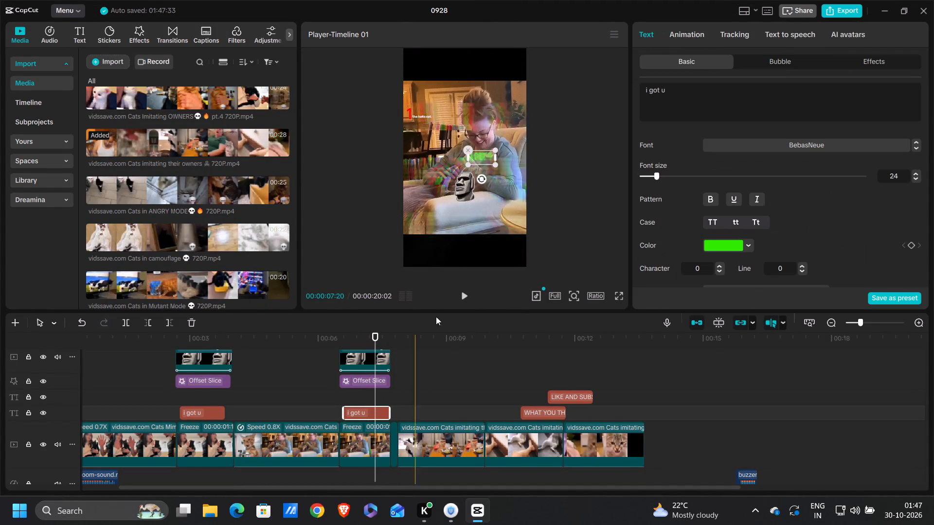
left_click_drag(479, 159, 421, 161)
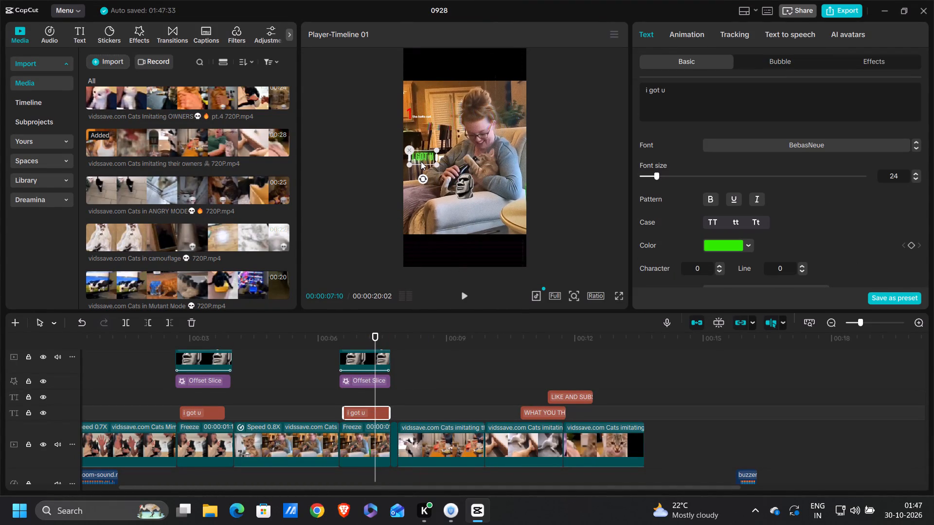
Change the second freeze frame's caption text to "one sip please".
double_click(421, 161)
key("BackSpace")
type("one sup")
key("BackSpace")
key("BackSpace")
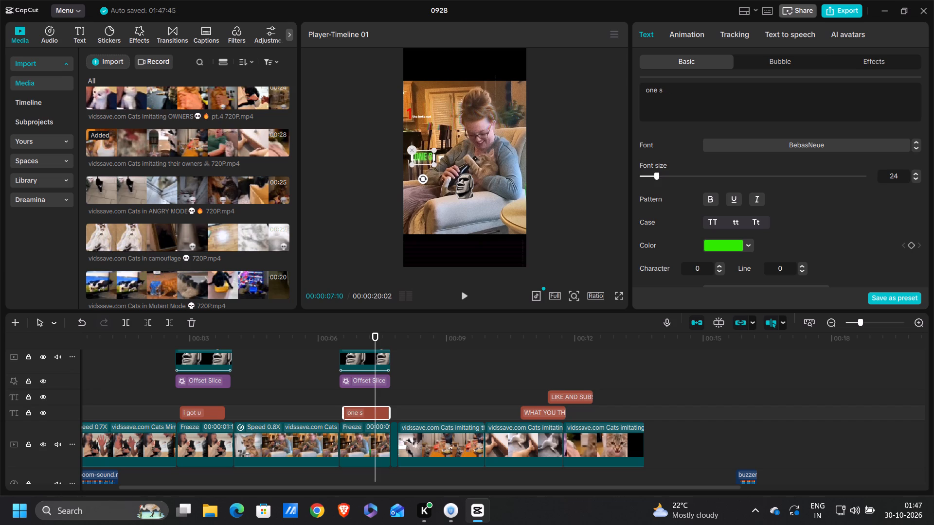
type("ip pleae")
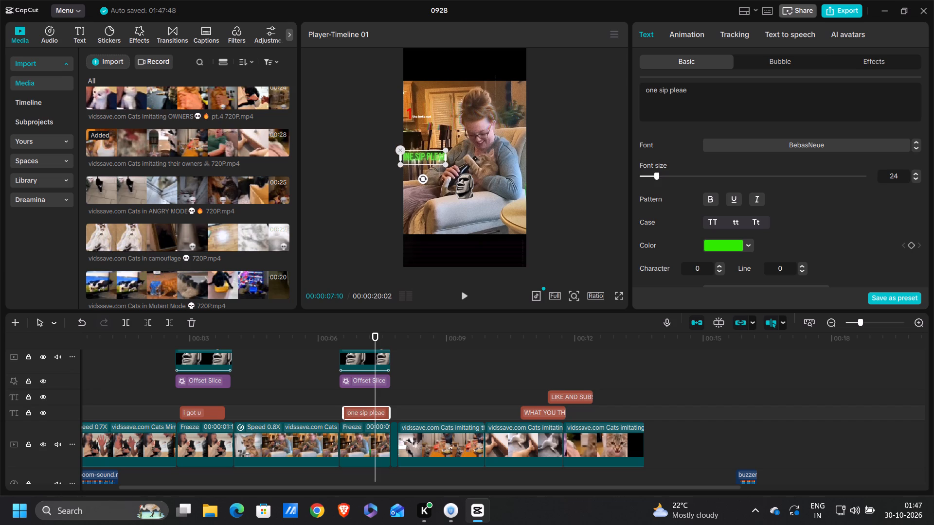
key("BackSpace")
type("se")
left_click(443, 181)
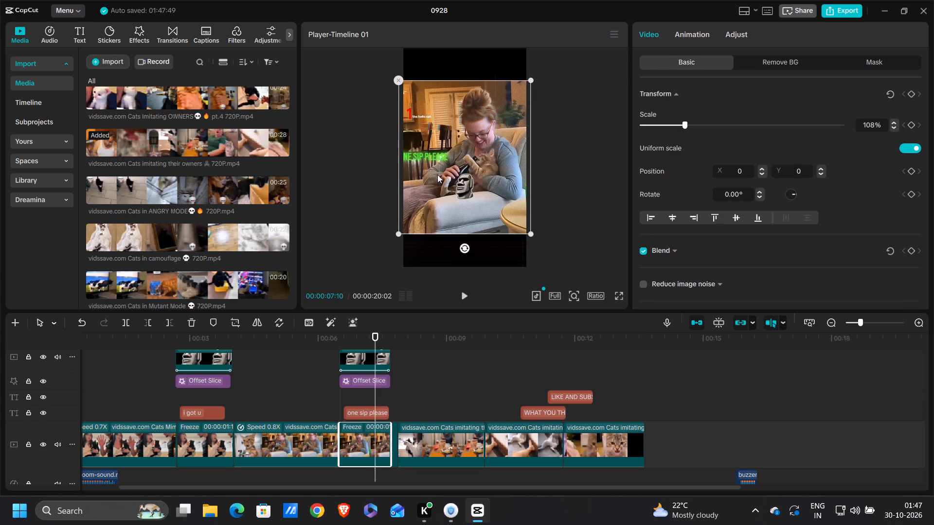
Shift the "one sip please" caption inward so the whole text fits inside the video frame.
left_click(430, 157)
left_click_drag(430, 157, 443, 158)
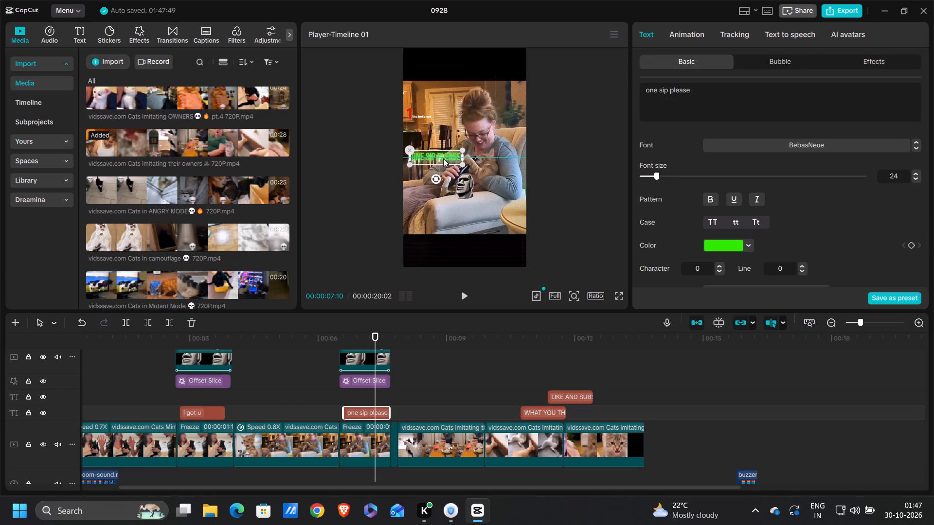
Delete the short leftover clip between the second freeze frame and the dinner-table cat clip.
left_click_drag(443, 158, 442, 158)
left_click_drag(377, 335, 393, 342)
left_click(397, 438)
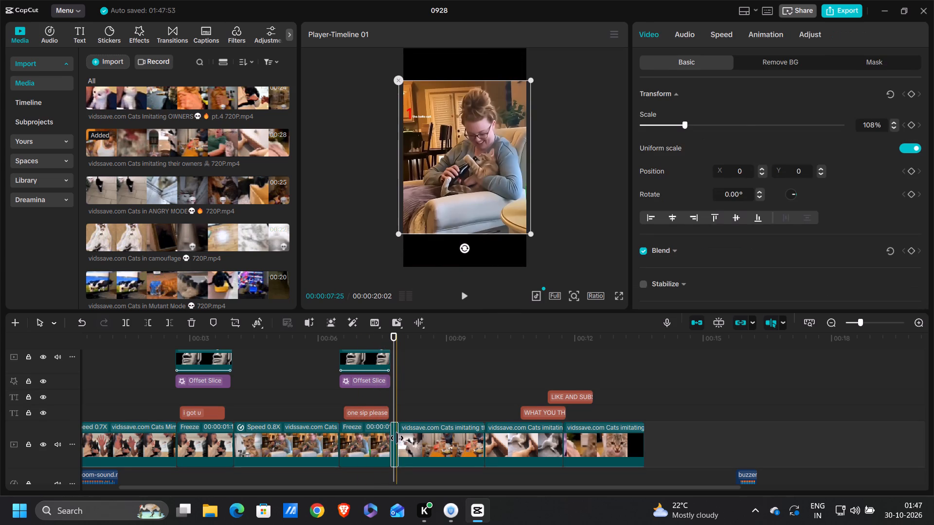
key("BackSpace")
Slow the dinner-table cat clip to 0.90x and turn on smooth slow-mo with frame blending.
left_click_drag(393, 409, 389, 411)
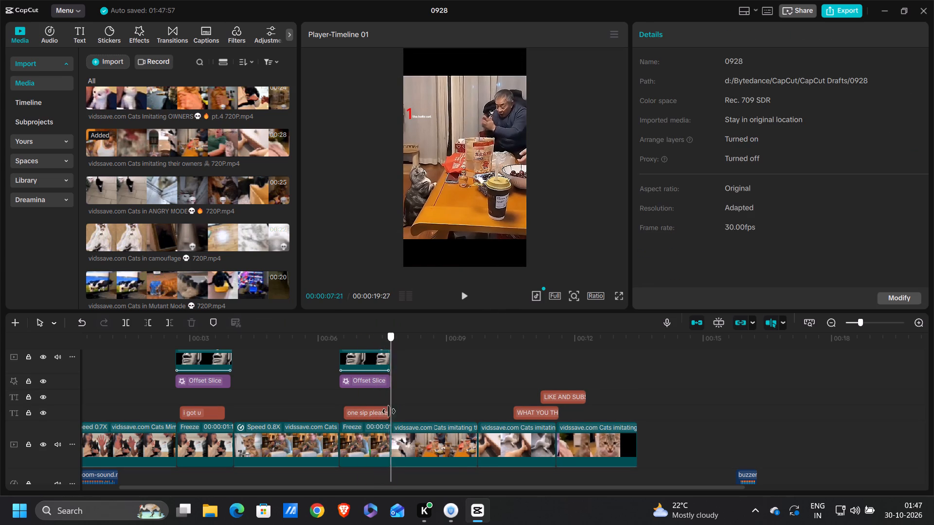
left_click_drag(389, 411, 385, 412)
key("space")
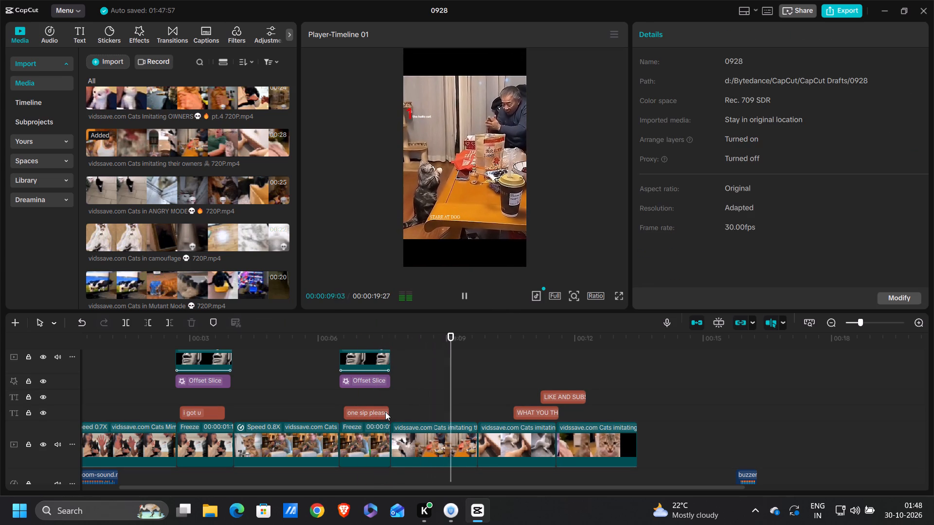
key("space")
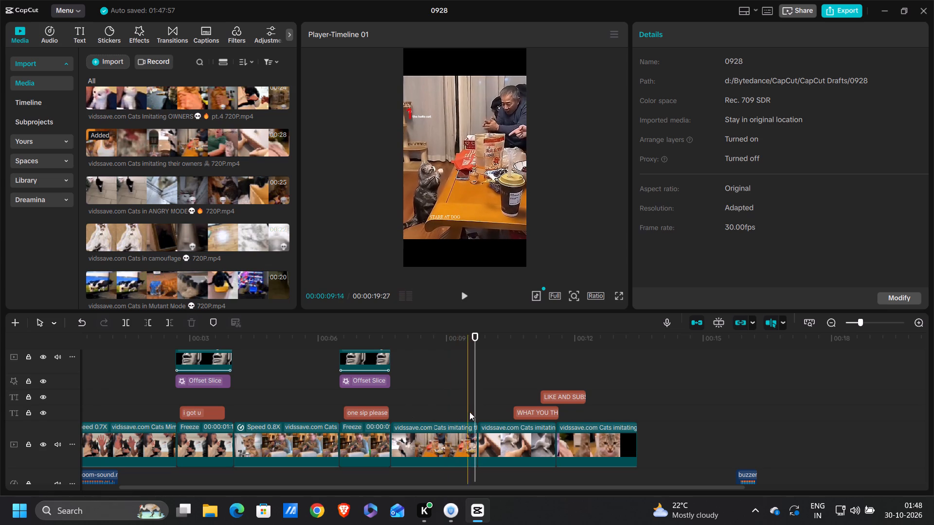
left_click(468, 443)
left_click(720, 29)
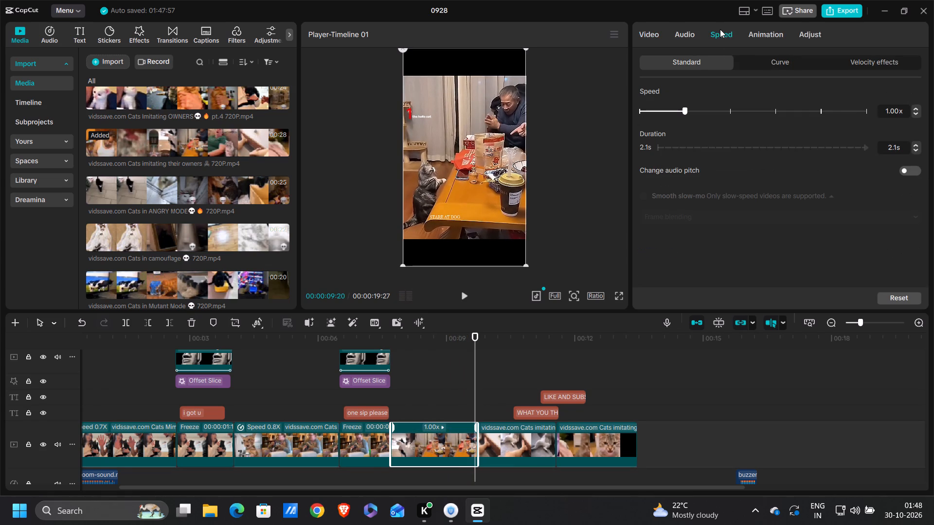
left_click(917, 117)
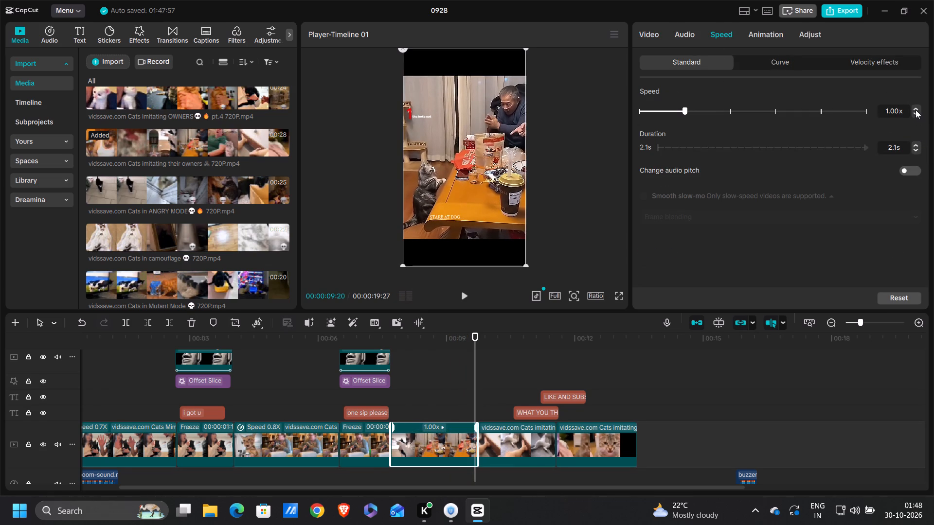
left_click(916, 110)
double_click(916, 111)
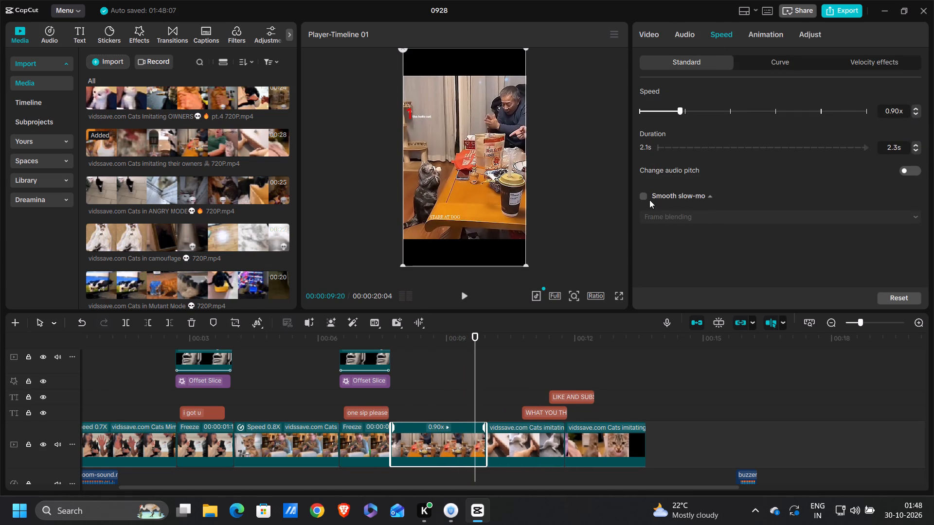
left_click(643, 198)
Preview the slowed dinner-table cat clip and set its speed to 0.80x.
left_click_drag(473, 343, 440, 357)
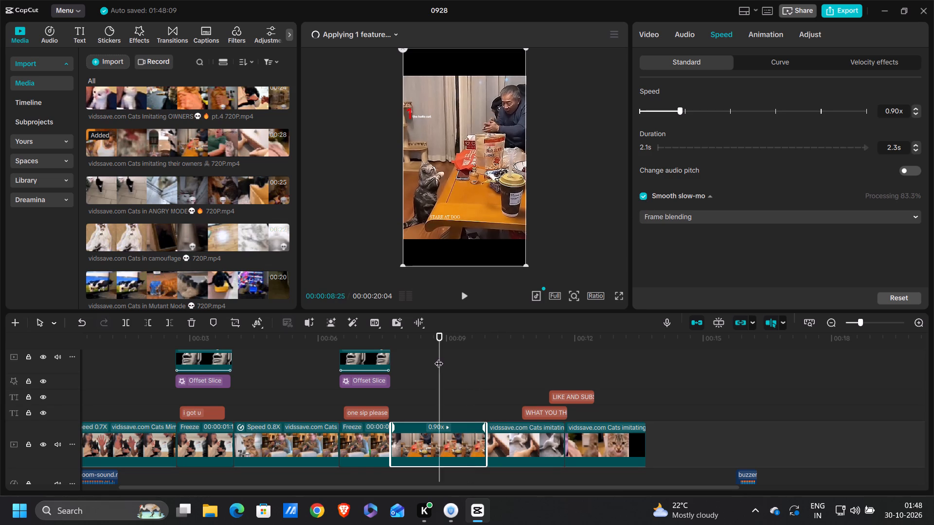
key("space")
key("space")
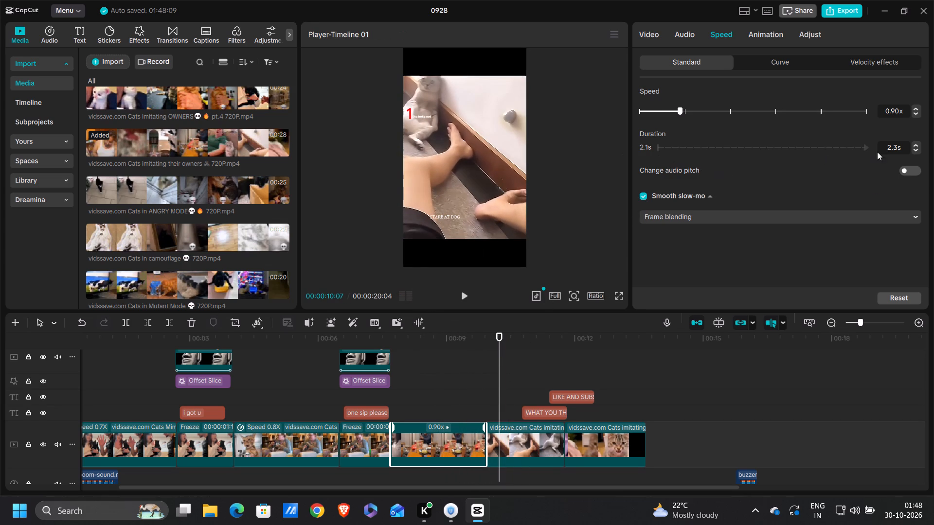
left_click(917, 116)
left_click(917, 112)
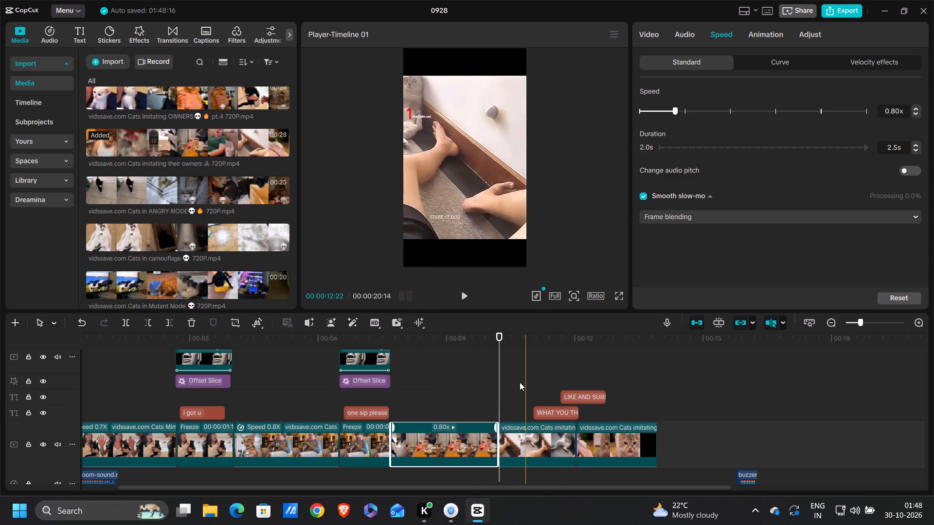
Insert a freeze frame at the end of the dinner-table cat clip.
left_click(500, 373)
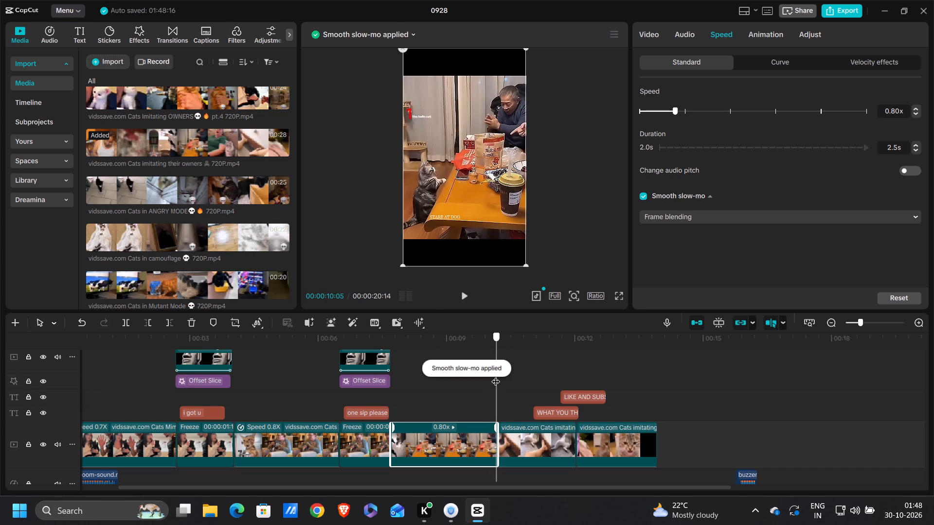
left_click(263, 343)
Paste the copied stone-face overlay, Offset Slice effect and "i got u" caption at the start of the third freeze frame.
scroll(480, 431, "down", 1)
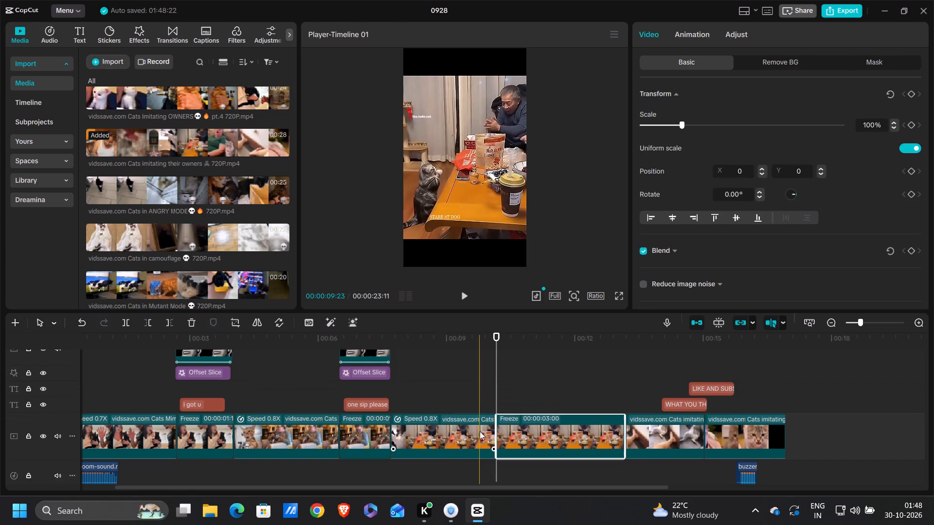
scroll(480, 431, "down", 1)
scroll(480, 431, "down", 4, "ctrl")
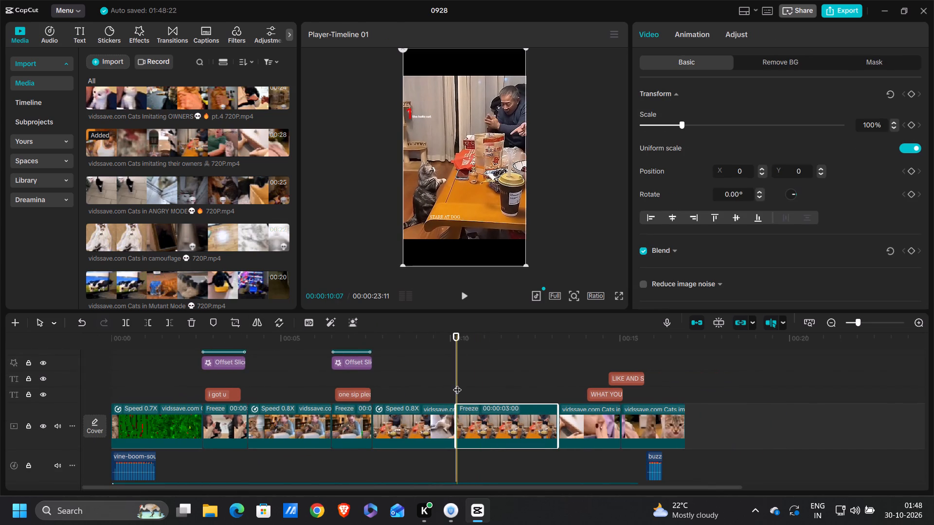
key("ctrl+v")
Trim the third freeze frame to end at 00:00:11:17, around the end of the pasted overlay and effect.
left_click_drag(456, 344, 442, 346)
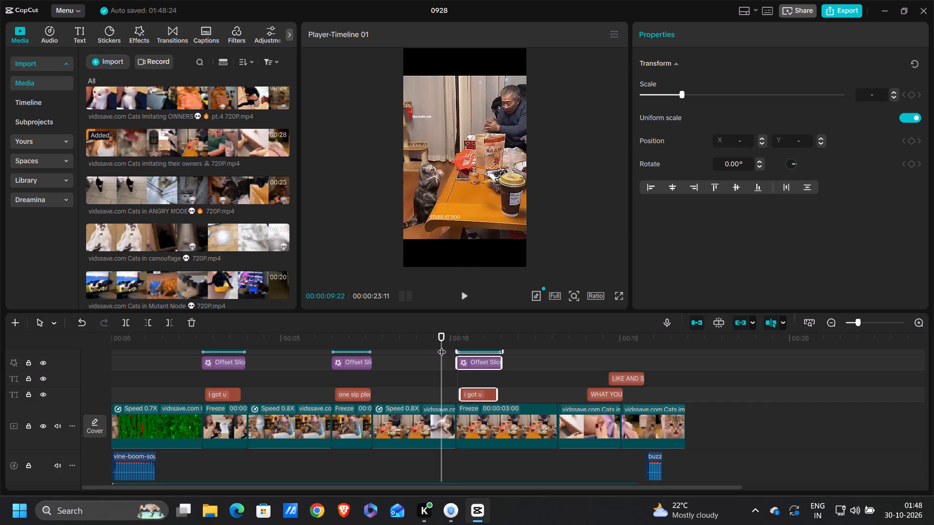
key("space")
key("space")
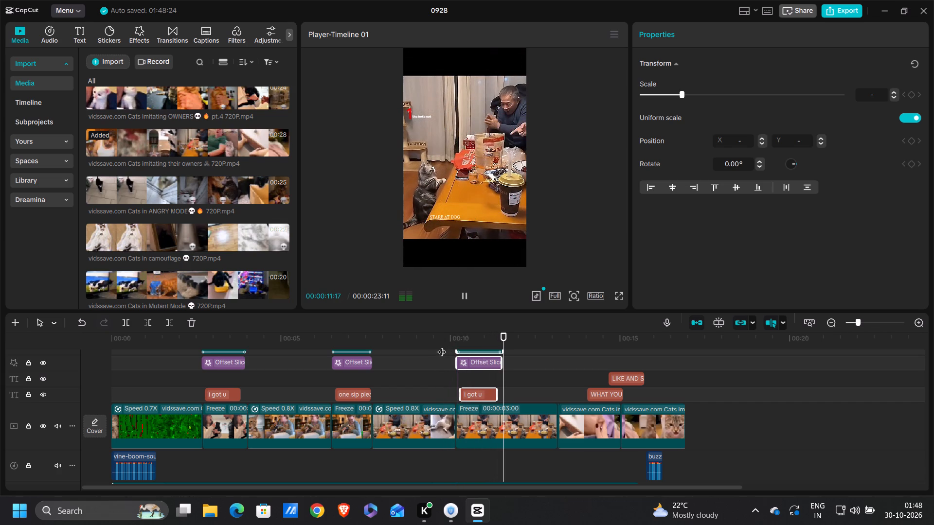
left_click(503, 418)
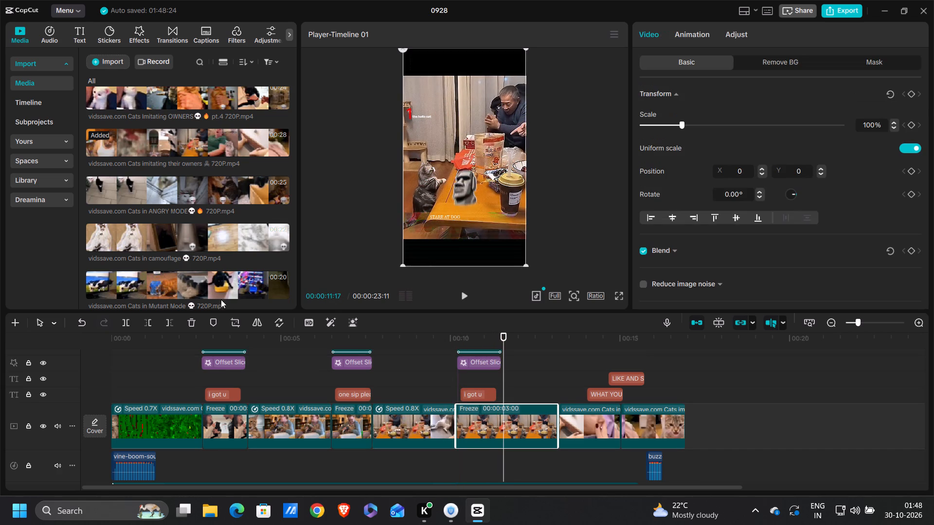
left_click(168, 325)
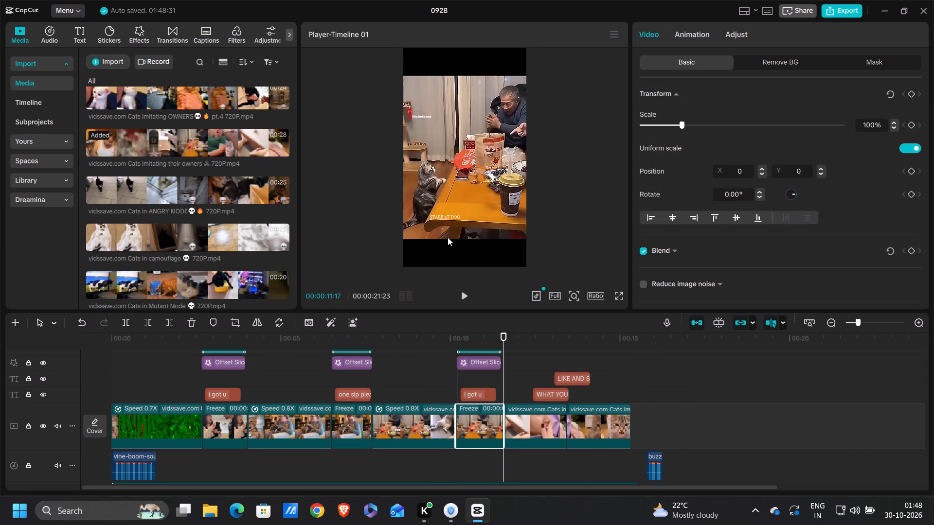
Move the pasted caption on the third freeze frame above the cat and change its text to "i have manners".
left_click(453, 359)
left_click(453, 360)
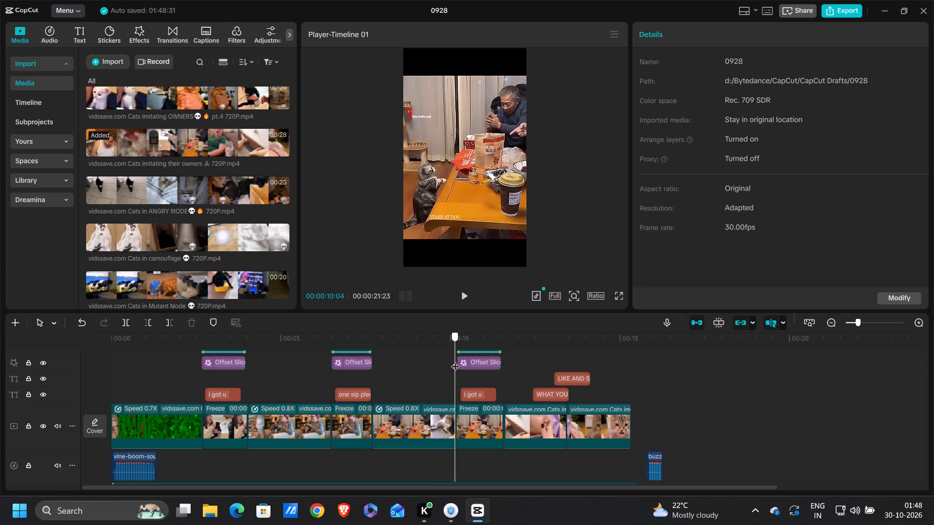
left_click(473, 396)
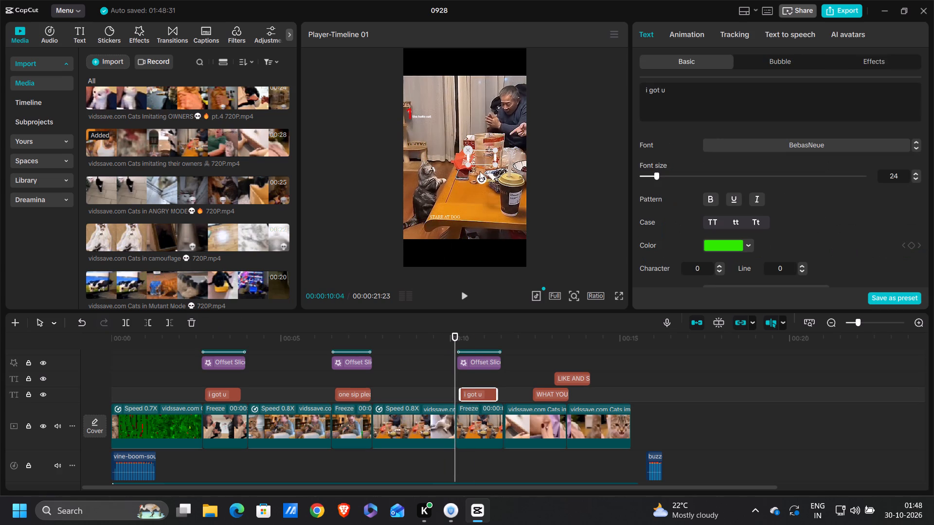
left_click_drag(457, 372, 462, 370)
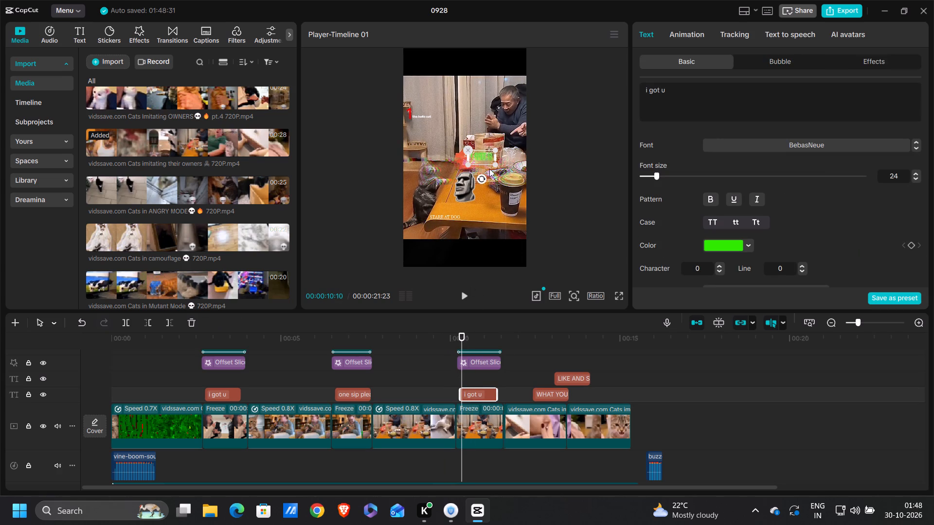
left_click_drag(480, 160, 426, 149)
double_click(426, 149)
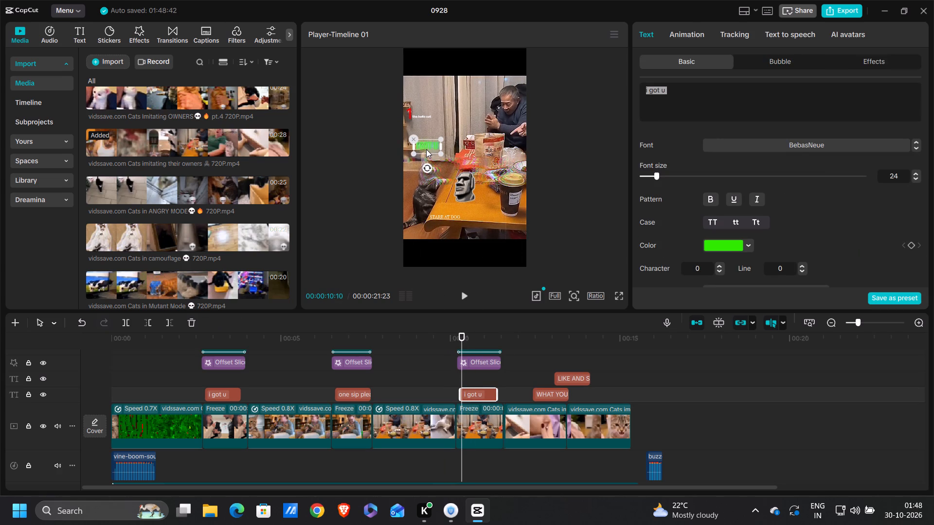
key("BackSpace")
type("i have manners")
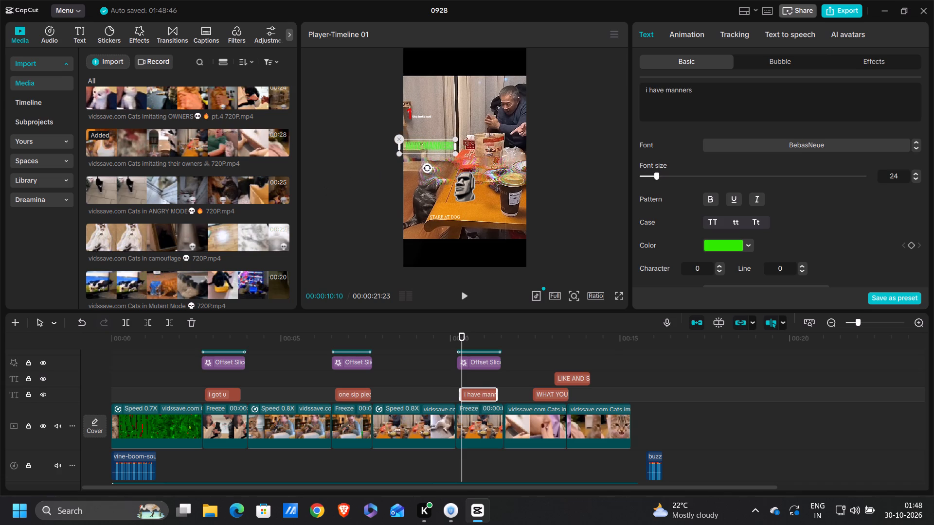
Reposition the "i have manners" caption over the front edge of the table, beside the "STARE AT DOG" label.
left_click(445, 165)
left_click(443, 149)
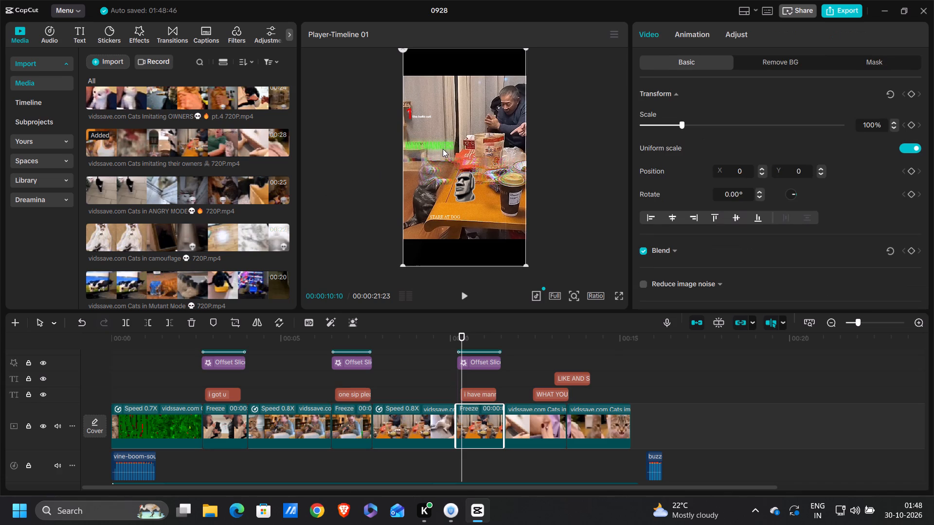
left_click_drag(443, 149, 457, 144)
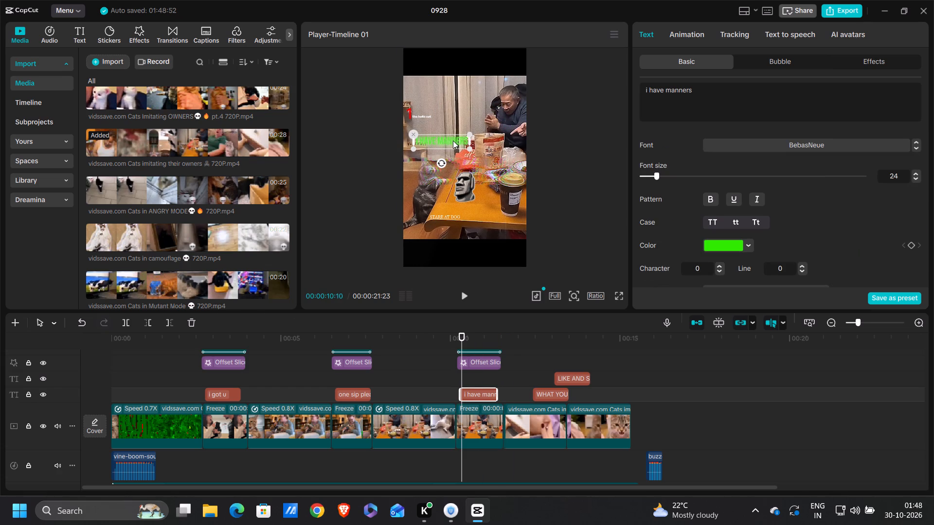
left_click_drag(453, 141, 503, 222)
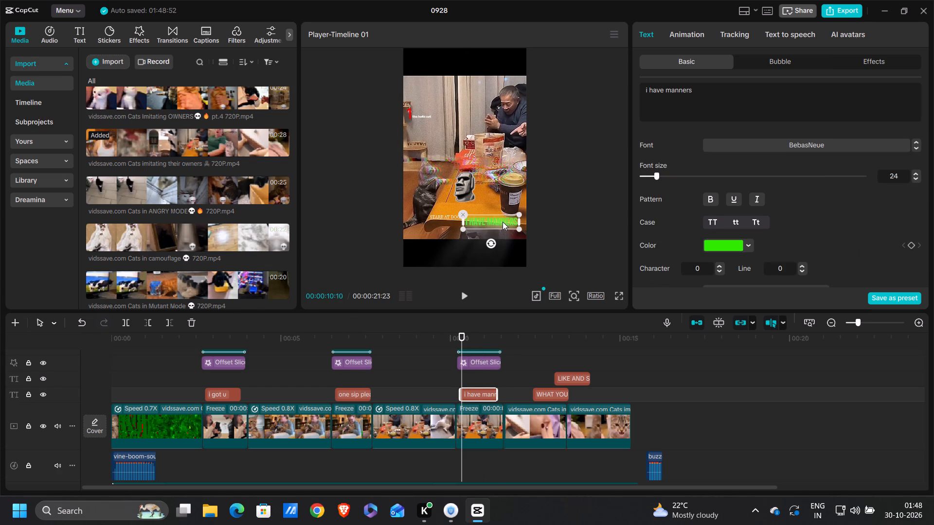
left_click_drag(503, 222, 502, 216)
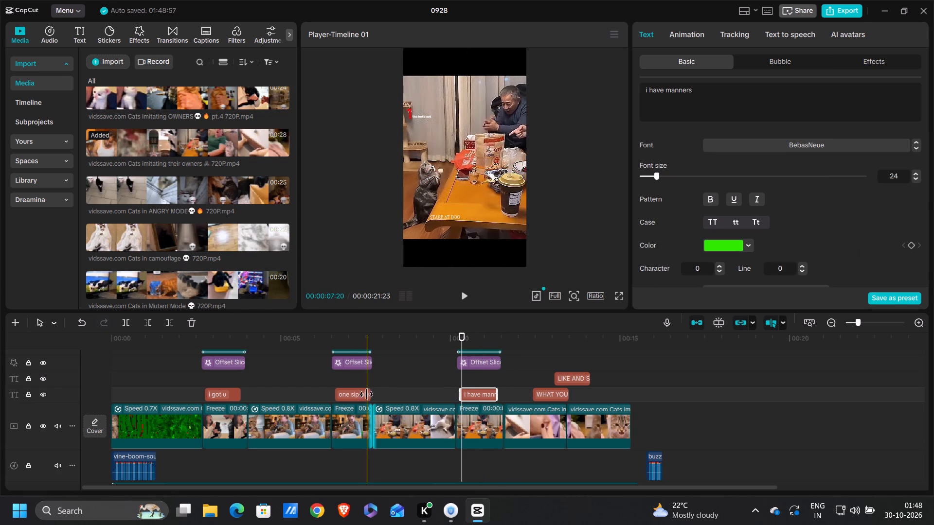
Move the "one sip please", "i got u" and "i have manners" captions to a track above the Offset Slice effects, aligned with their freeze-frame starts.
left_click_drag(355, 394, 350, 360)
left_click(352, 363)
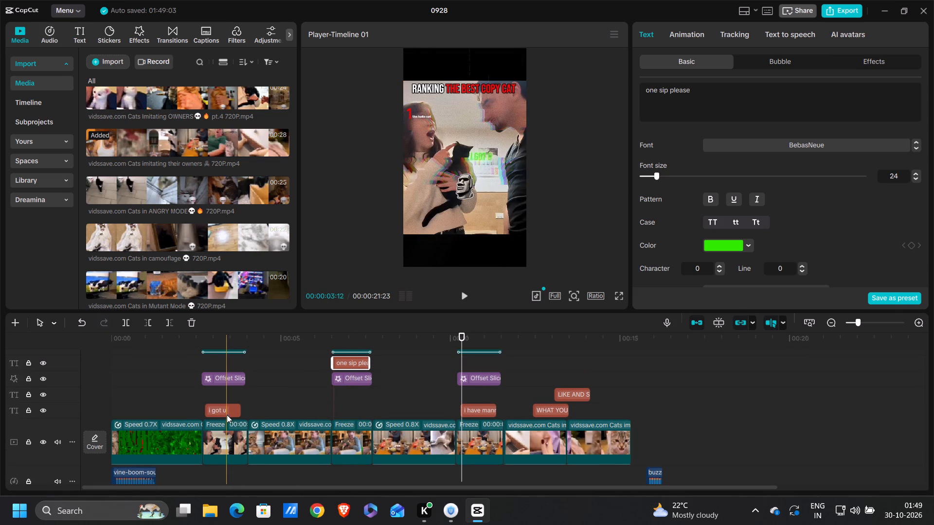
left_click_drag(227, 415, 224, 367)
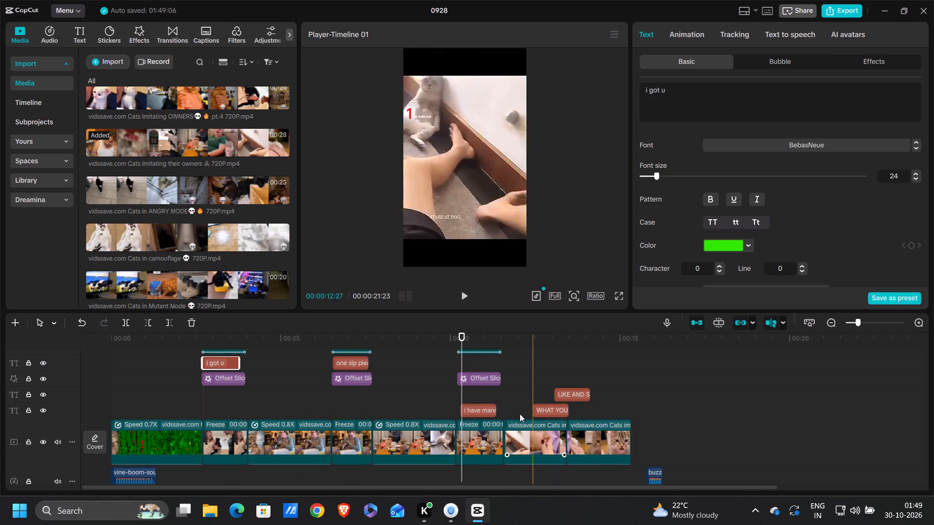
left_click_drag(475, 412, 472, 369)
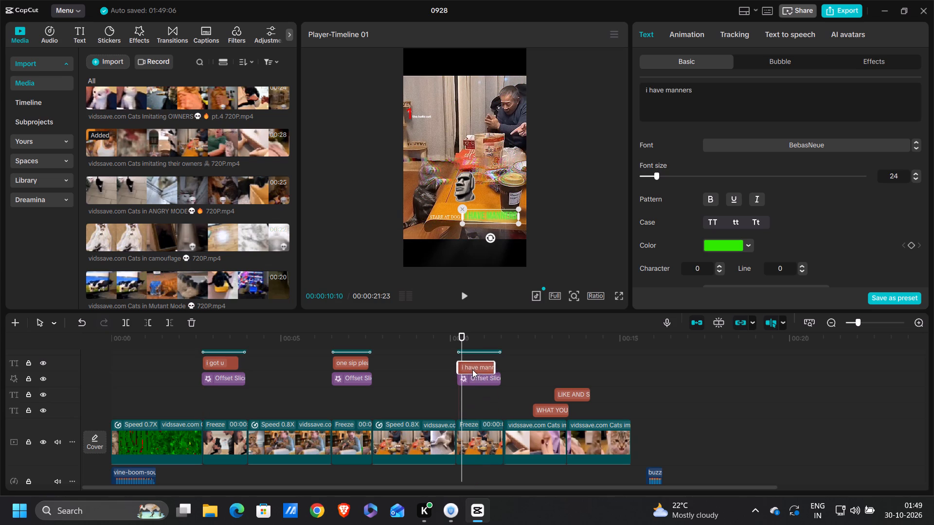
left_click_drag(472, 369, 472, 368)
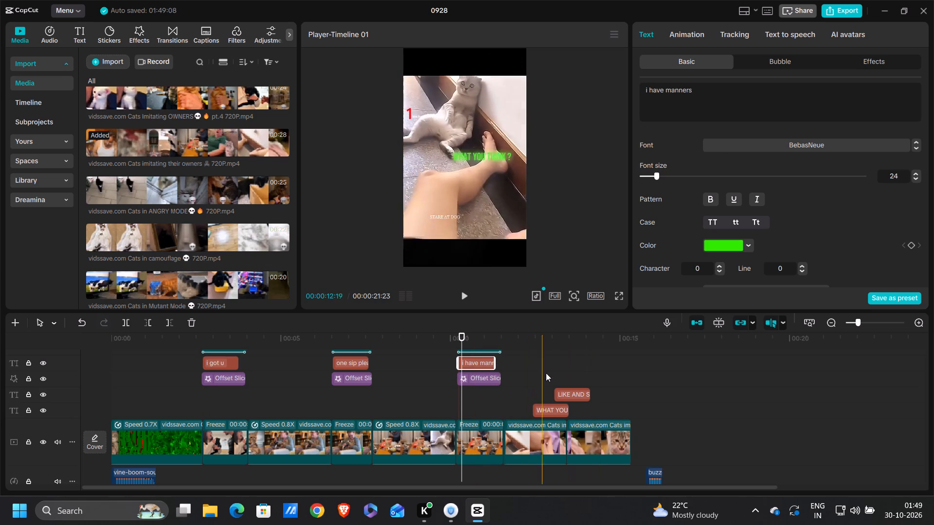
Delete the leftover "WHAT YOU THINK ?" and "LIKE AND SUB..." template captions from the timeline.
left_click_drag(549, 370, 575, 414)
key("BackSpace")
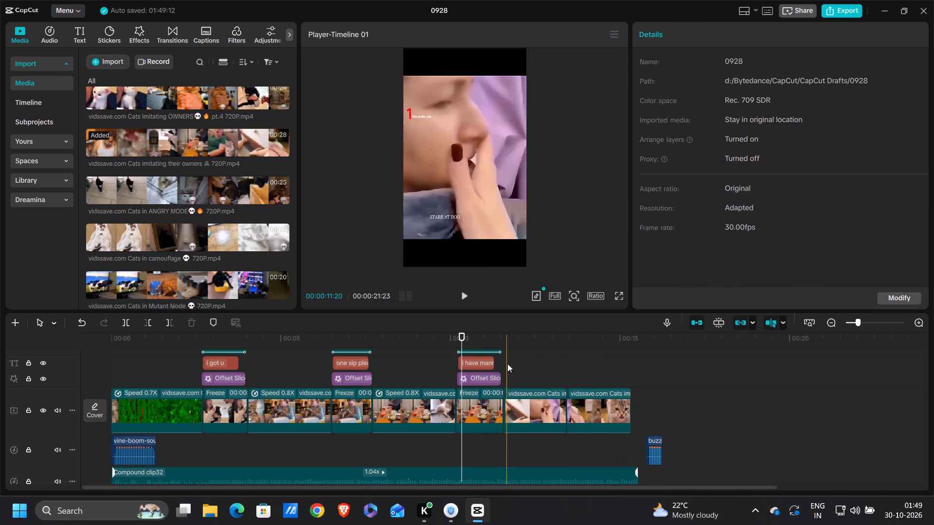
Slow the clip following the third freeze frame to 0.80x and enable smooth slow-mo with frame blending.
left_click(503, 359)
key("space")
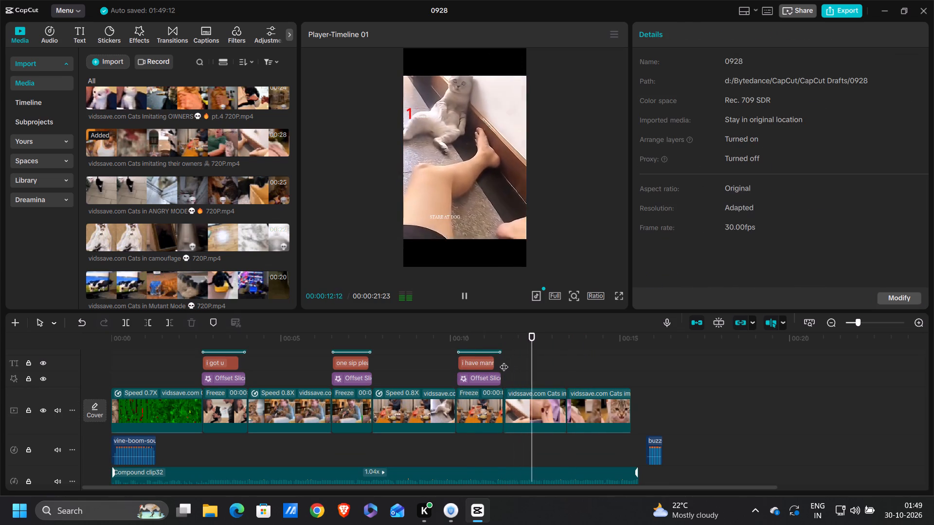
key("space")
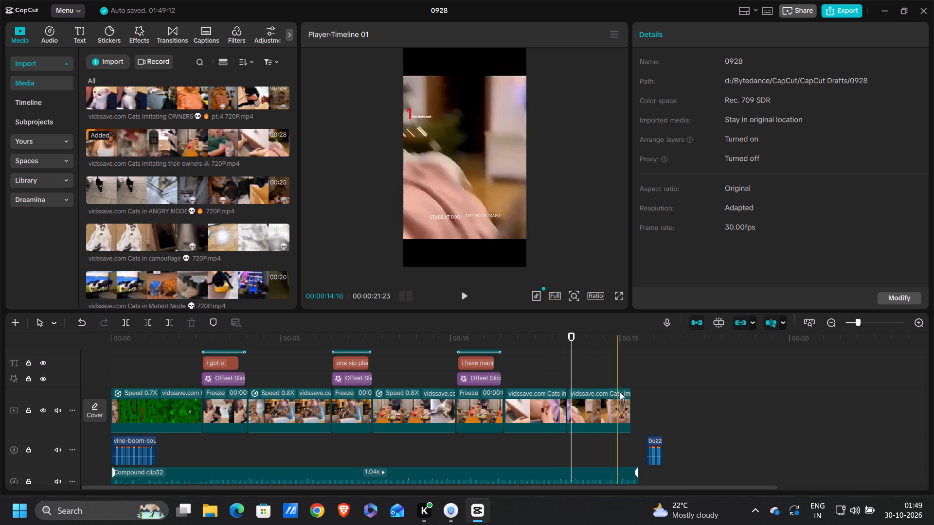
left_click_drag(572, 369, 528, 377)
left_click(530, 416)
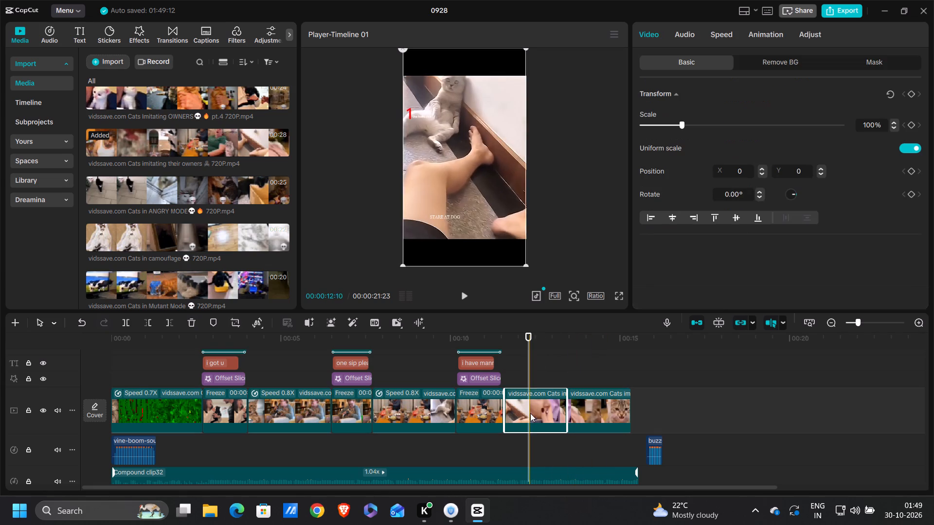
left_click(715, 36)
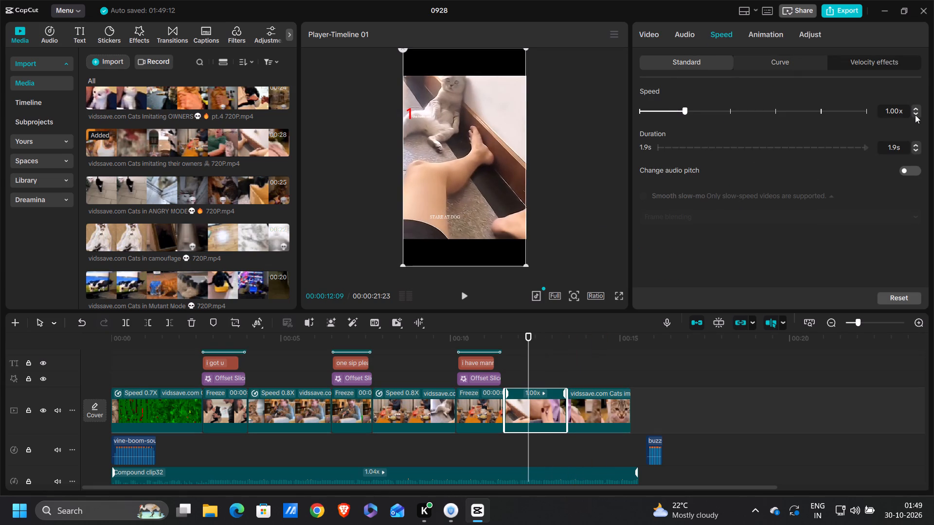
left_click(917, 115)
left_click(917, 114)
left_click(643, 193)
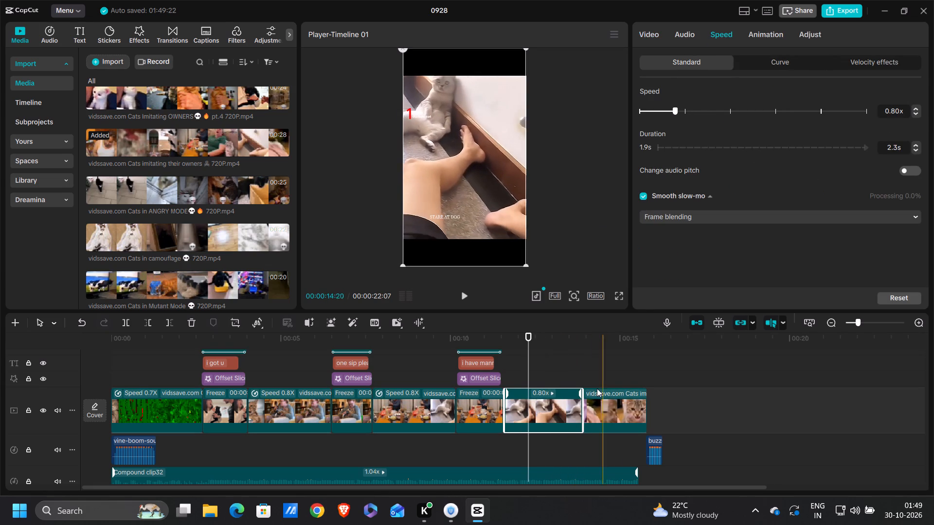
Delete the surplus video clip at the end of the main track and the leftover buzz sound clip.
left_click(596, 390)
key("BackSpace")
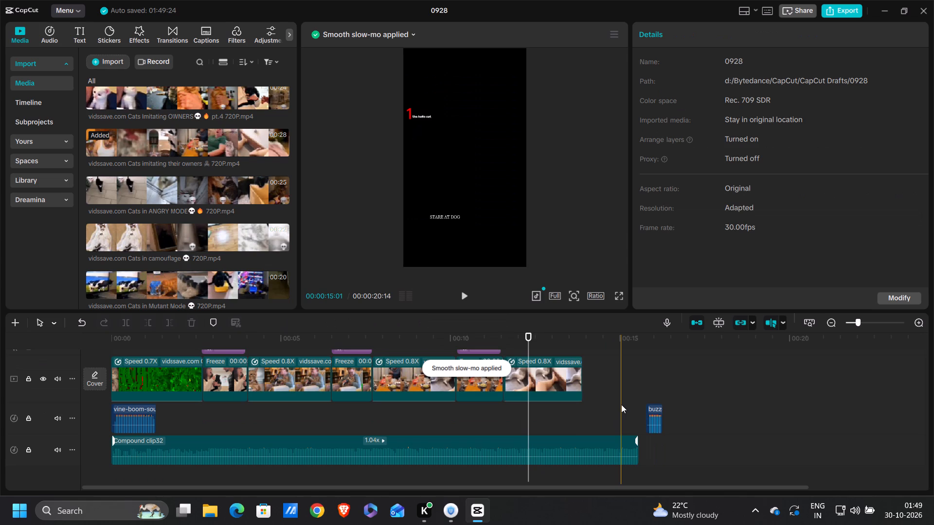
left_click(655, 419)
key("BackSpace")
Play through the slowed cat clip and insert a freeze frame near its end, at 00:00:13:25.
scroll(571, 397, "up", 1)
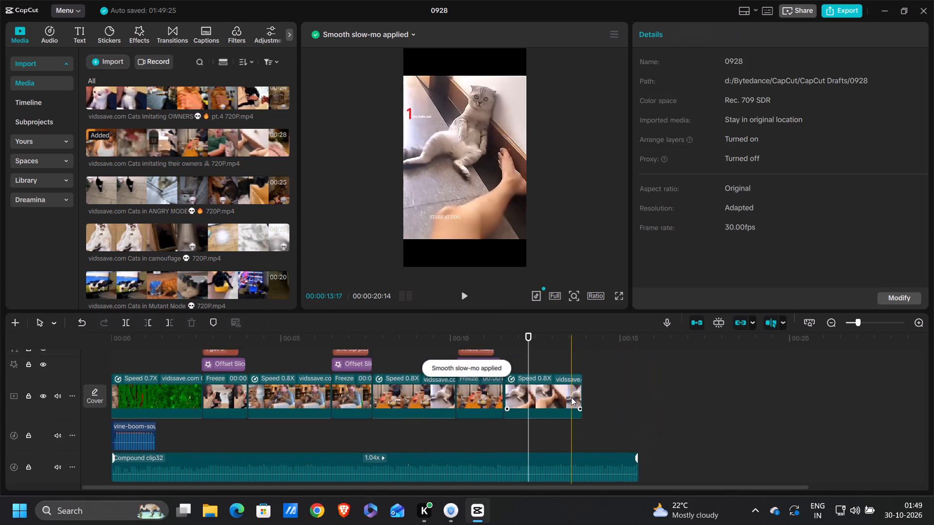
scroll(571, 397, "up", 1)
left_click_drag(530, 383, 455, 379)
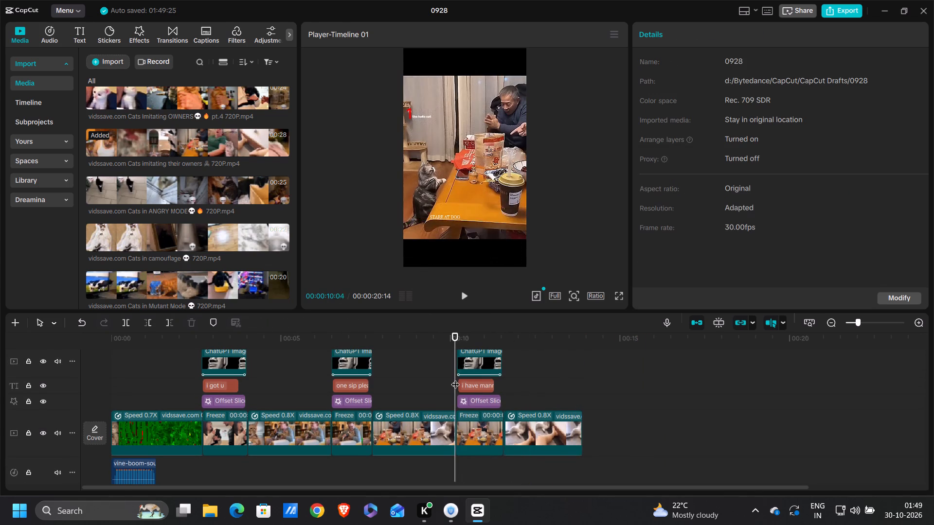
key("space")
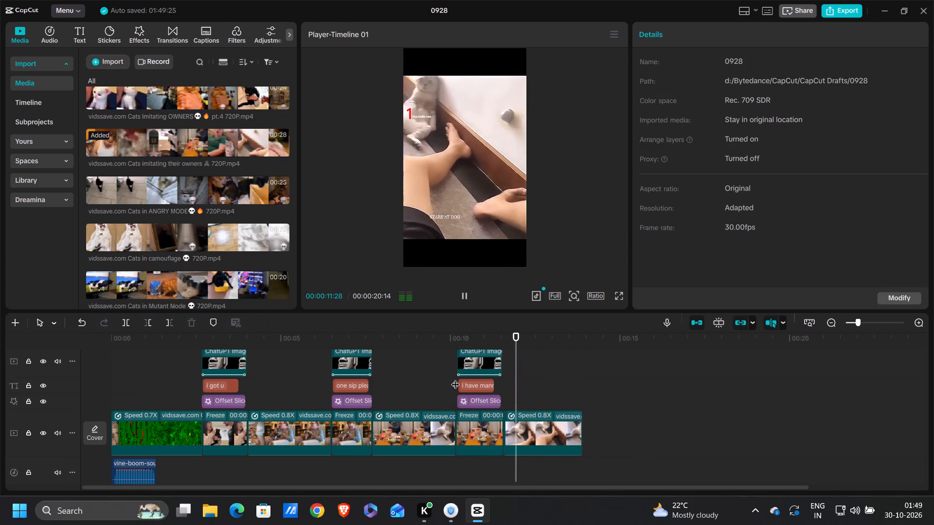
key("space")
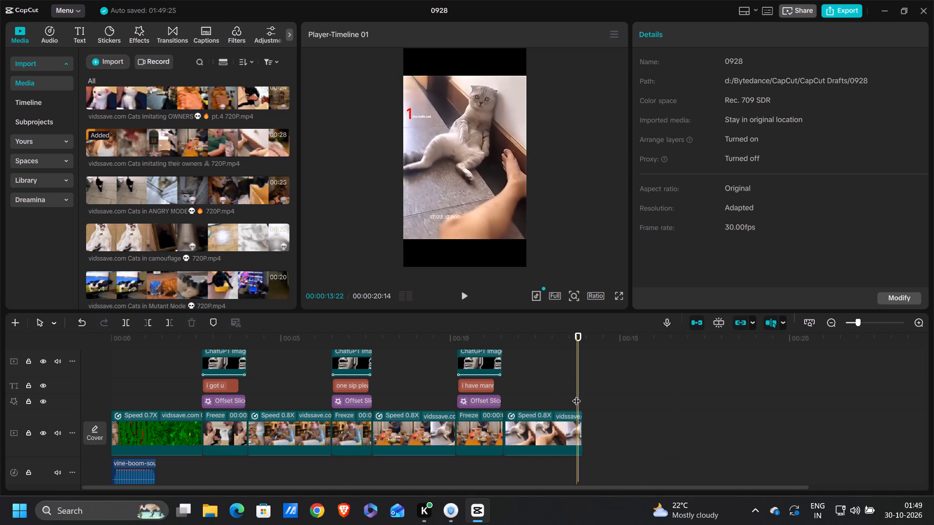
key("Right")
key("Right")
key("Right")
key("Right")
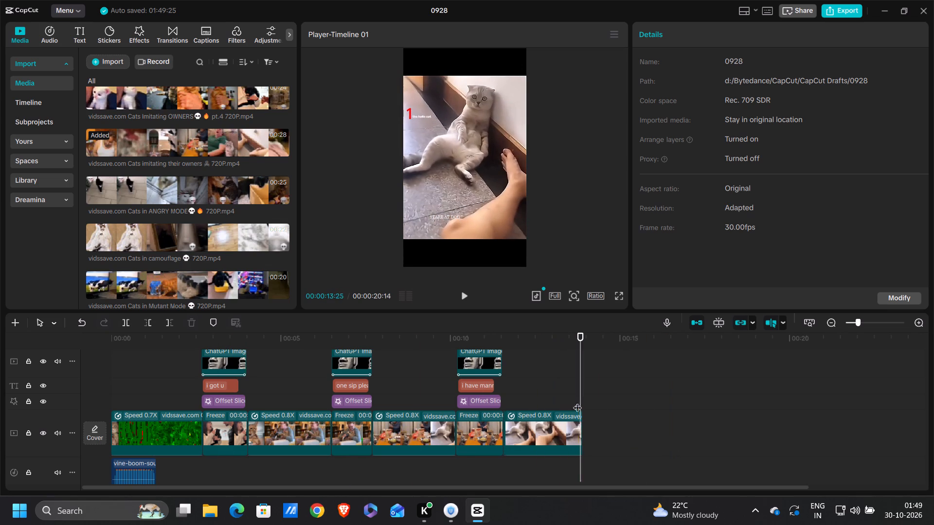
left_click(579, 433)
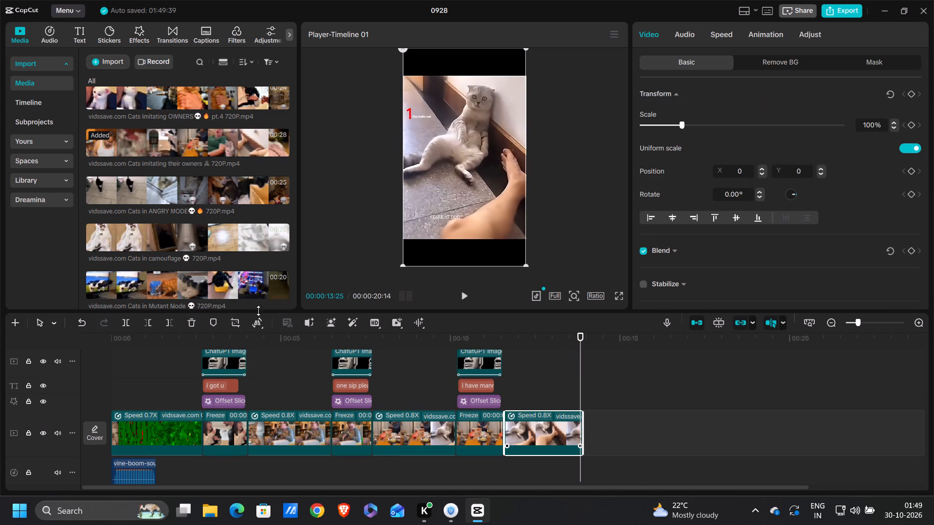
left_click(266, 347)
Shorten the new freeze frame so it ends level with the Compound clip32 music.
scroll(628, 413, "down", 2)
scroll(628, 413, "down", 2, "ctrl")
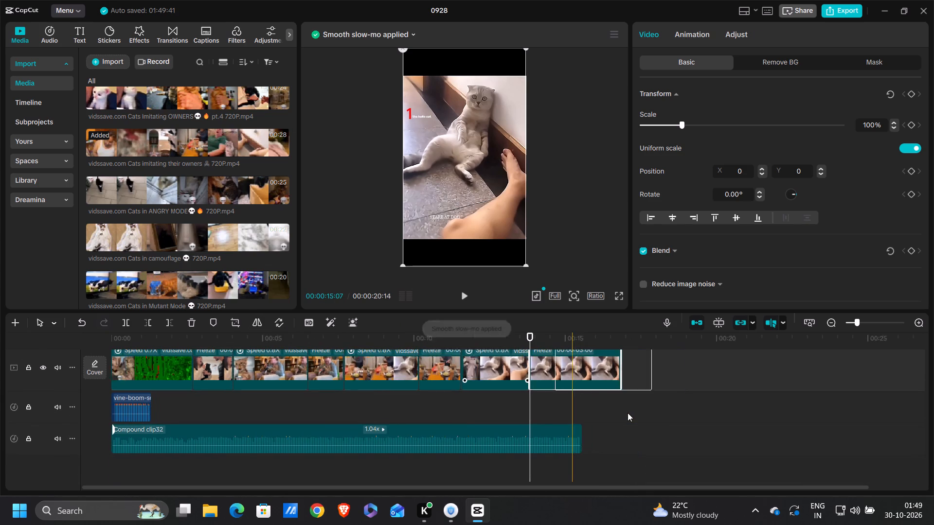
scroll(628, 413, "down", 6, "ctrl")
scroll(362, 424, "up", 2)
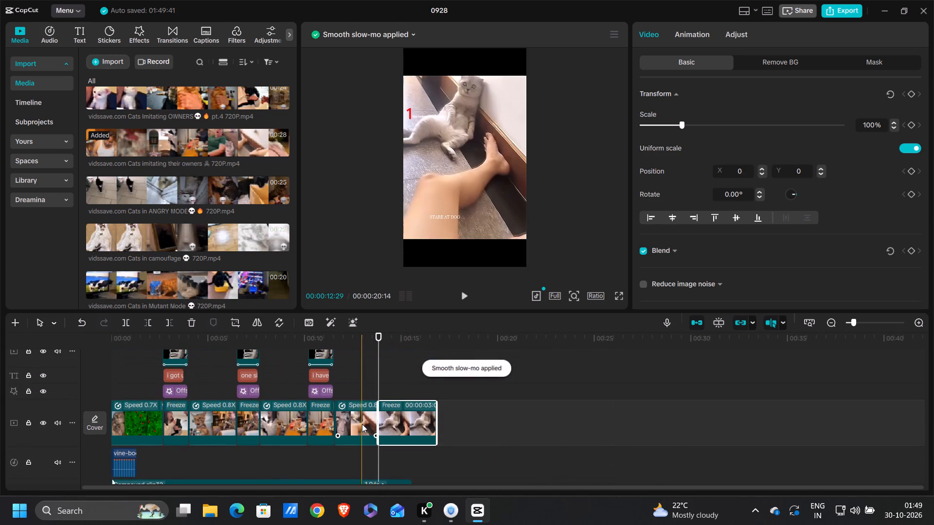
scroll(362, 424, "left", 1)
scroll(362, 424, "right", 1)
left_click_drag(436, 416, 412, 421)
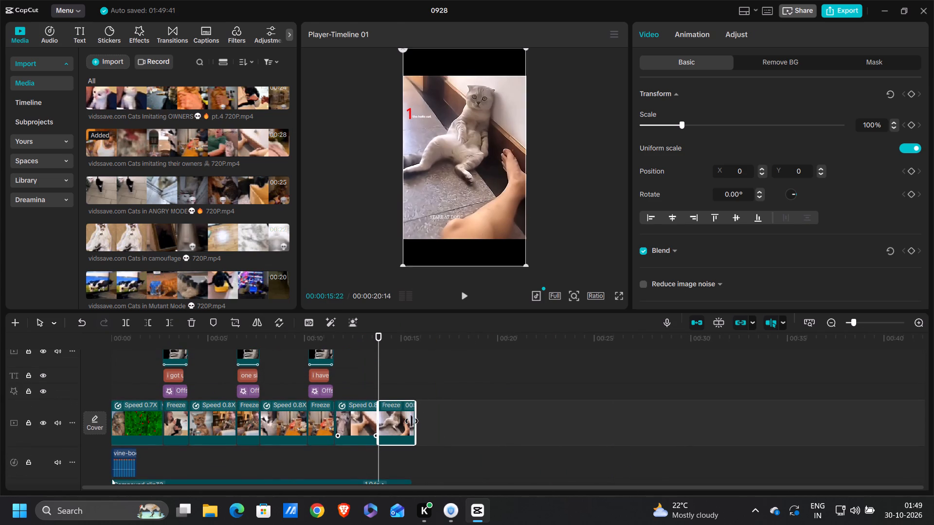
left_click_drag(412, 421, 409, 421)
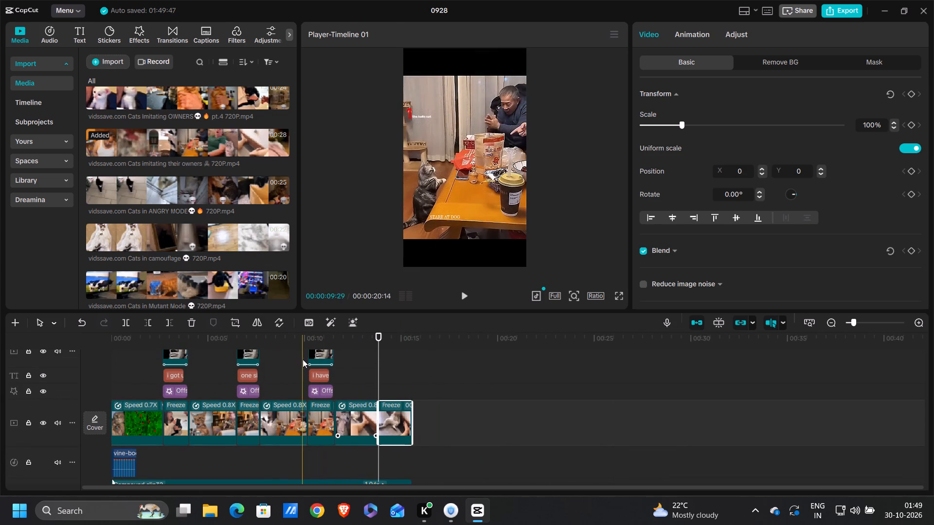
Copy the third freeze frame's stone-face image, "i have manners" caption and Offset Slice effect to the start of the fourth freeze frame.
left_click_drag(304, 355, 326, 391)
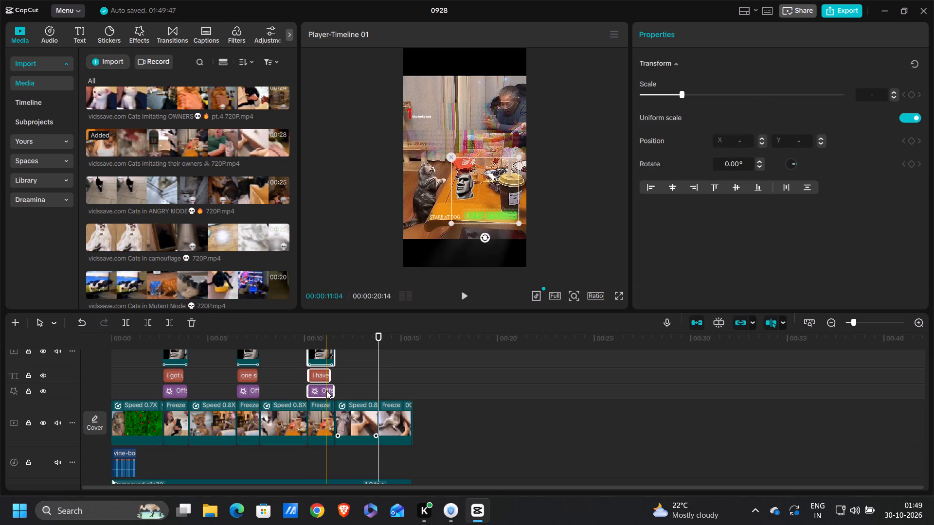
key("ctrl+c")
key("ctrl+v")
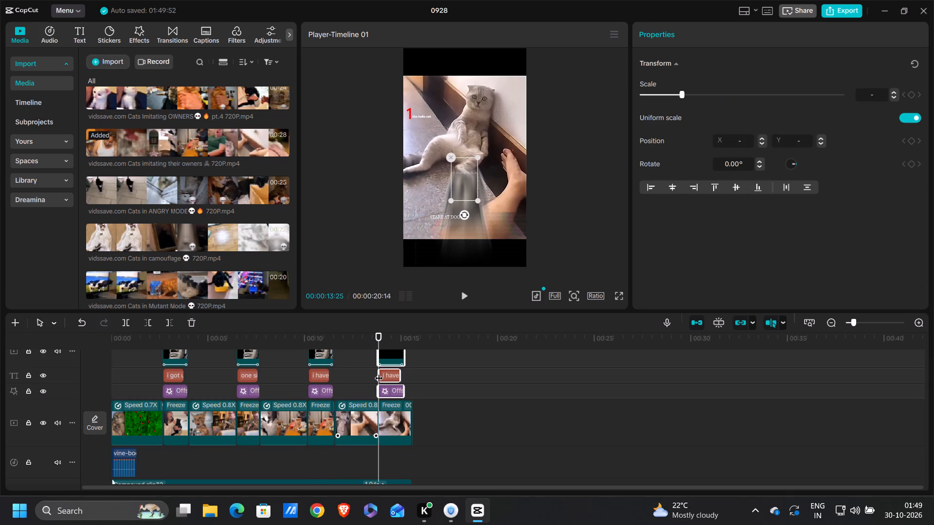
Preview the fourth freeze frame and cut off its tail at 00:00:15:06, where the pasted effects end.
left_click_drag(378, 340, 367, 342)
key("space")
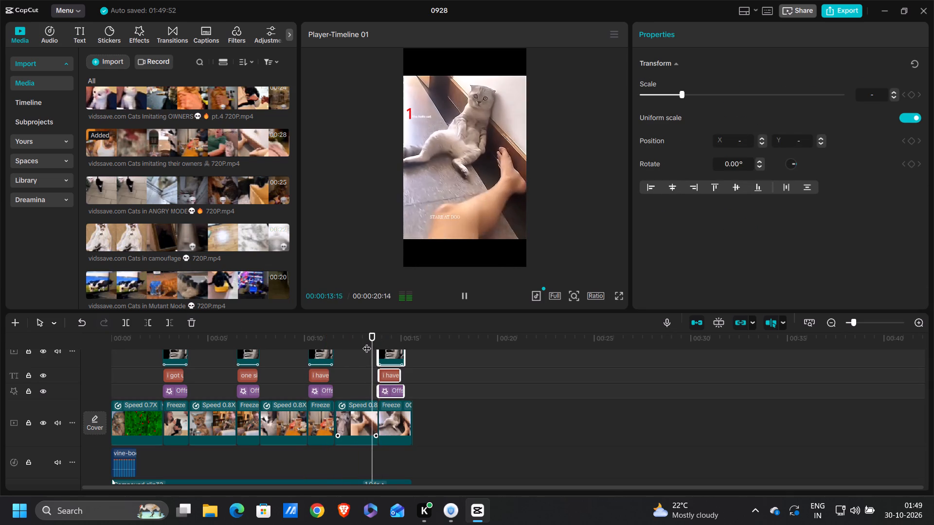
key("space")
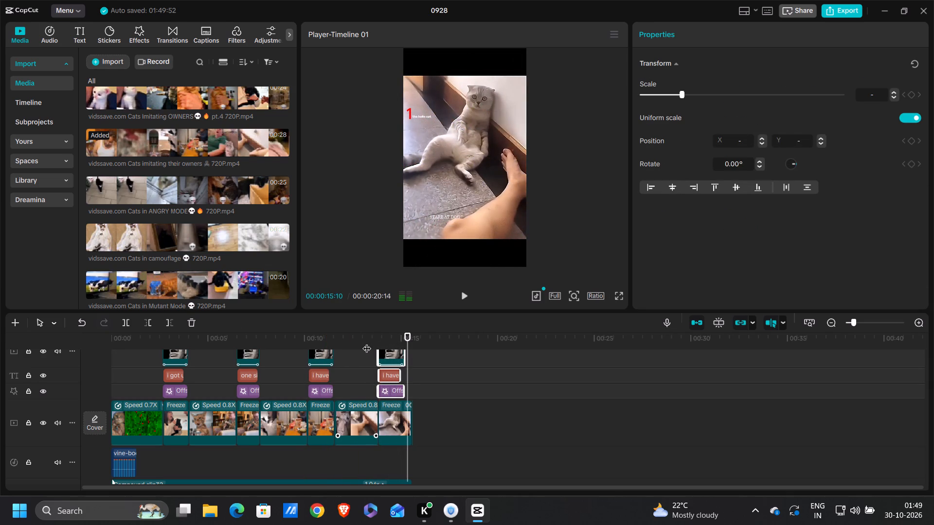
left_click(408, 335)
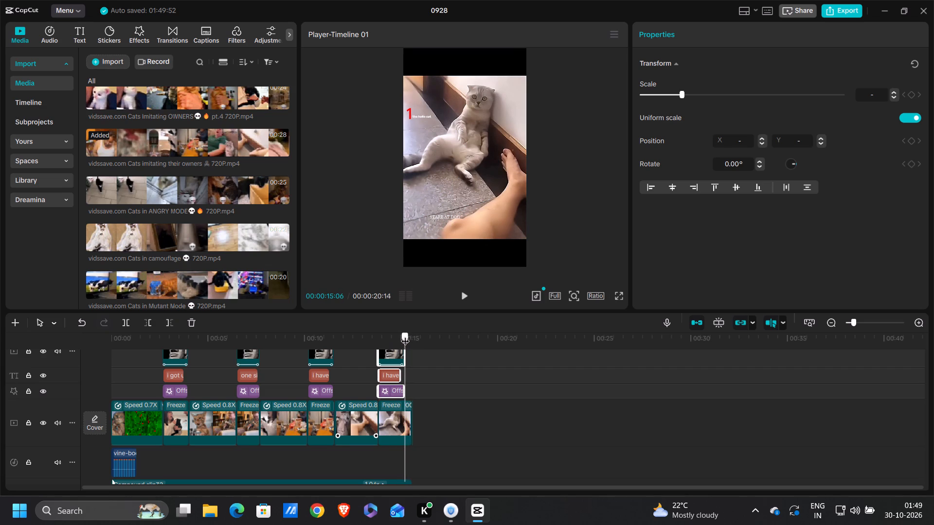
left_click(405, 407)
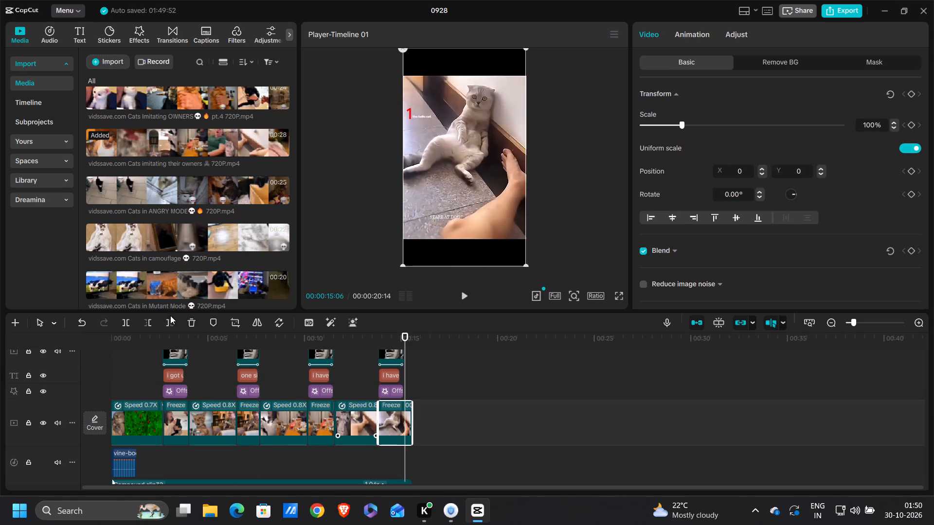
left_click(170, 317)
Cut off the tail of the Compound clip32 audio at 00:00:15:06.
scroll(403, 402, "down", 1)
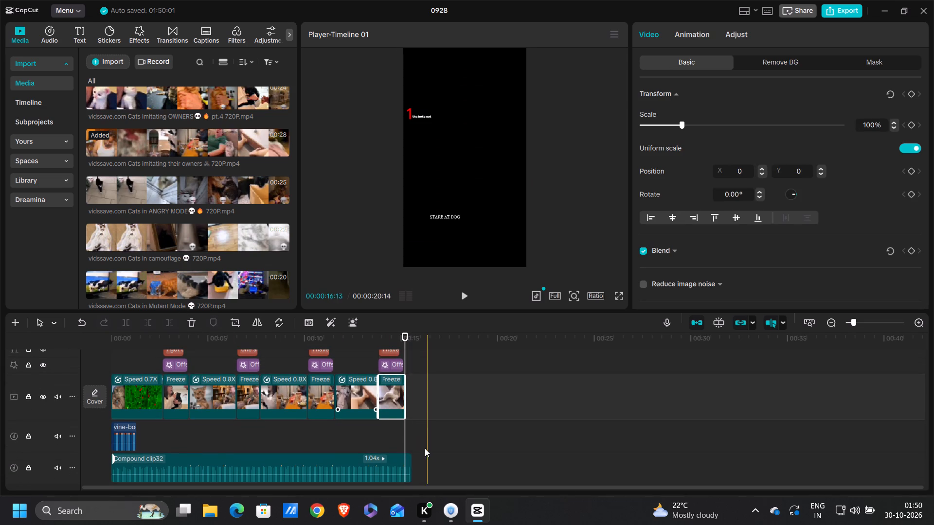
left_click(404, 465)
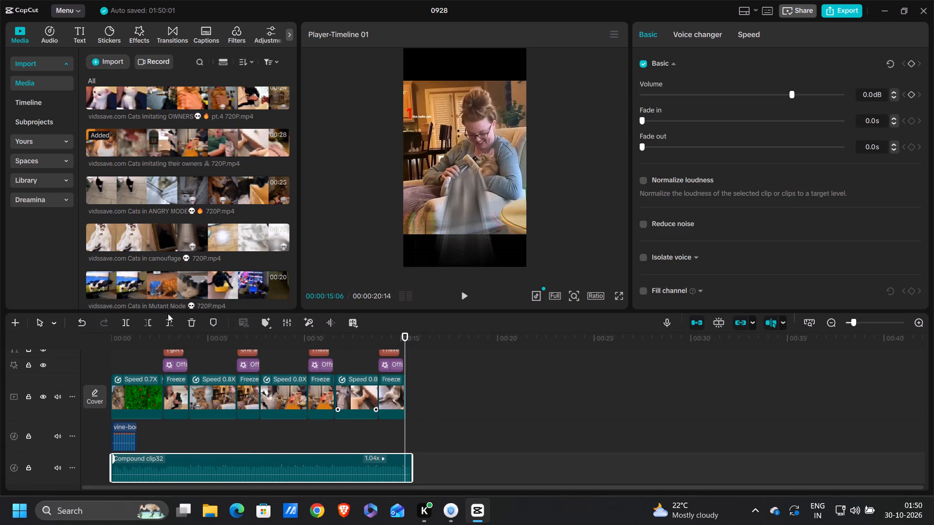
left_click(163, 325)
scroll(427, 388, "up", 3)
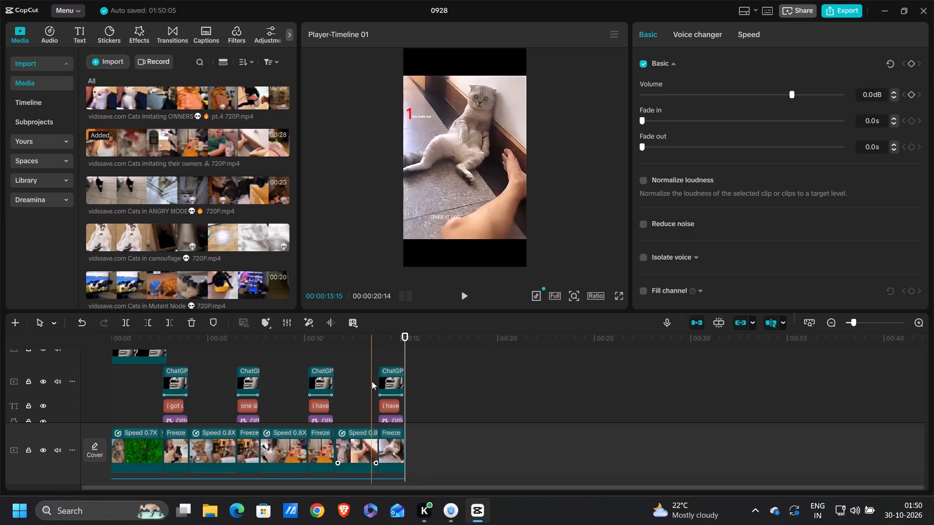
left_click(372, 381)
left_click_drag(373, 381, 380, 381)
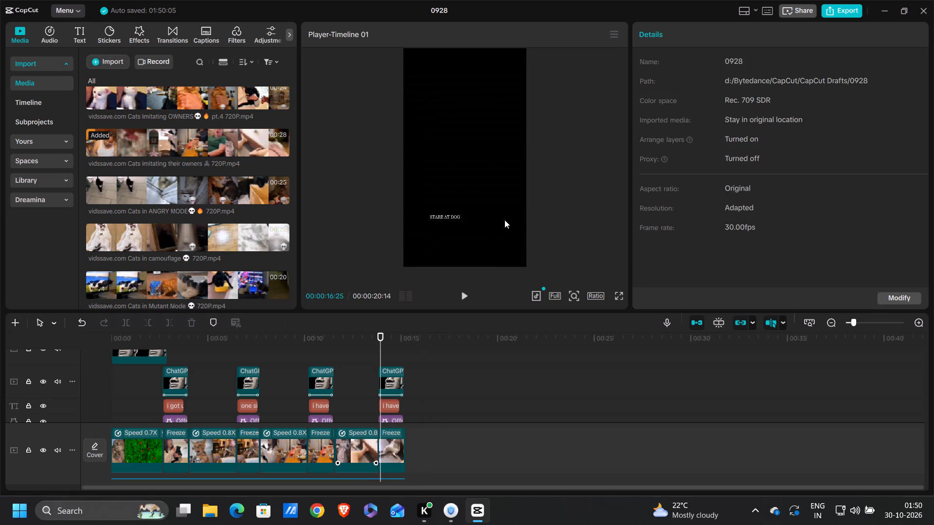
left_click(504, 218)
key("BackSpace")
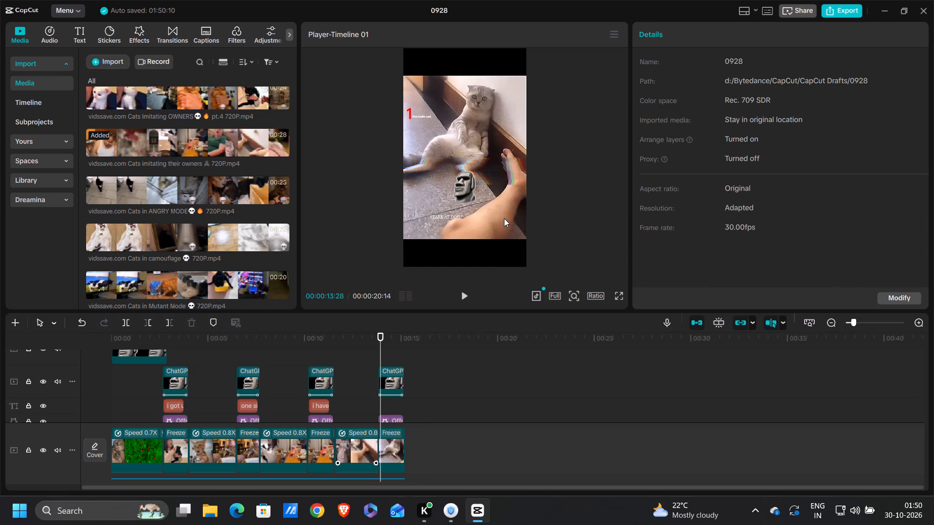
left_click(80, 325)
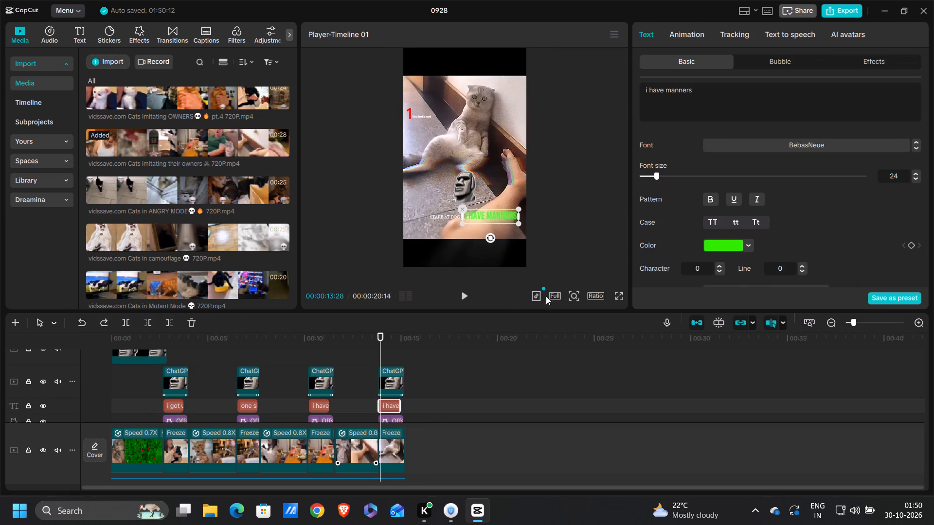
Change the fourth freeze frame's caption text to "so much drunk" and move it over the cat's lower body, above the stone face.
triple_click(689, 94)
key("BackSpace")
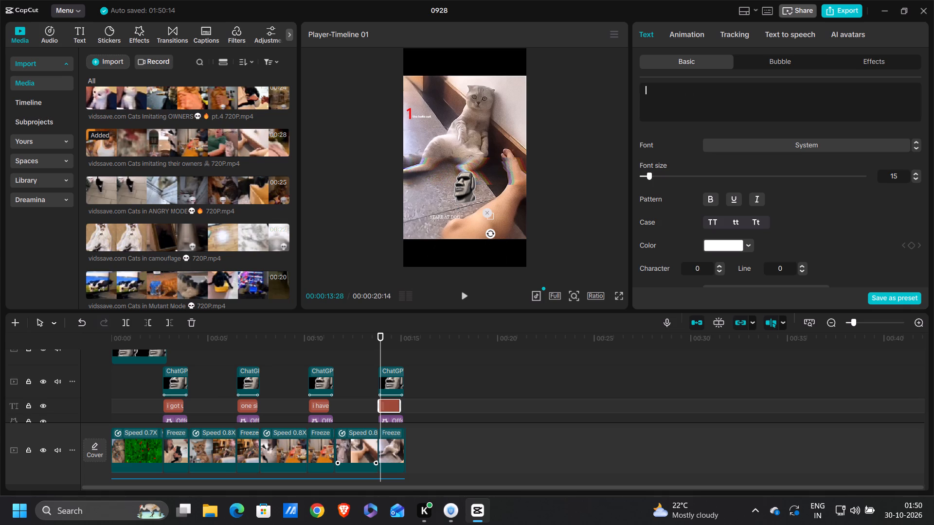
type("so much drunk")
key("space")
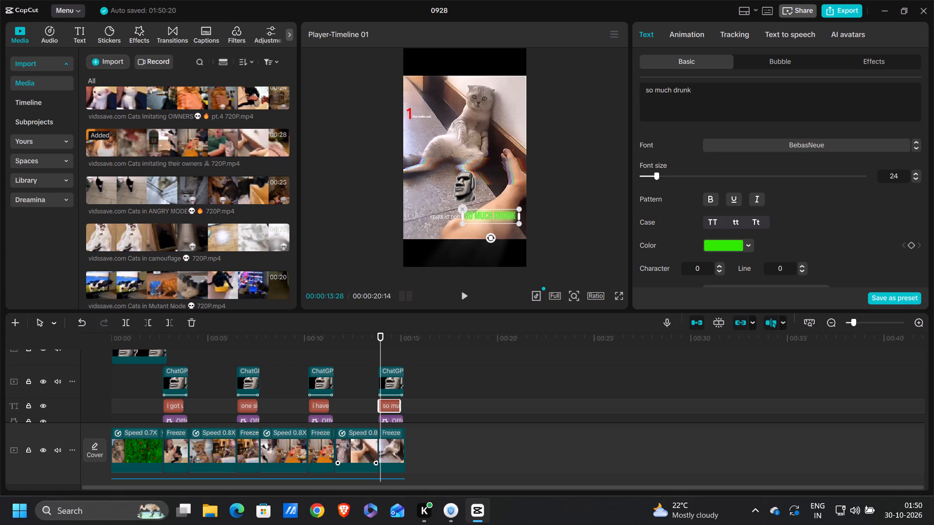
left_click_drag(492, 218, 440, 155)
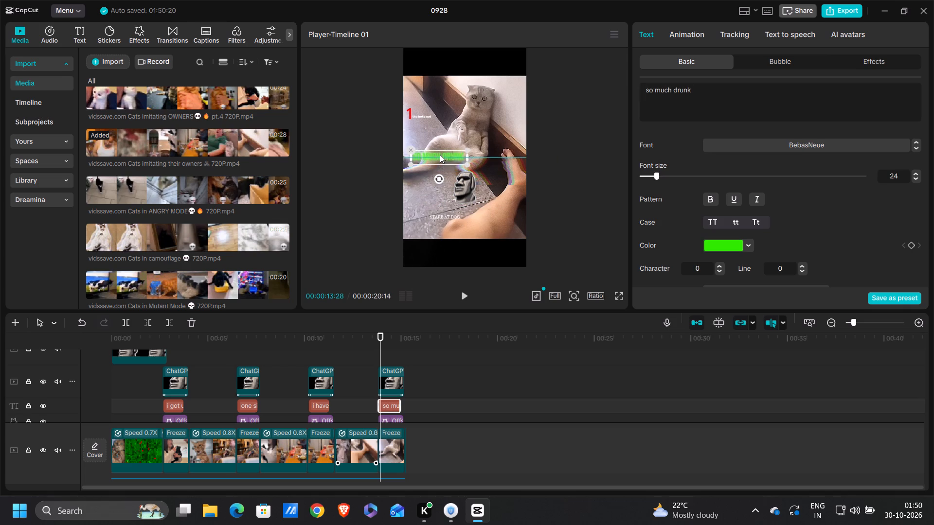
left_click_drag(440, 155, 444, 159)
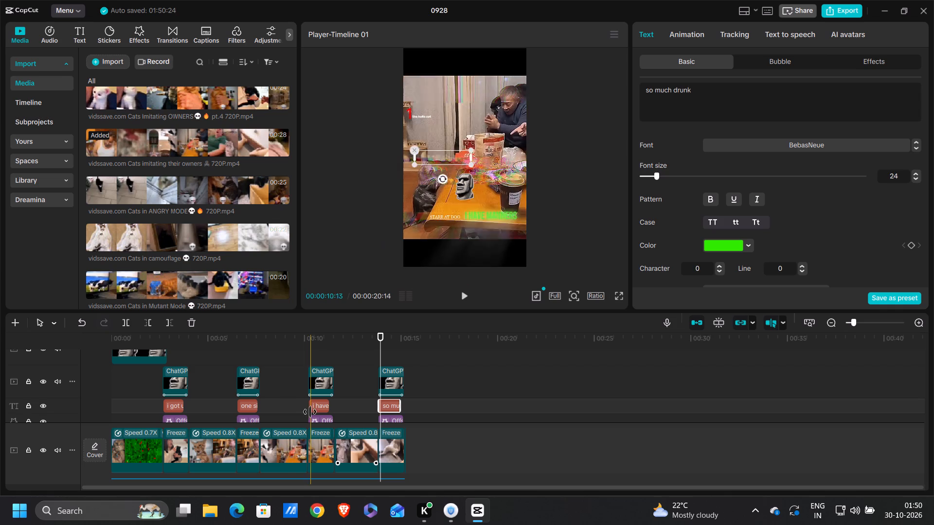
Move the "STARE AT DOG" label to the start of the timeline and extend its end to match "the hello cat" label at 00:00:17:05.
left_click(192, 360)
scroll(192, 360, "up", 4)
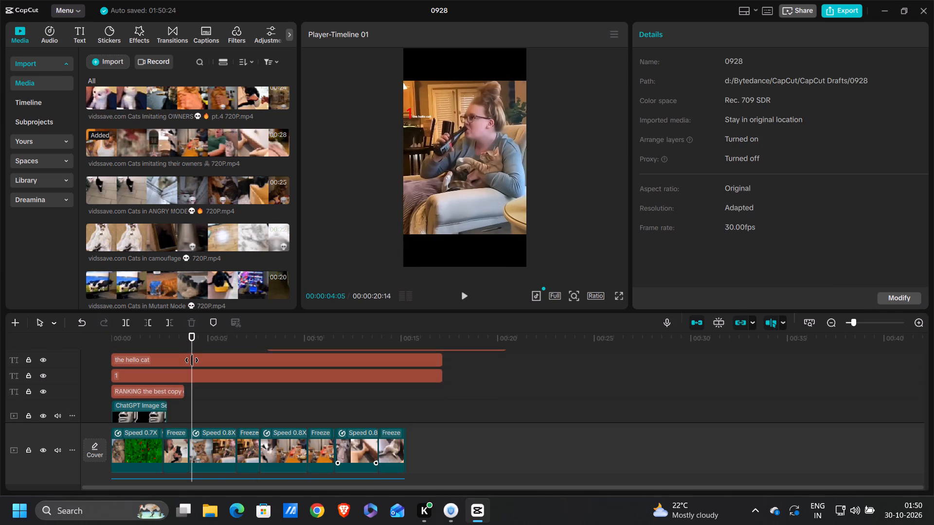
scroll(175, 389, "up", 1)
left_click(145, 393)
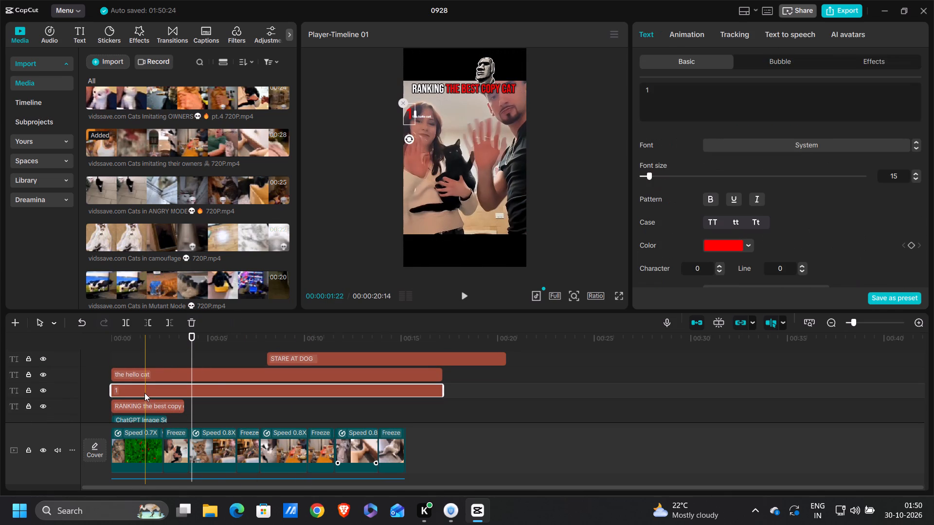
scroll(286, 376, "right", 1)
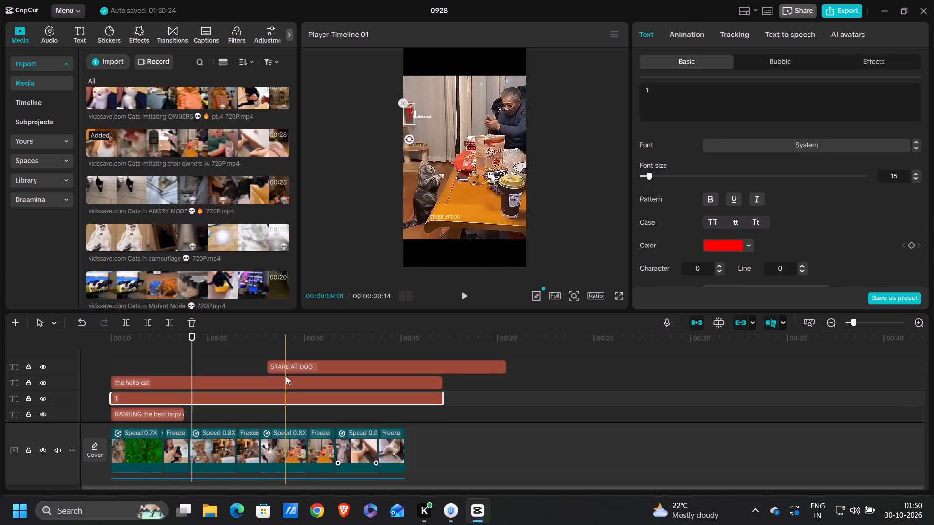
scroll(286, 376, "right", 1)
scroll(286, 376, "down", 3)
scroll(189, 403, "up", 4)
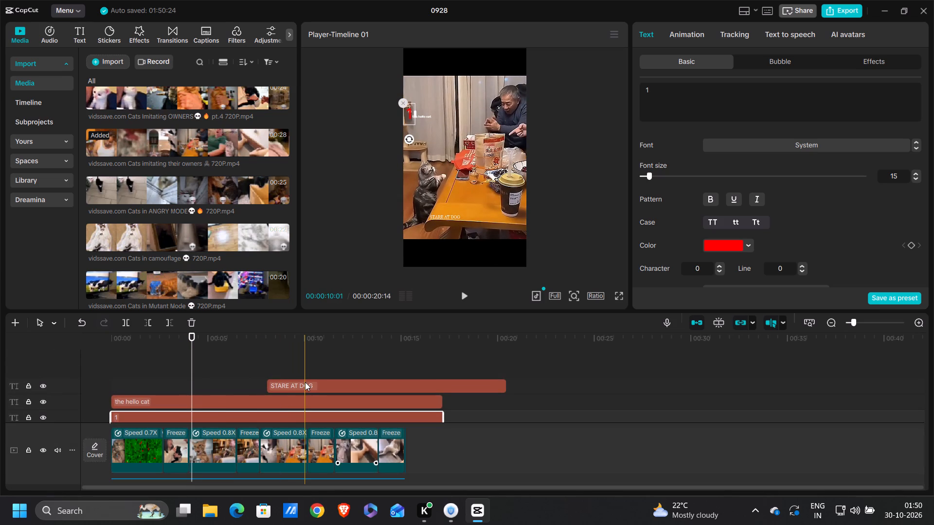
left_click_drag(305, 382, 148, 383)
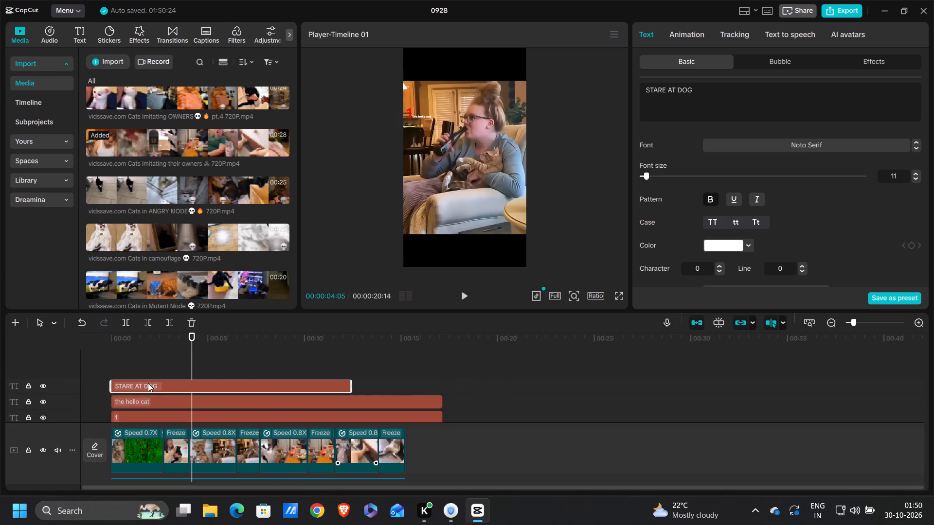
left_click_drag(148, 383, 150, 383)
left_click_drag(353, 387, 438, 379)
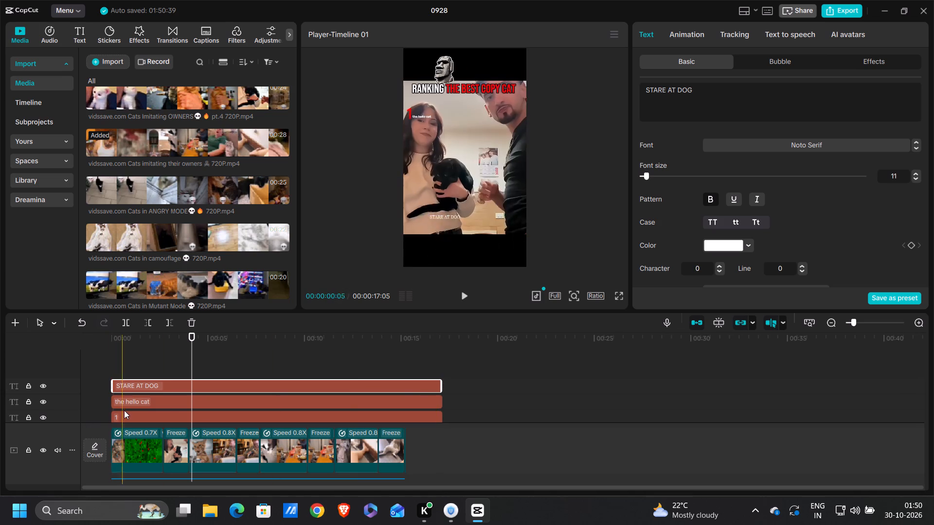
Paste three copies of the red ranking number "1", starting at the second, third and fourth speed-adjusted cat clips.
left_click(124, 413)
key("ctrl+c")
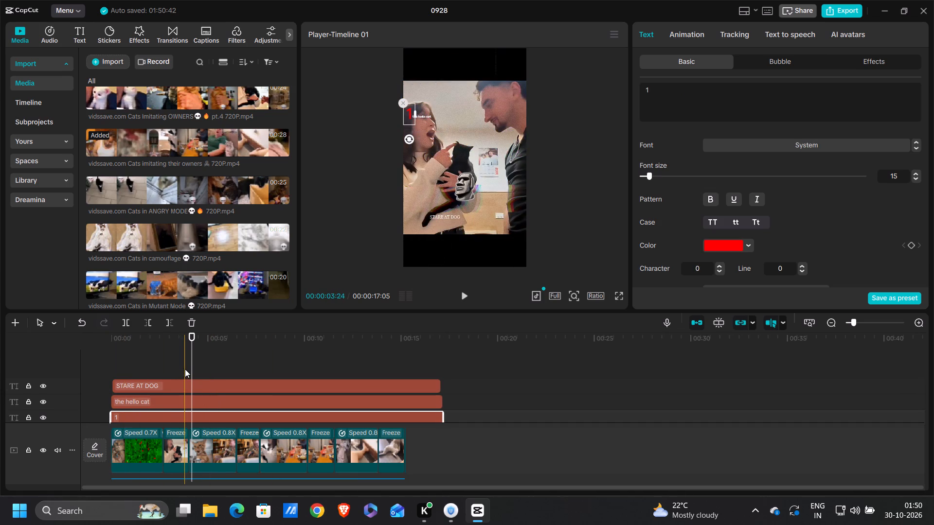
key("ctrl+v")
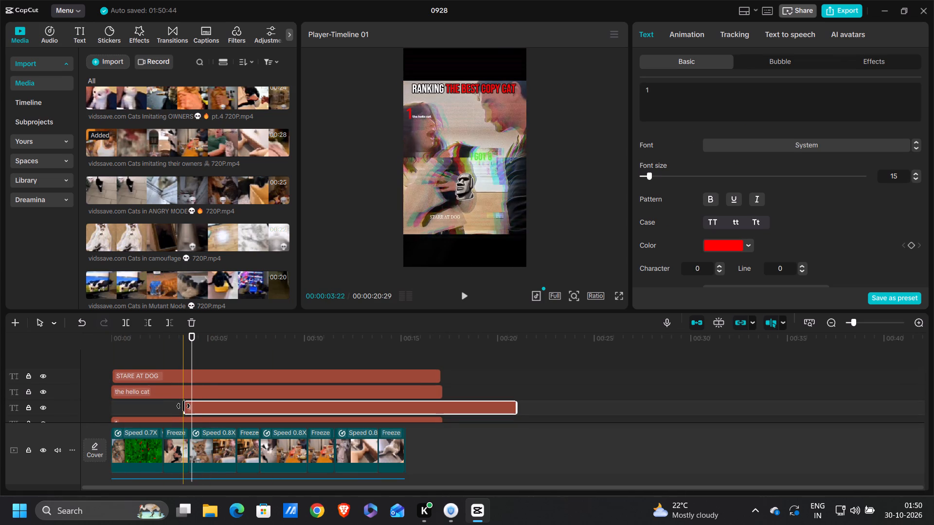
left_click_drag(183, 406, 191, 406)
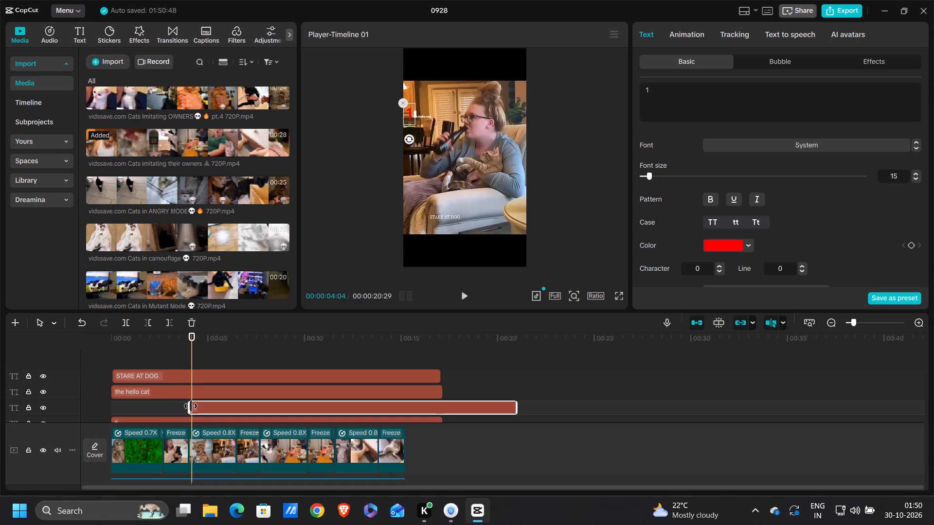
key("ctrl+c")
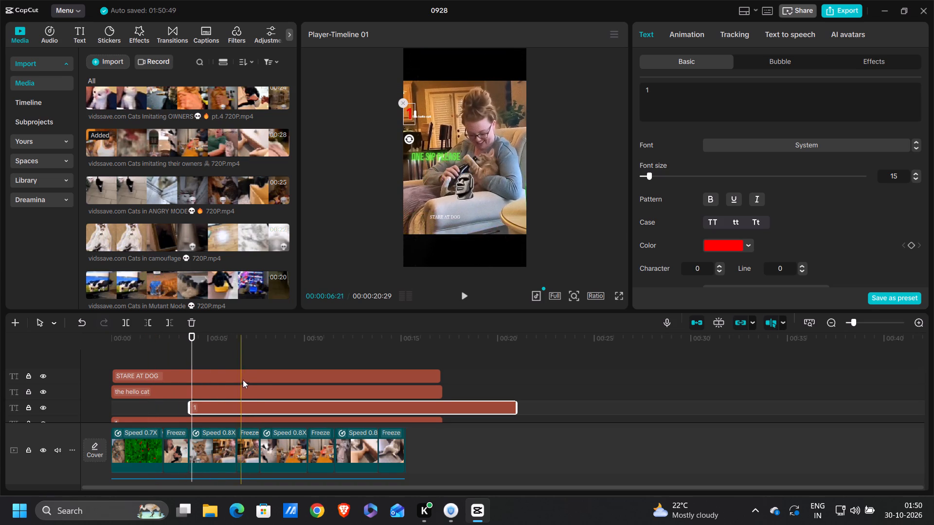
key("ctrl+v")
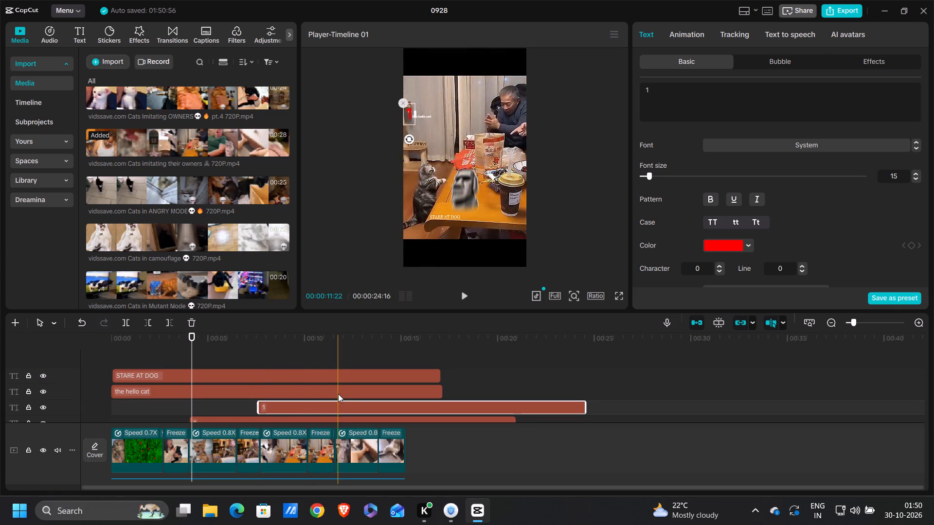
left_click(338, 362)
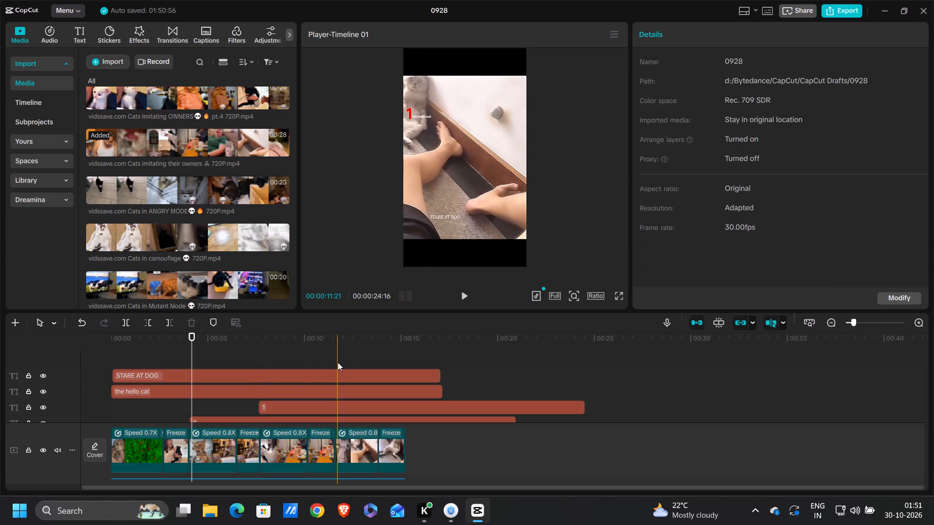
left_click(338, 362)
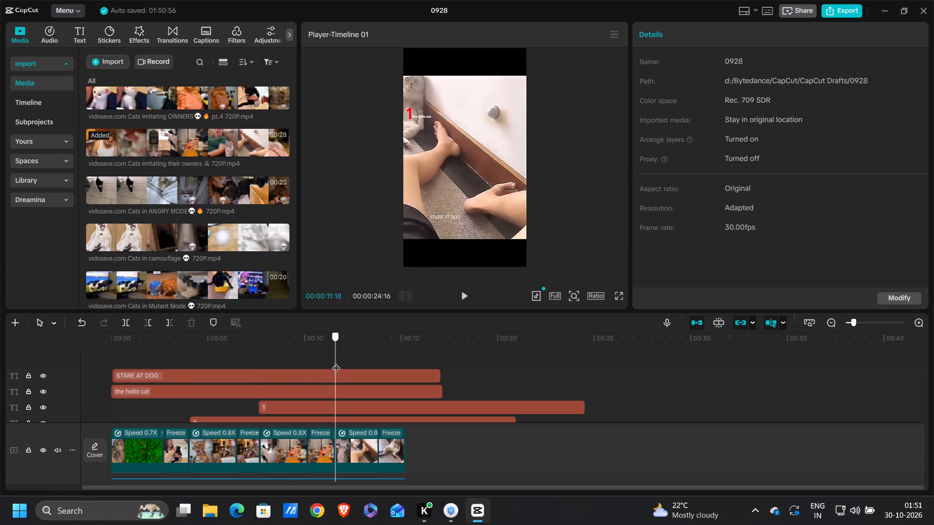
left_click(335, 408)
key("ctrl+v")
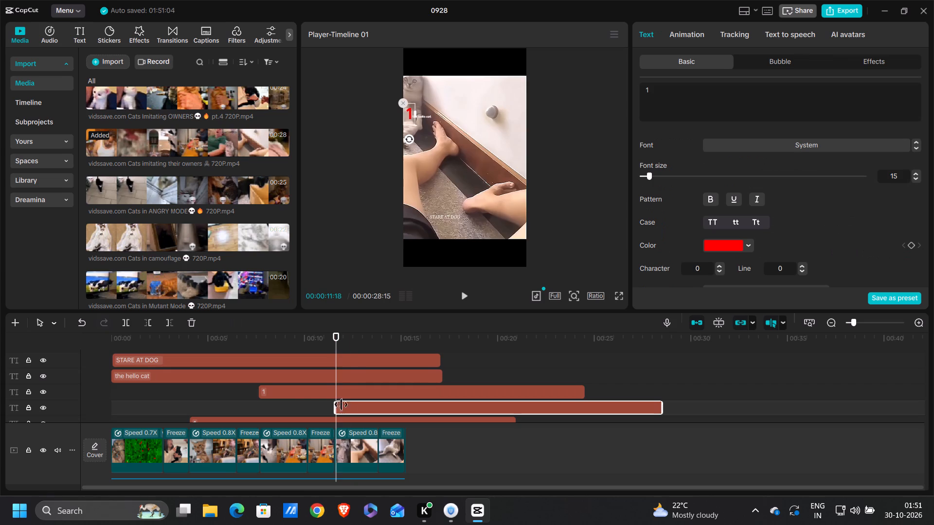
Change the second clip's ranking number to 2 and place it directly below the 1 on the video's edge.
scroll(324, 409, "down", 1)
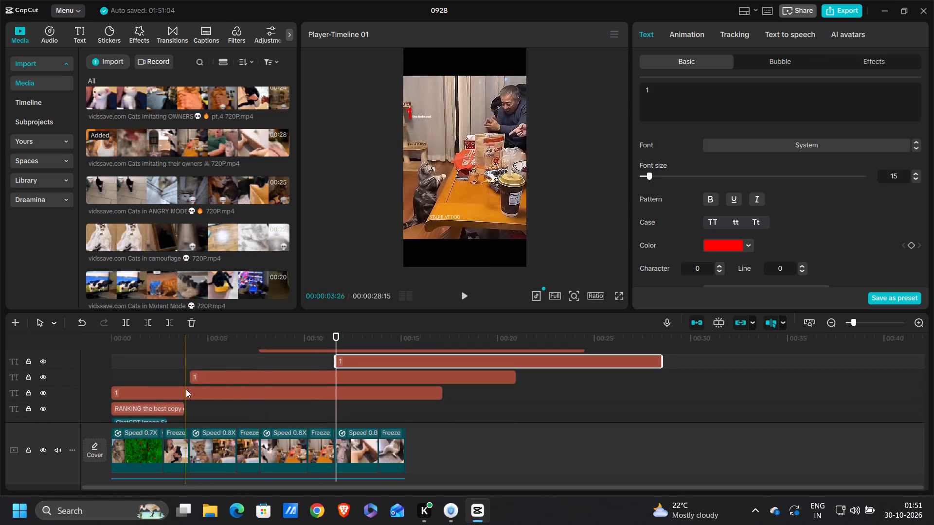
left_click(195, 377)
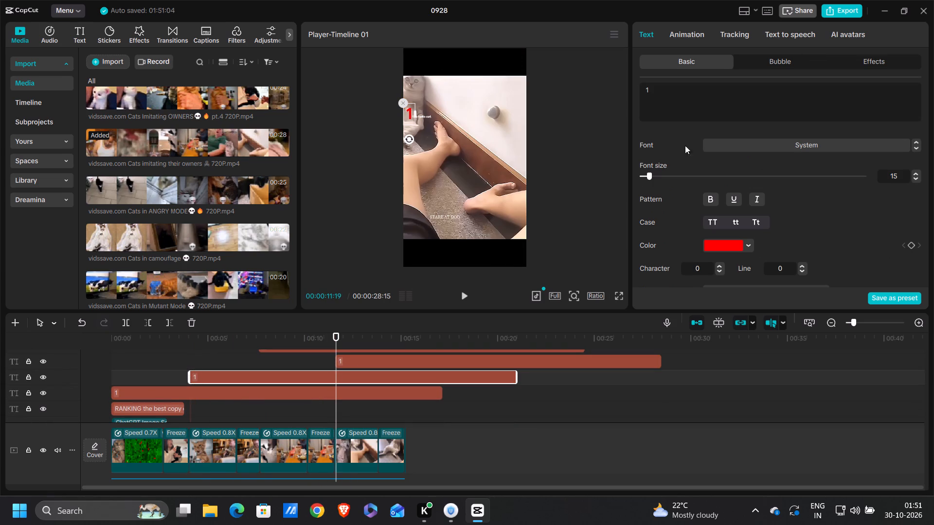
double_click(664, 97)
key("BackSpace")
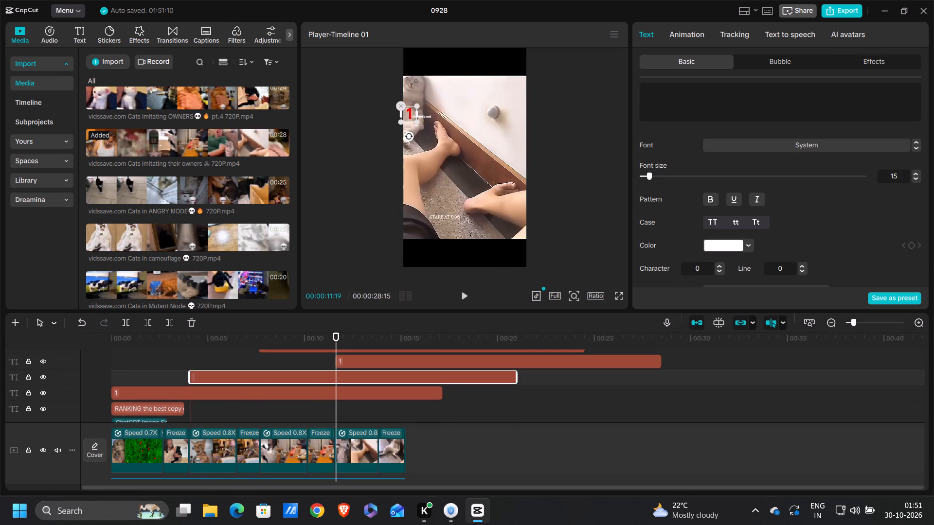
key("2")
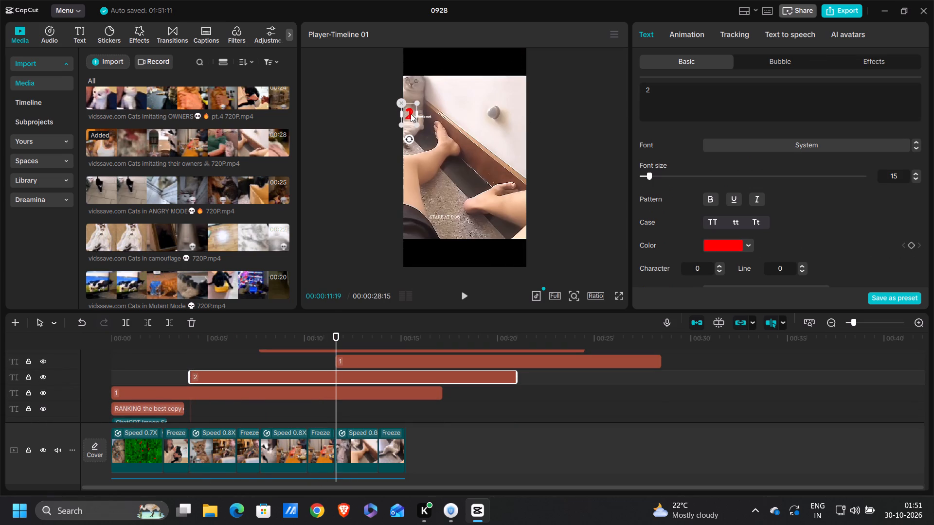
left_click_drag(409, 114, 408, 132)
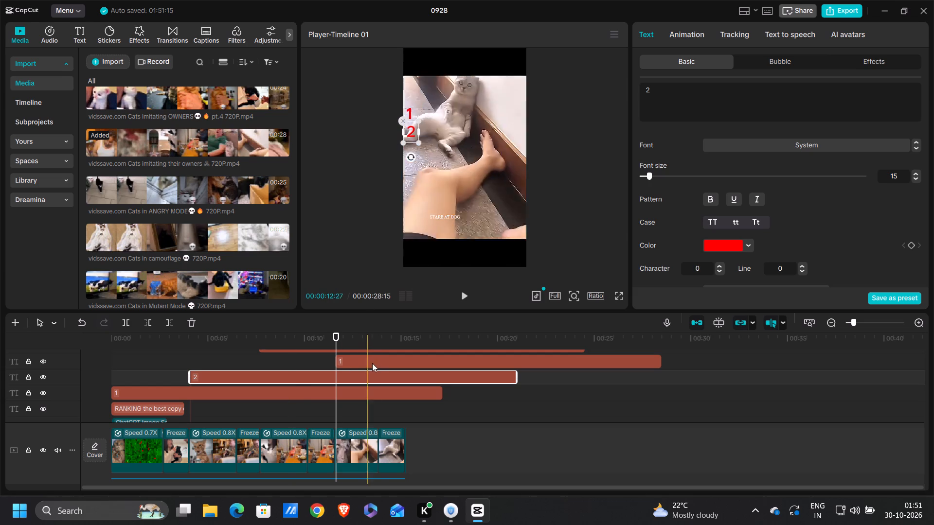
Place the fourth clip's ranking number directly below the 2 and change its text to 3.
left_click(377, 361)
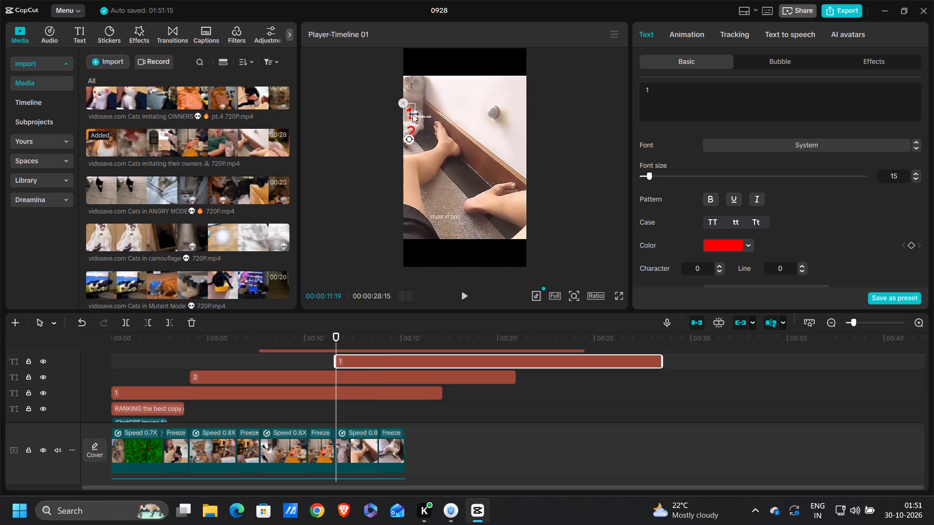
left_click_drag(409, 115, 411, 164)
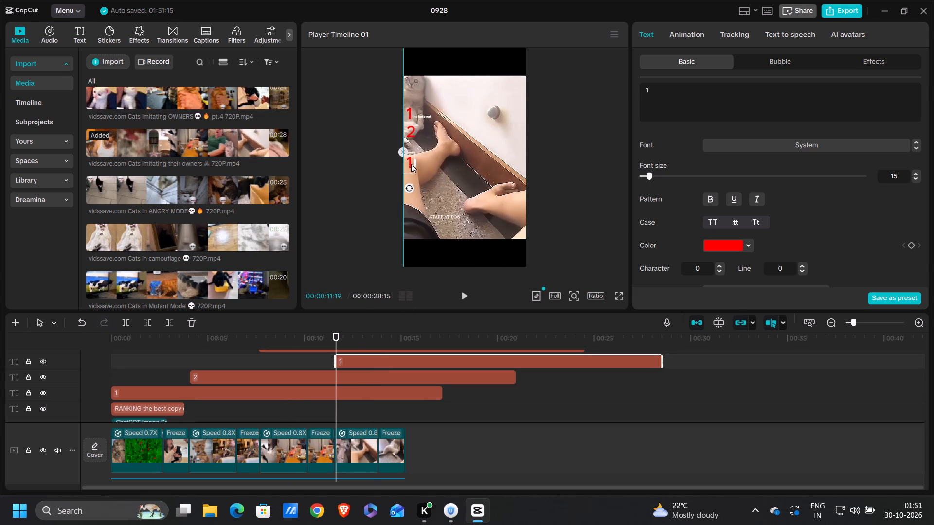
left_click_drag(411, 164, 408, 154)
left_click_drag(408, 154, 409, 154)
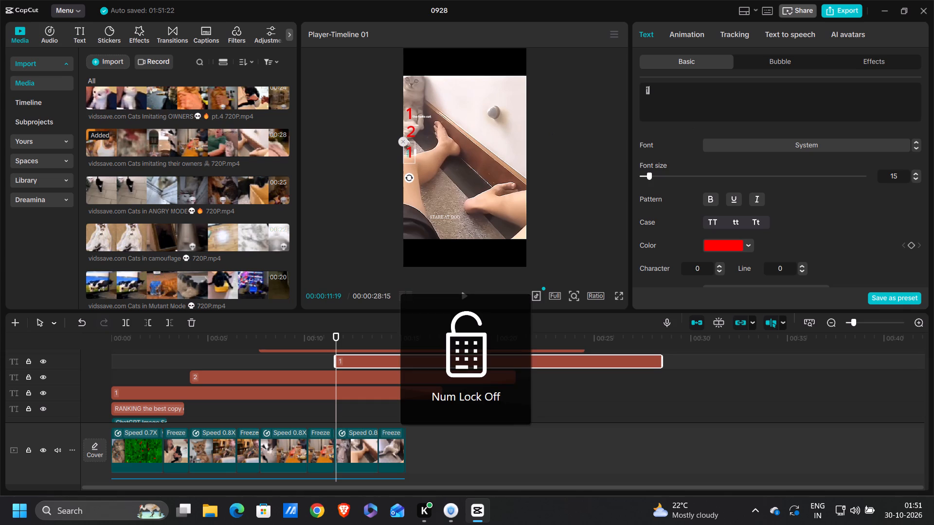
key("BackSpace")
key("Page_Down")
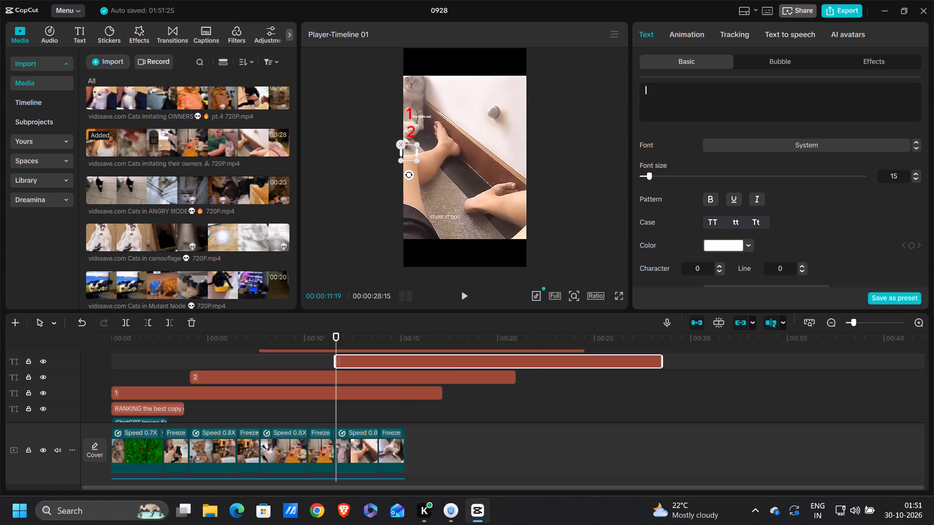
key("Page_Down")
key("Home")
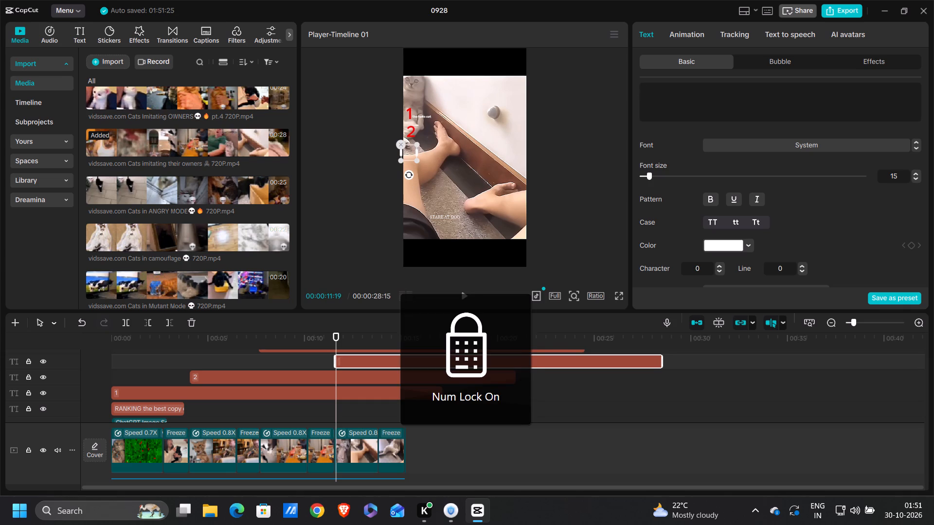
key("3")
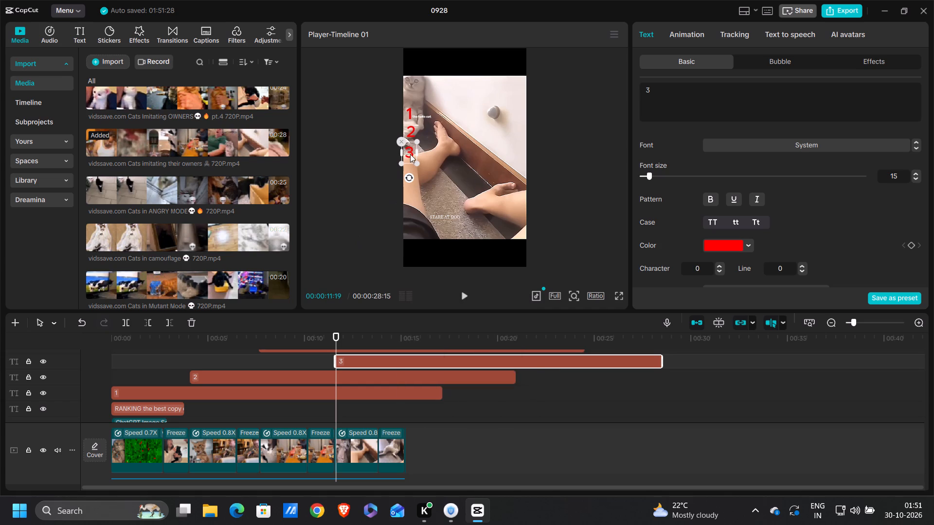
left_click(410, 153)
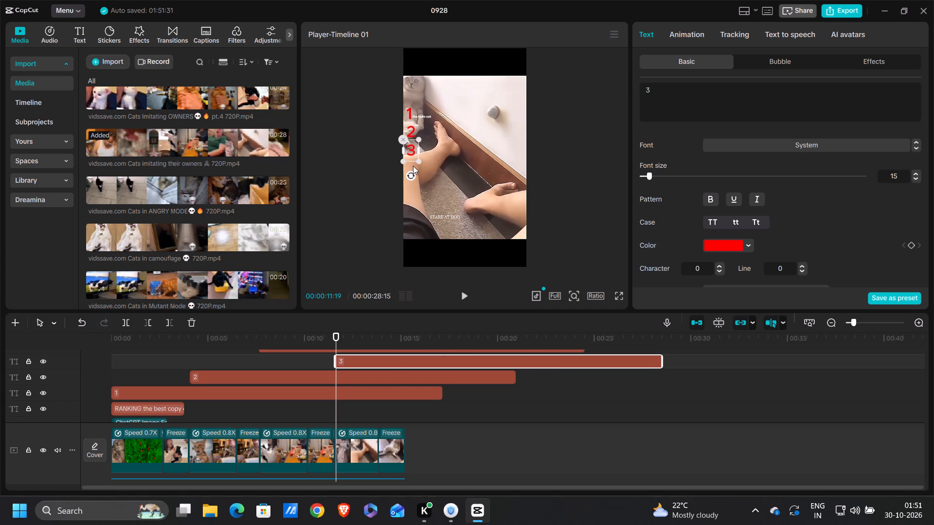
Place the third clip's ranking number directly below the 2 on the video's edge and change its text to 3.
left_click_drag(334, 342, 380, 342)
scroll(380, 342, "up", 1)
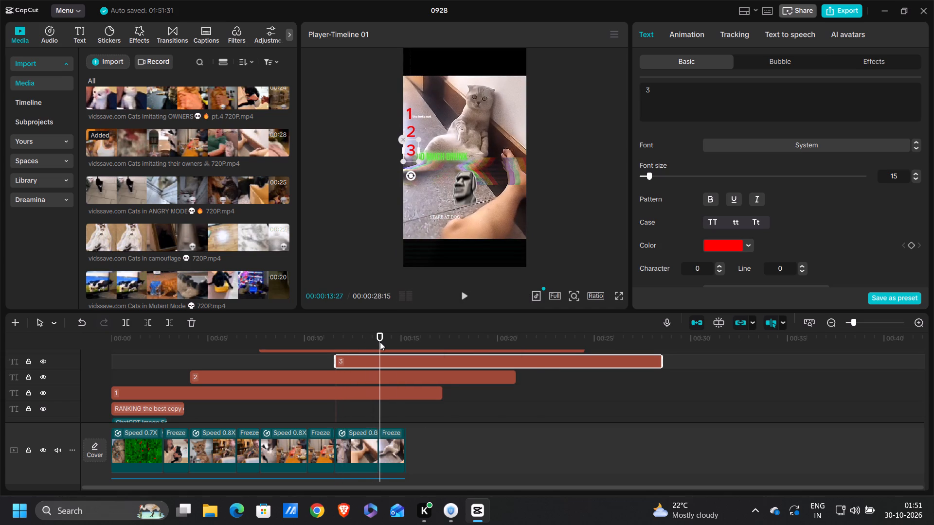
scroll(380, 342, "up", 2)
scroll(386, 427, "right", 1)
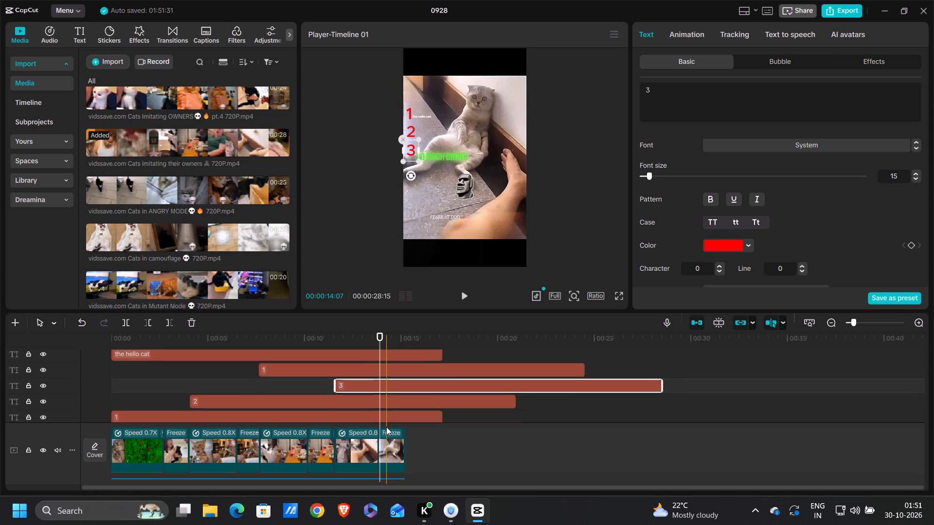
scroll(386, 427, "right", 1)
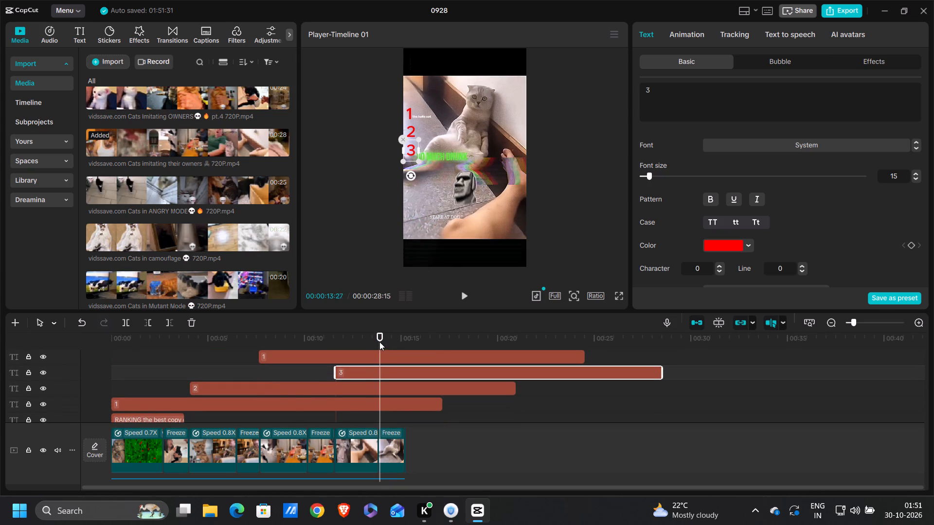
left_click_drag(379, 342, 163, 350)
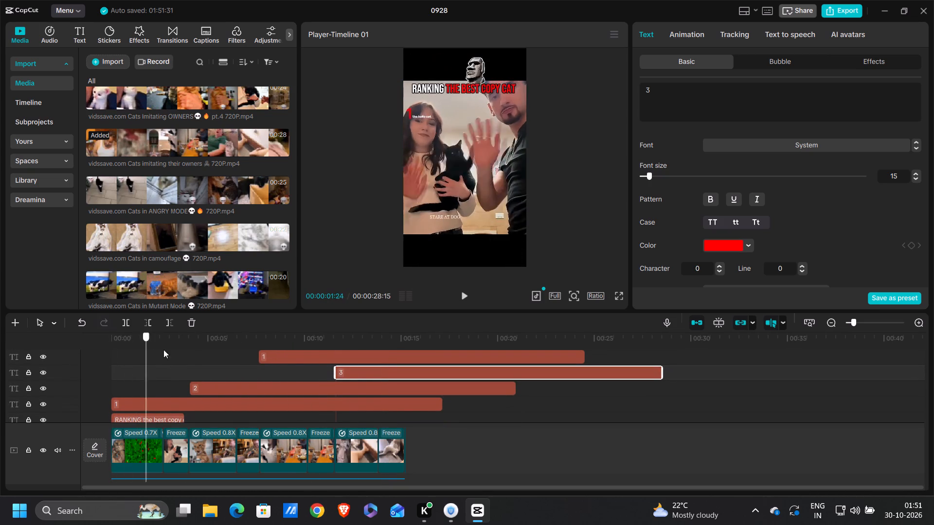
left_click_drag(163, 350, 259, 345)
left_click(271, 357)
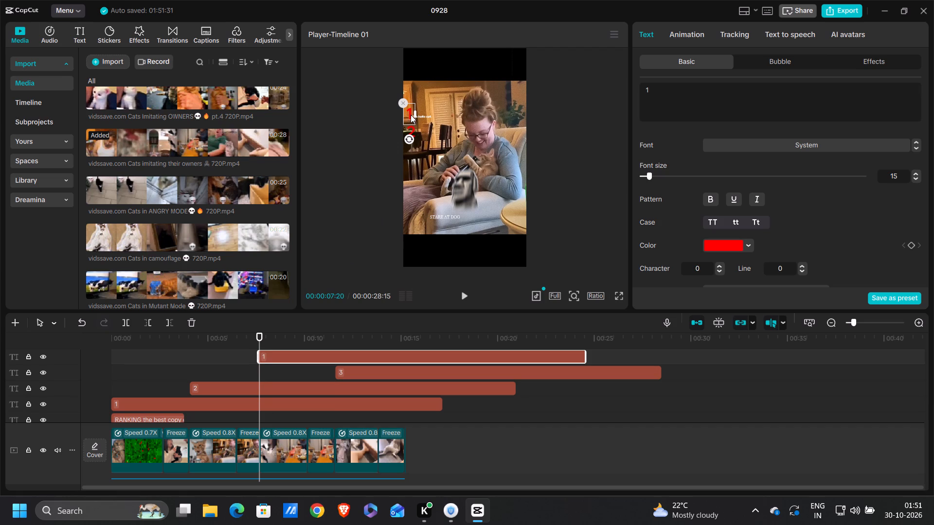
left_click_drag(411, 115, 414, 153)
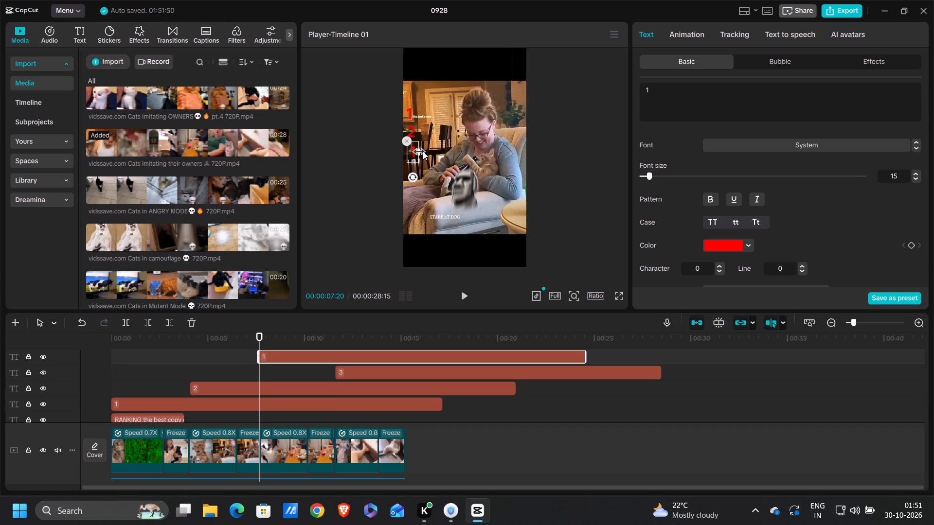
left_click(419, 151)
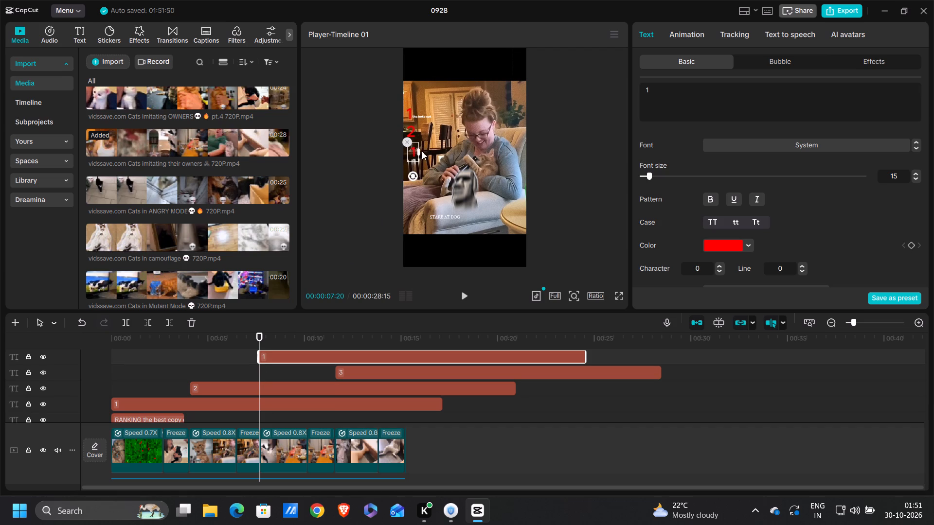
left_click(413, 152)
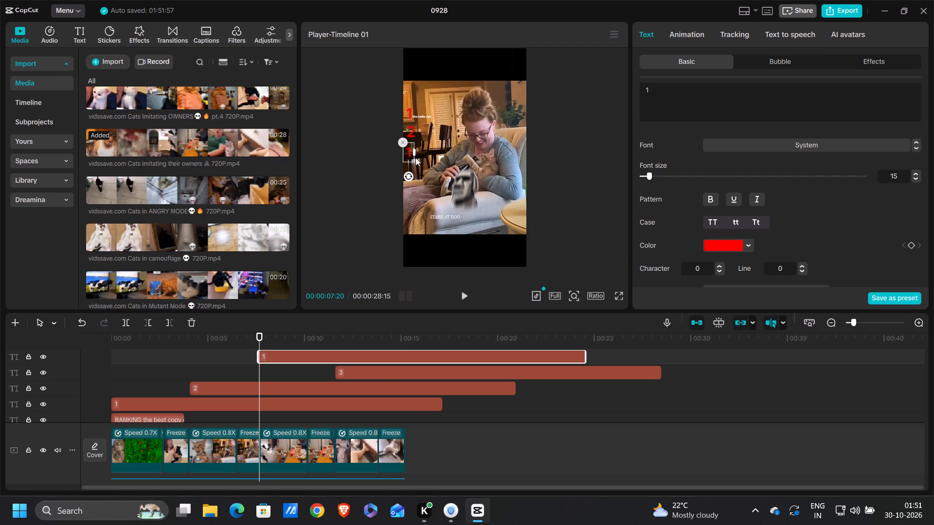
left_click(415, 154)
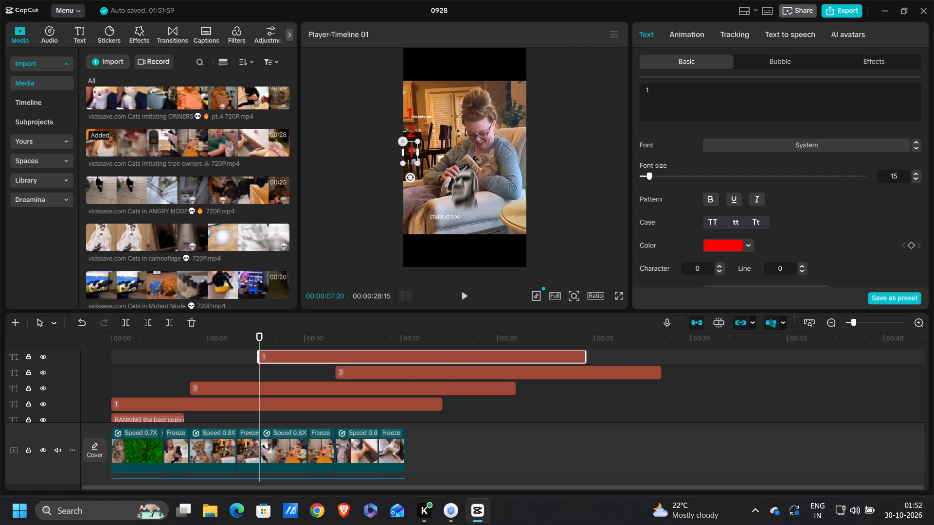
double_click(673, 87)
key("BackSpace")
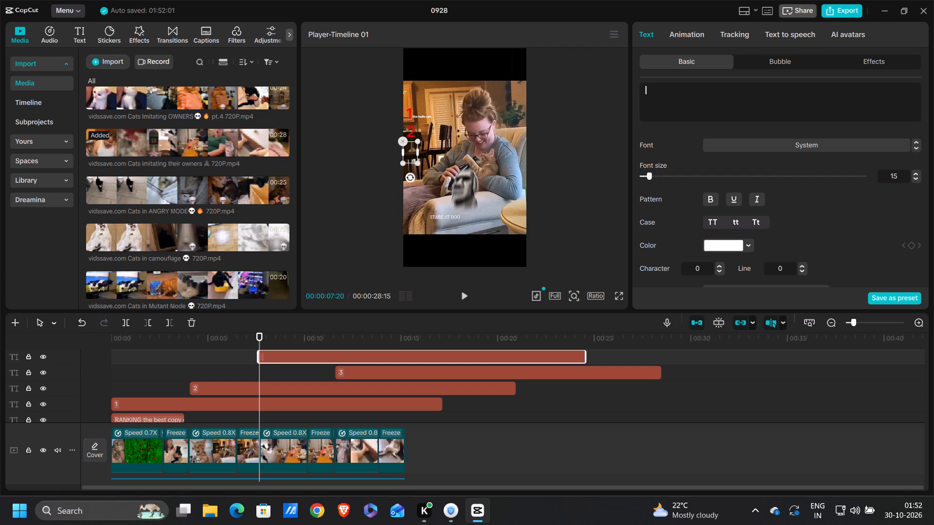
key("3")
Move the fourth clip's ranking number directly below the third clip's 3 and change its text to 4.
left_click(346, 379)
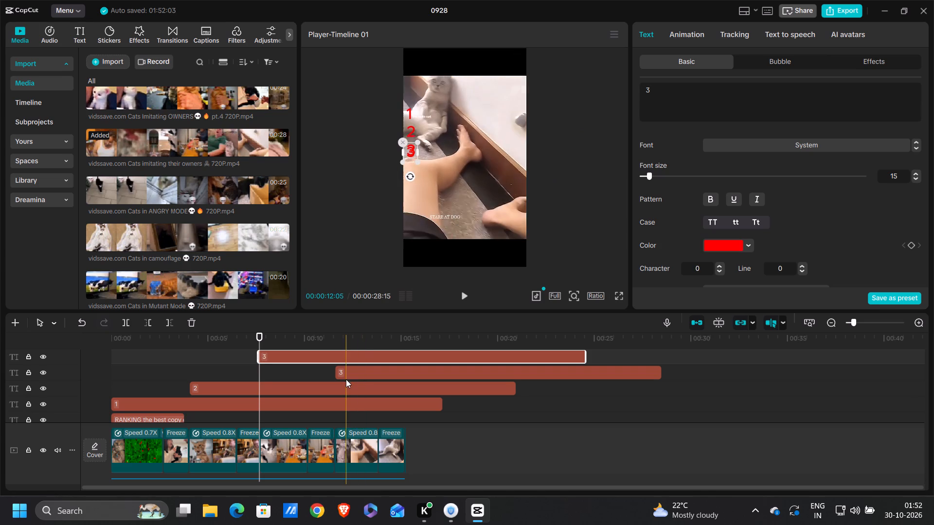
left_click_drag(257, 341, 333, 335)
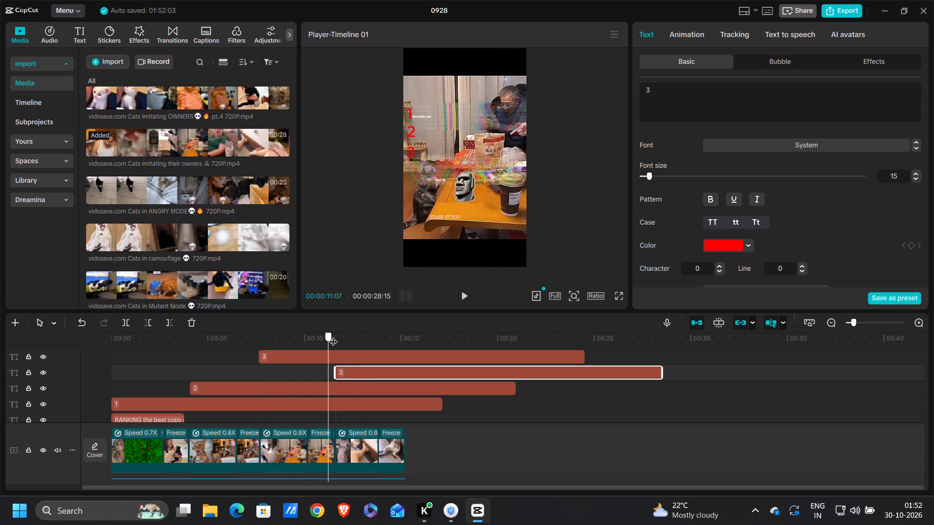
left_click_drag(333, 335, 336, 335)
left_click_drag(410, 152, 413, 168)
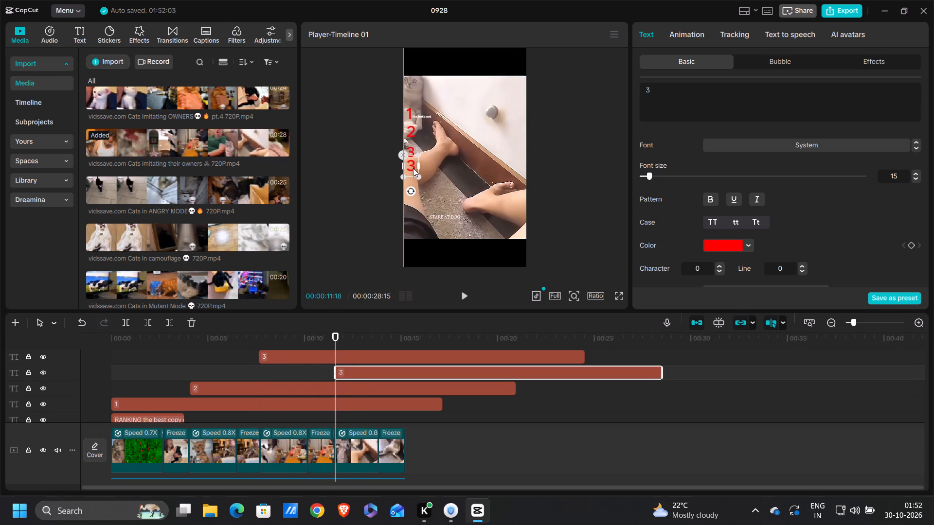
left_click_drag(413, 168, 412, 175)
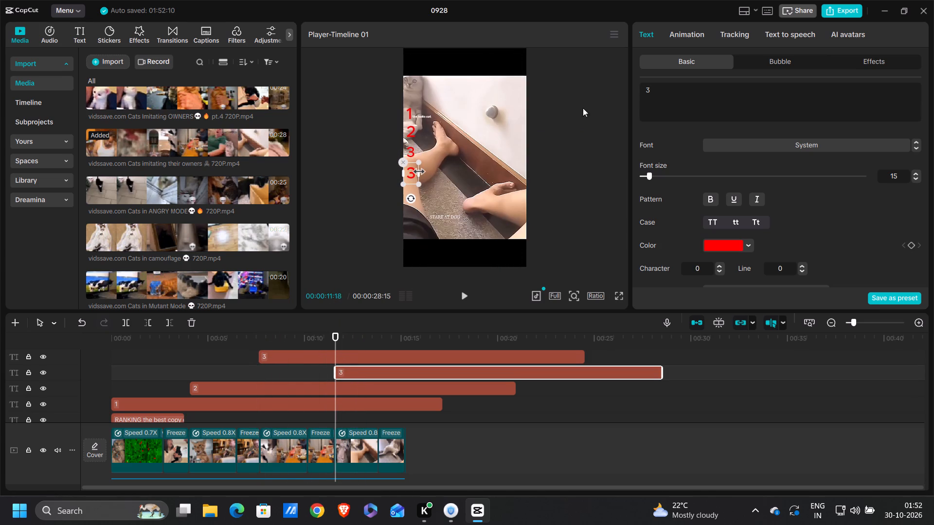
double_click(705, 96)
key("BackSpace")
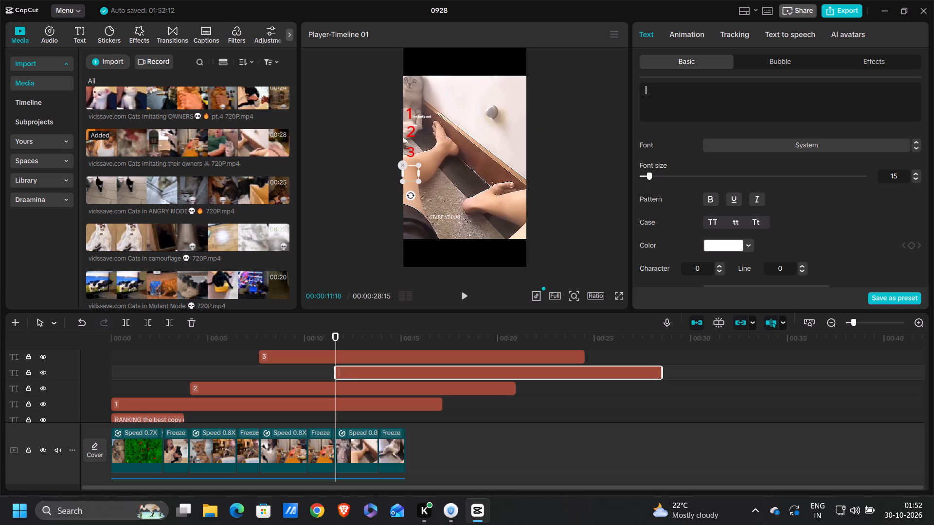
key("4")
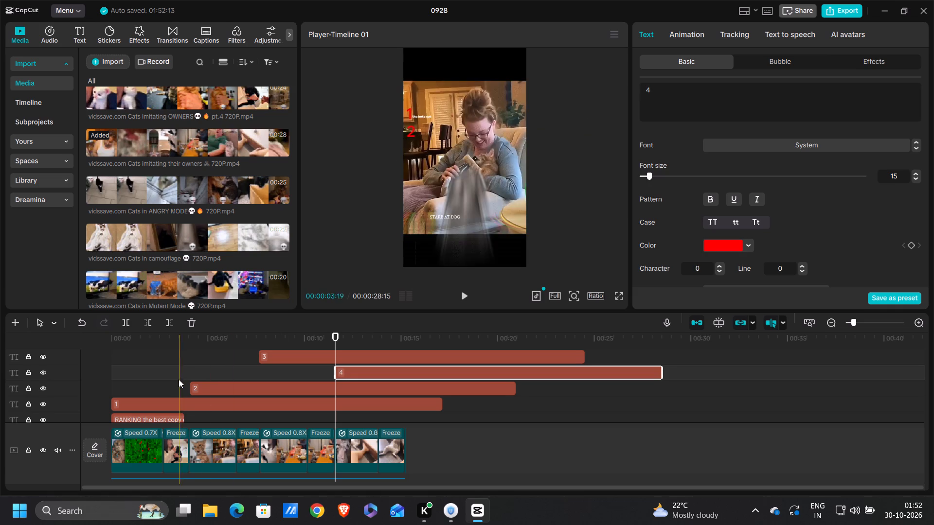
Delete the "STARE AT DOG" label from the timeline.
left_click(188, 367)
left_click(188, 366)
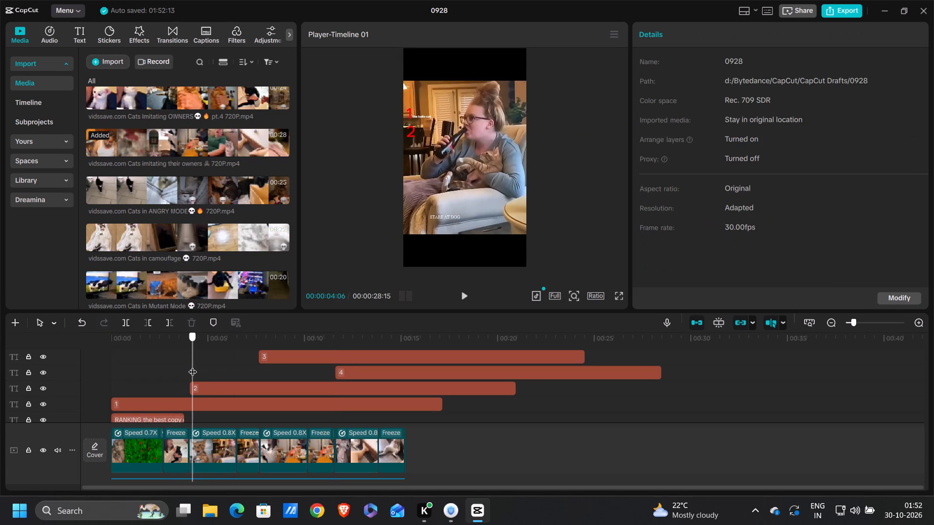
scroll(189, 366, "up", 3)
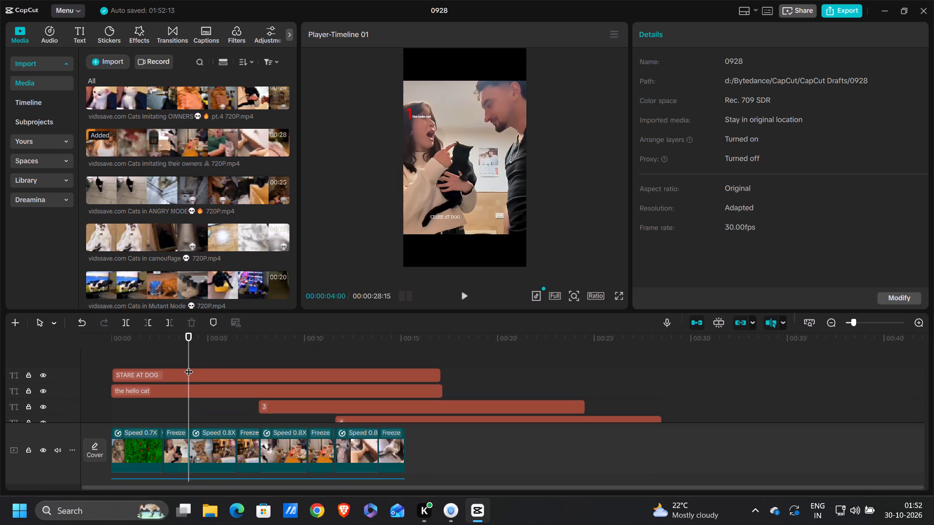
left_click(180, 390)
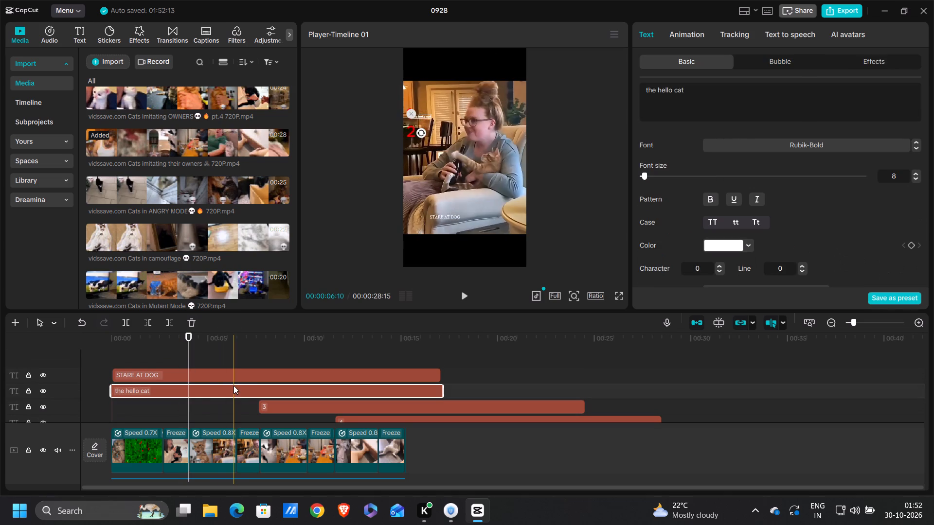
left_click(251, 372)
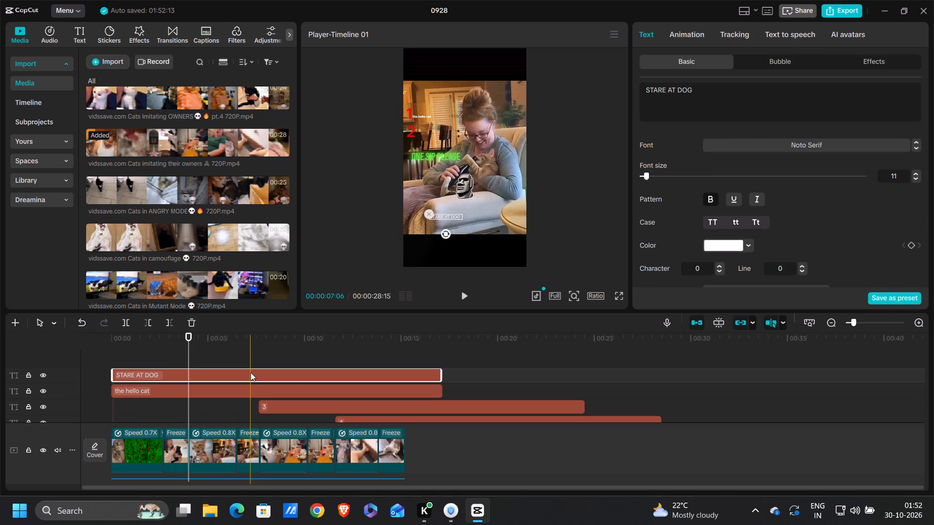
key("F12")
key("BackSpace")
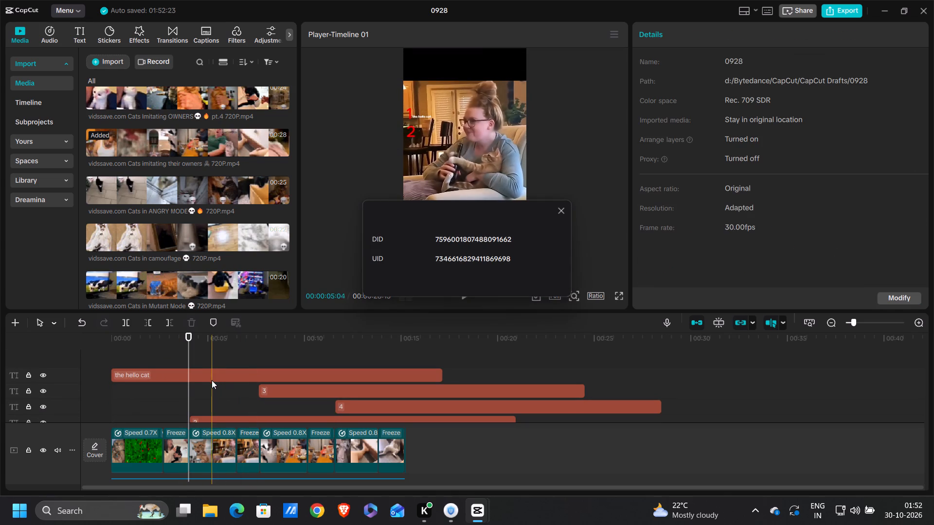
Copy "the hello cat" label and paste it at the start of the second speed-adjusted cat clip.
left_click(214, 378)
key("ctrl+c")
scroll(214, 378, "down", 1)
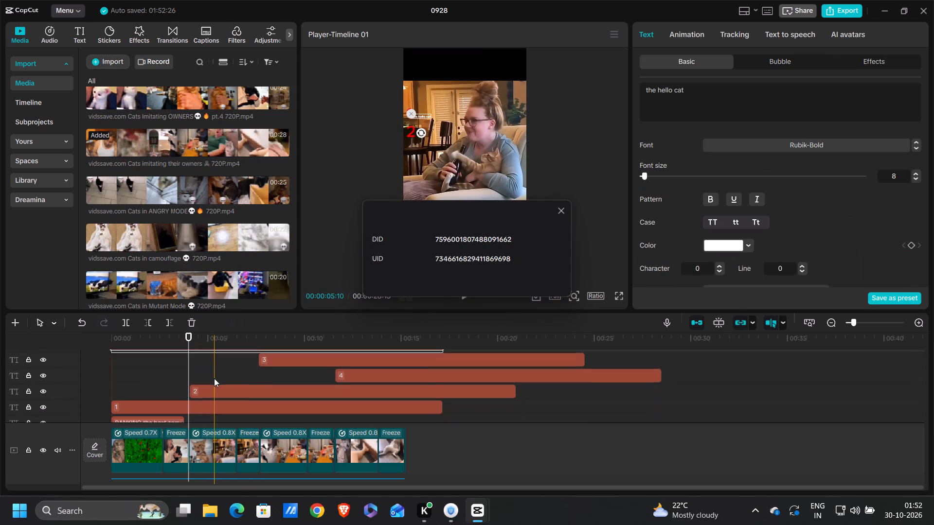
scroll(214, 378, "down", 1)
key("ctrl+v")
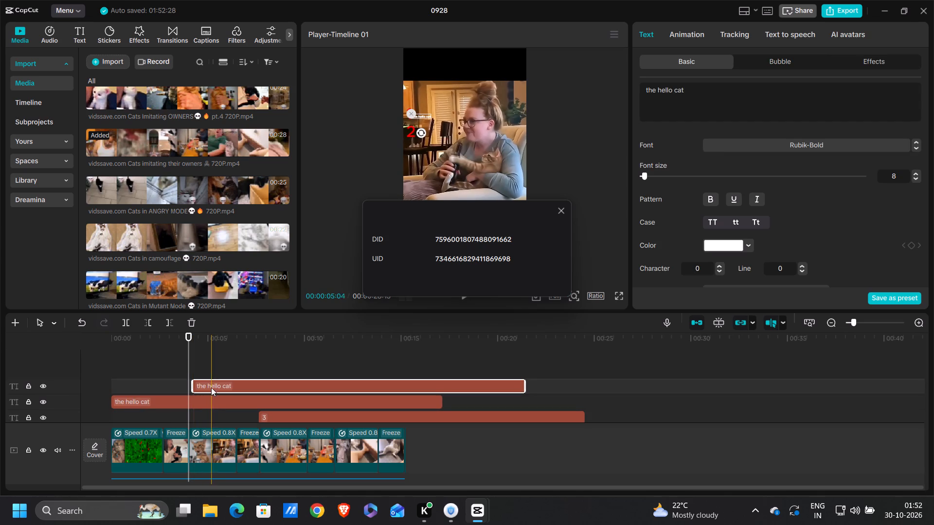
left_click(191, 362)
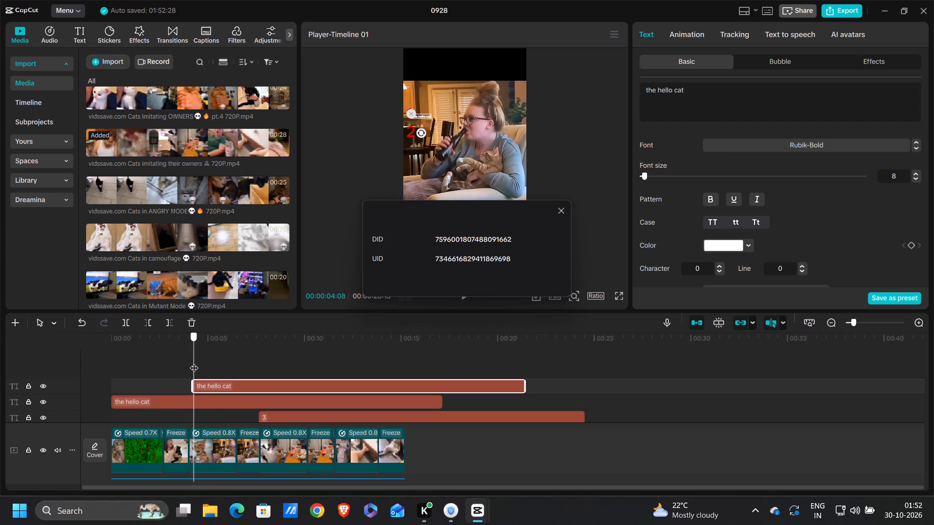
left_click(567, 210)
Move the original "the hello cat" label, which starts at the beginning of the timeline, beside the ranking number 2.
left_click(425, 118)
left_click_drag(425, 118, 430, 135)
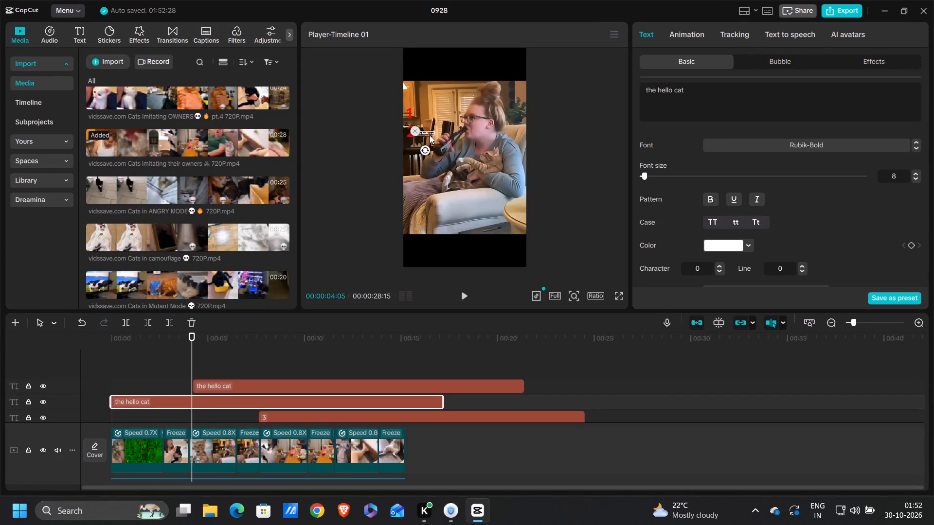
left_click_drag(430, 135, 430, 136)
Change the text of the label beside the 2 to "a drinking cat".
scroll(430, 136, "up", 6, "ctrl")
scroll(430, 136, "right", 1)
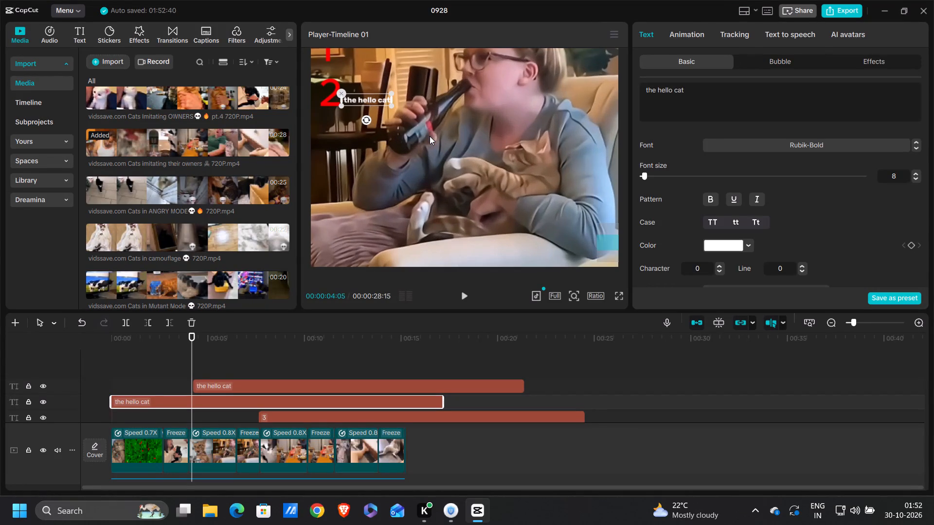
scroll(430, 136, "right", 1)
triple_click(701, 89)
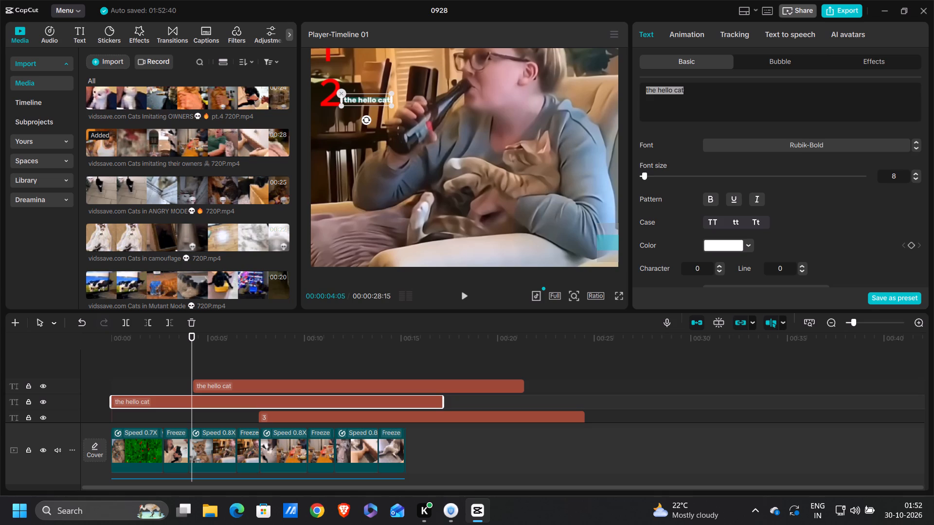
key("BackSpace")
type("the")
key("space")
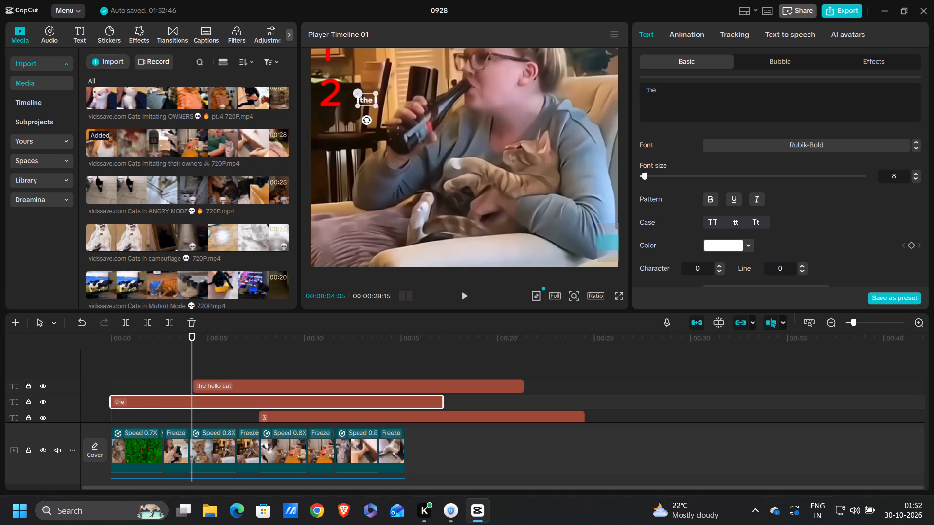
key("BackSpace")
key("BackSpace")
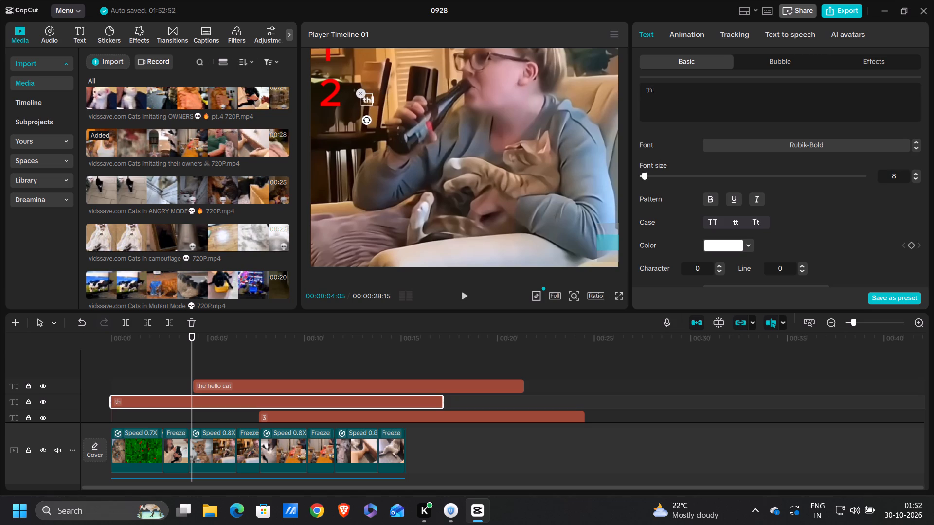
key("BackSpace")
key("c")
key("BackSpace")
key("BackSpace")
type("can i")
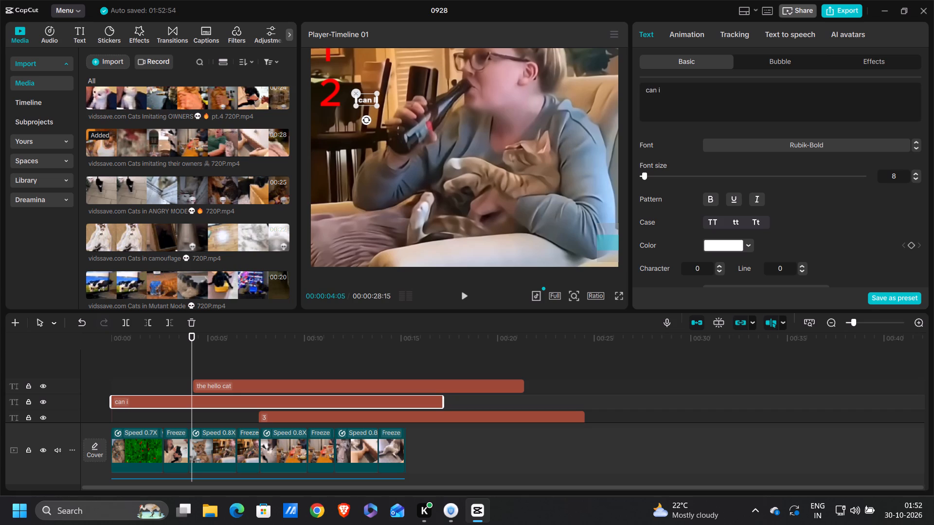
key("space")
key("BackSpace")
key("BackSpace")
key("BackSpace")
key("BackSpace")
key("BackSpace")
key("BackSpace")
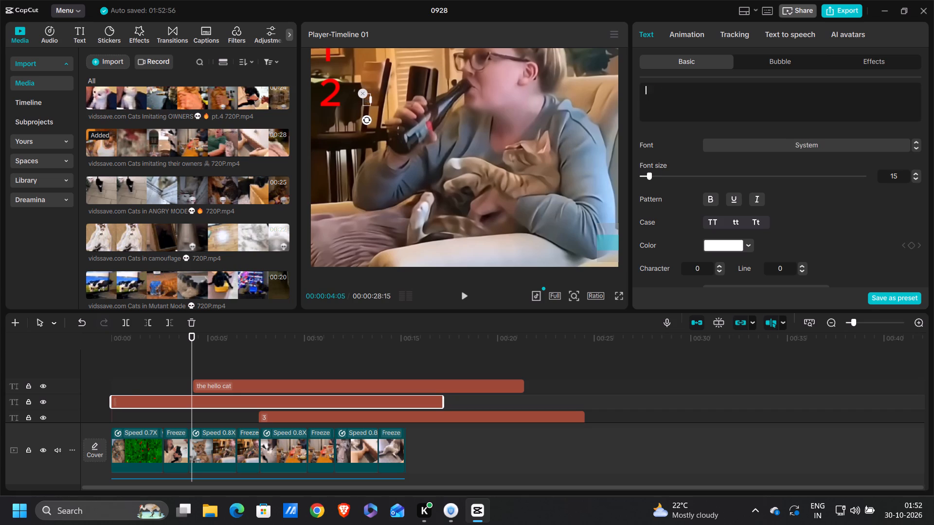
type("a")
key("space")
type("drinki")
type("ng")
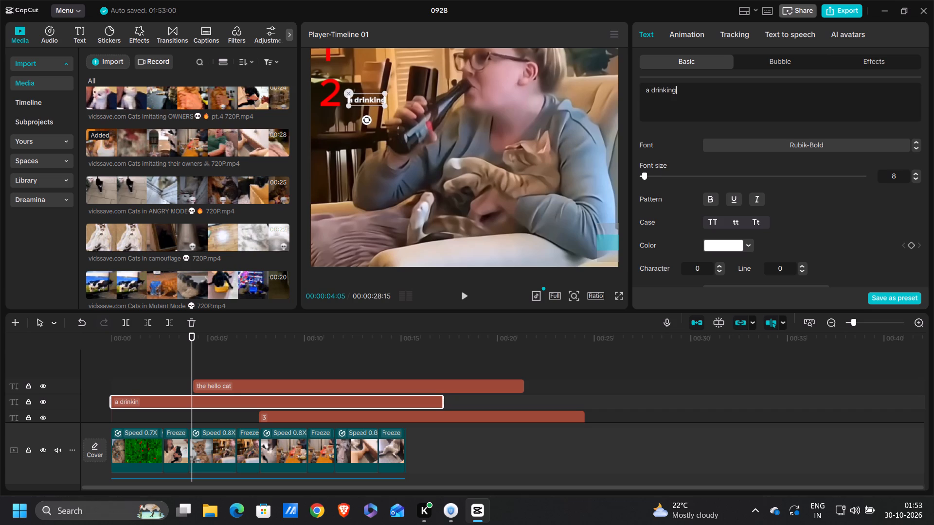
key("space")
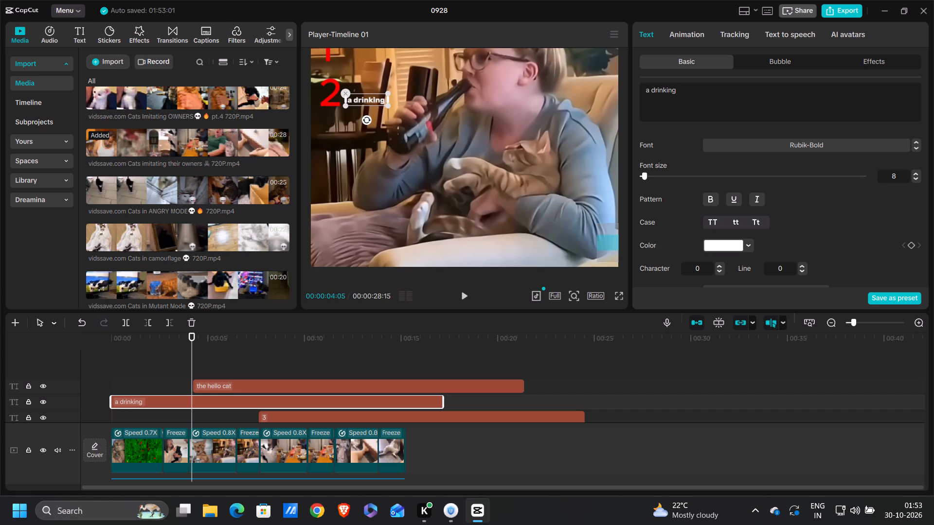
type("cat")
key("space")
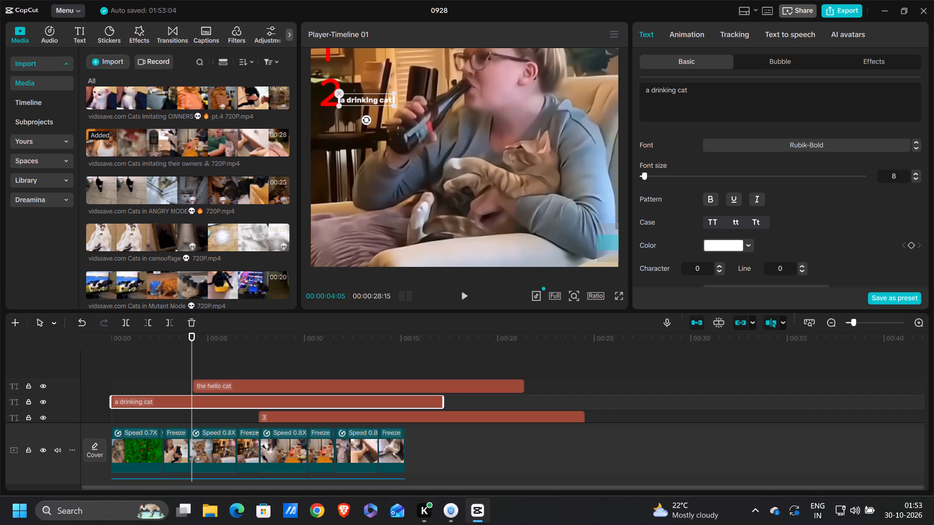
Paste another copy of "the hello cat" label at the start of the third clip, at 00:00:07:19.
left_click(260, 360)
key("ctrl+v")
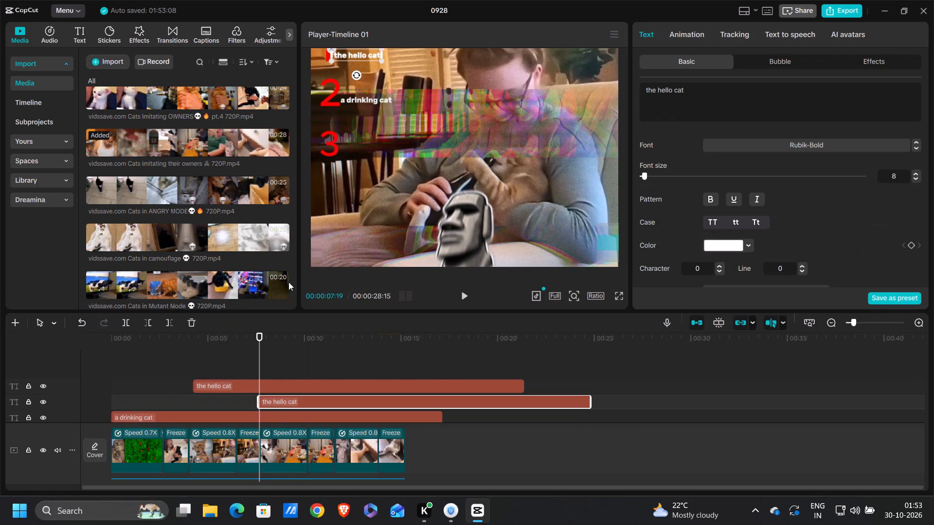
Move the pasted "the hello cat" label of the third clip beside the ranking number 3.
left_click_drag(355, 52, 370, 109)
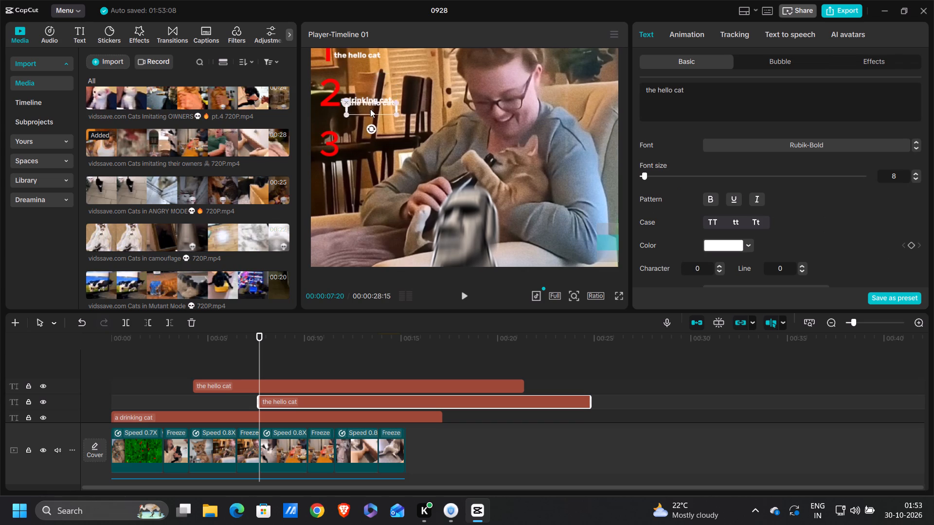
left_click_drag(370, 109, 363, 148)
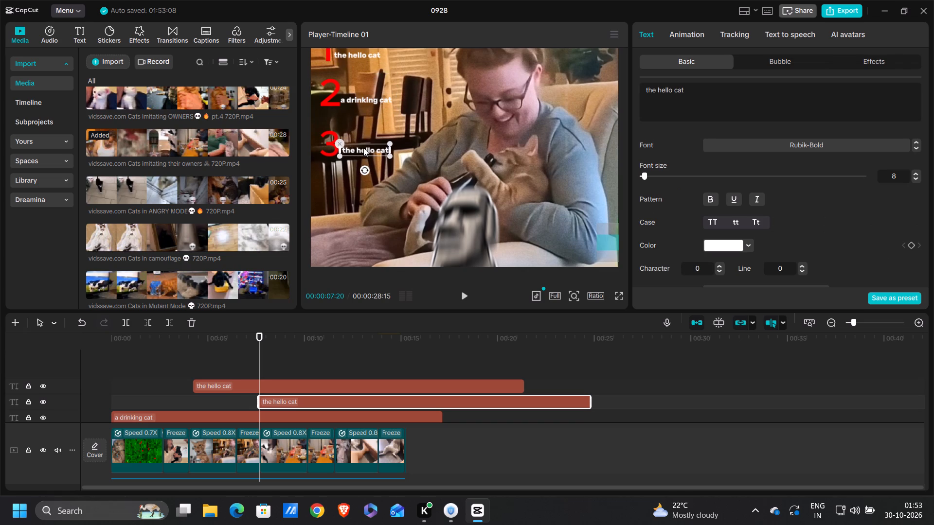
left_click_drag(363, 148, 364, 147)
Change the text of the label beside the 3 to "cat with manner".
double_click(364, 147)
key("BackSpace")
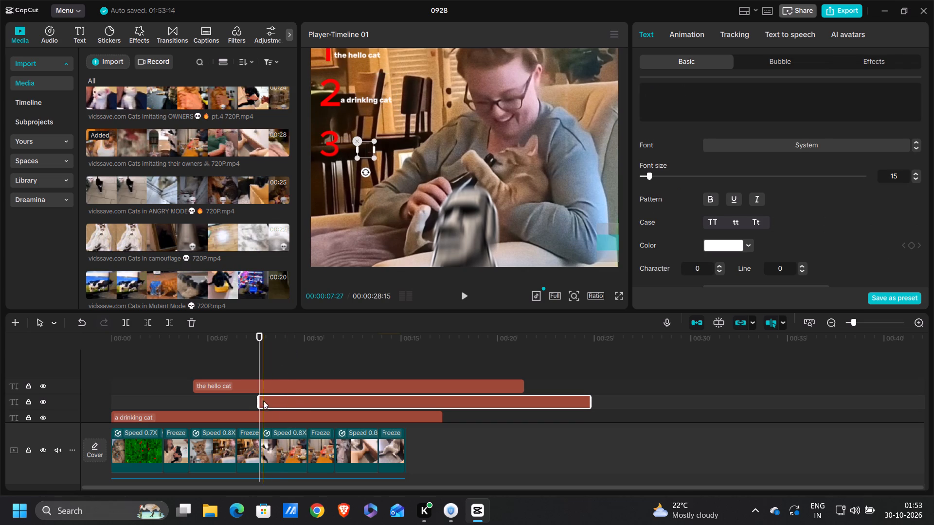
left_click_drag(258, 360, 267, 359)
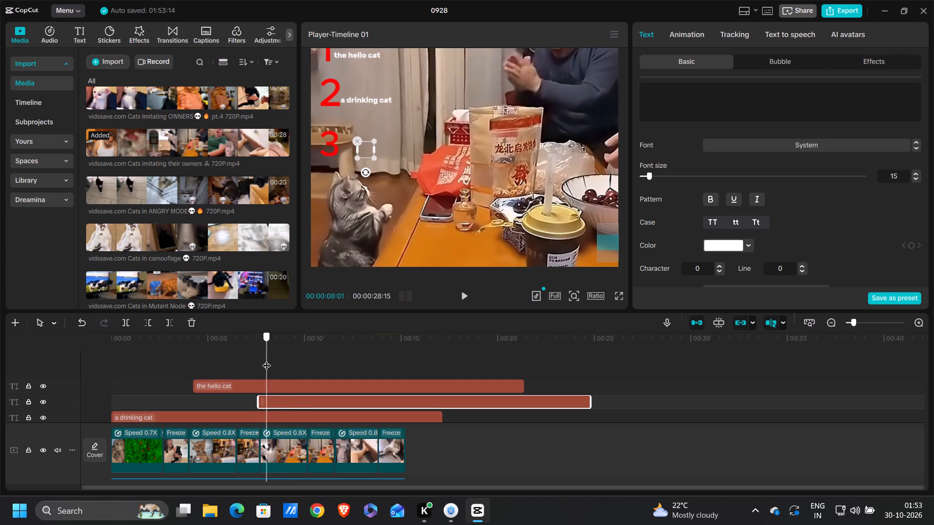
left_click_drag(267, 359, 265, 359)
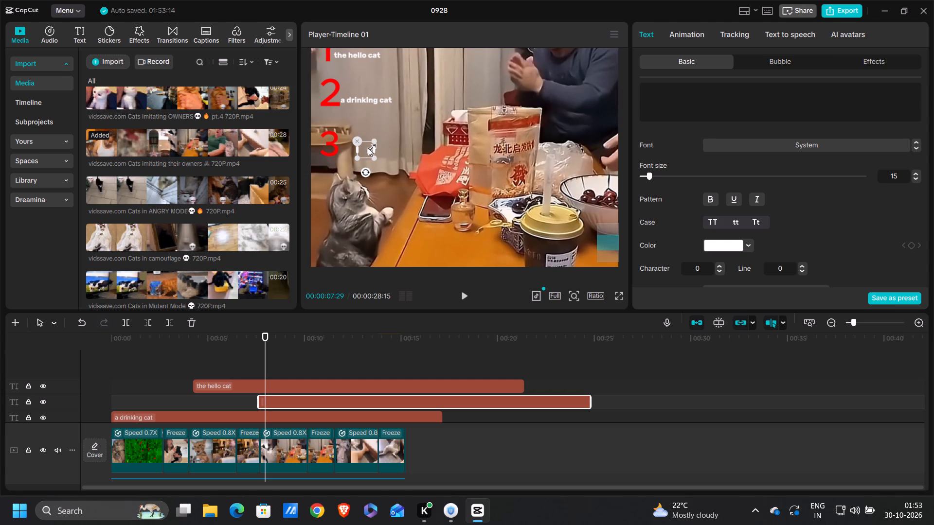
left_click_drag(367, 149, 357, 146)
double_click(357, 146)
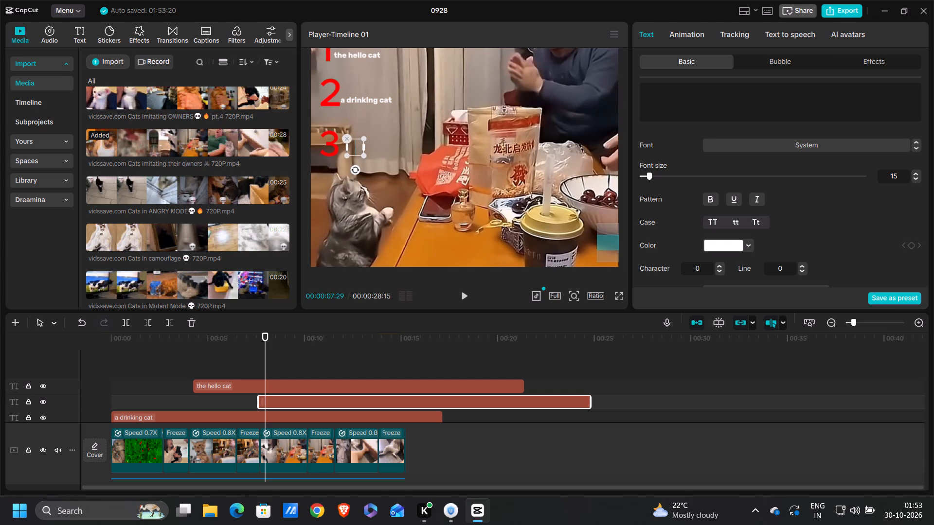
type("the man")
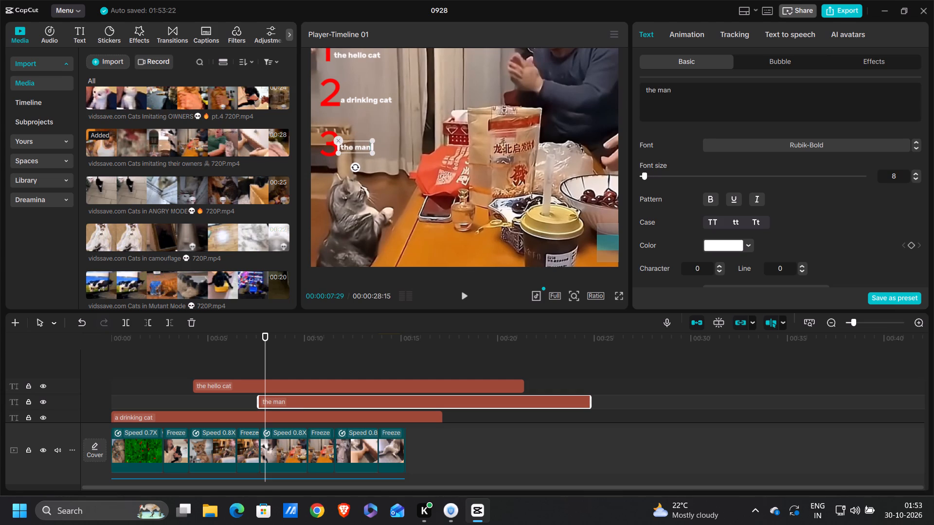
key("BackSpace")
key("BackSpace")
key("BackSpace")
key("BackSpace")
key("BackSpace")
key("BackSpace")
key("c")
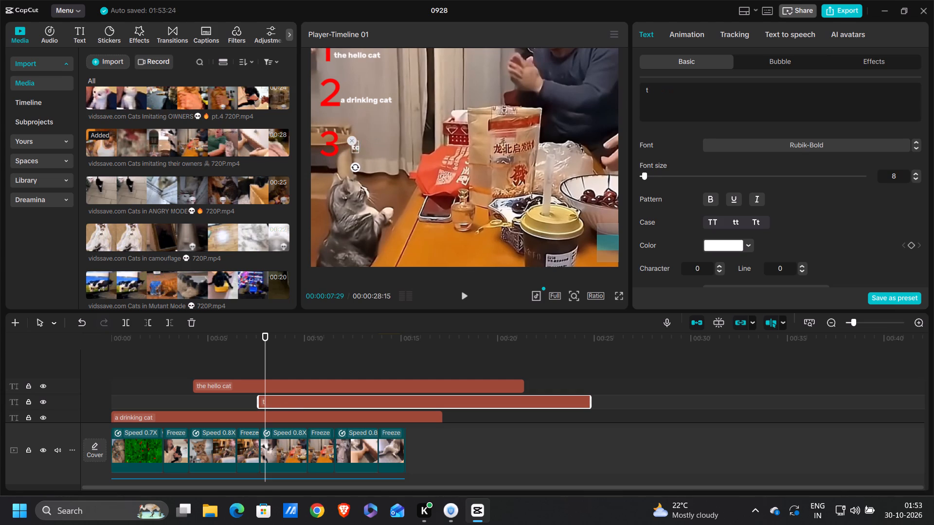
key("BackSpace")
key("BackSpace")
type("cat with manner")
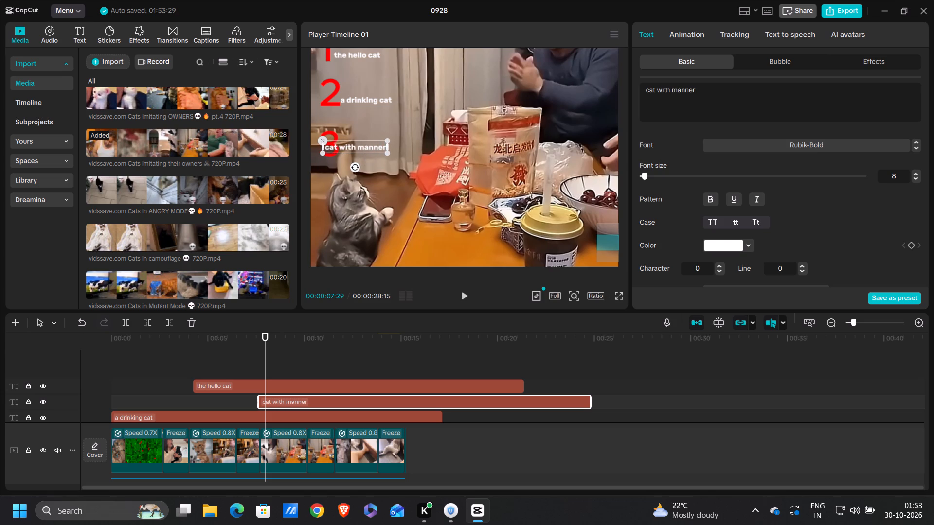
Shift the "cat with manner" label sideways so that it clears the ranking number 3.
left_click(375, 154)
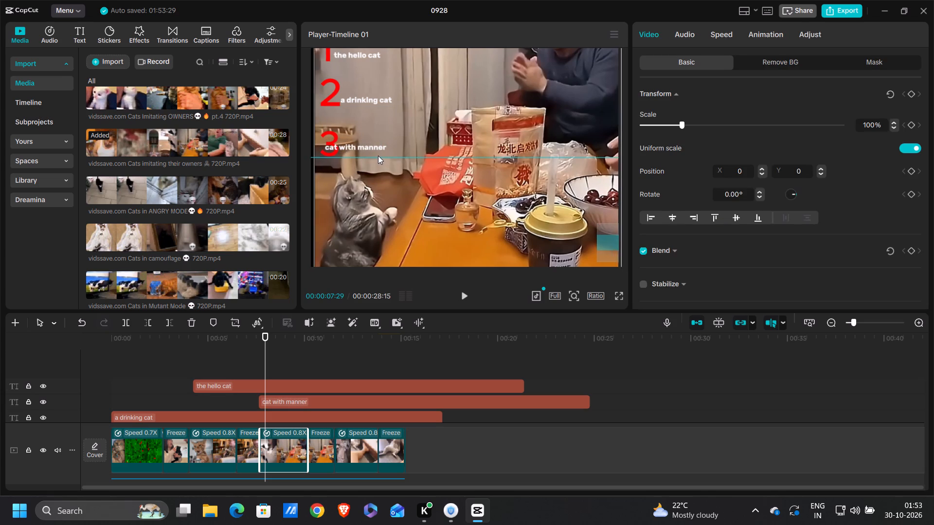
left_click(378, 149)
left_click_drag(378, 149, 379, 149)
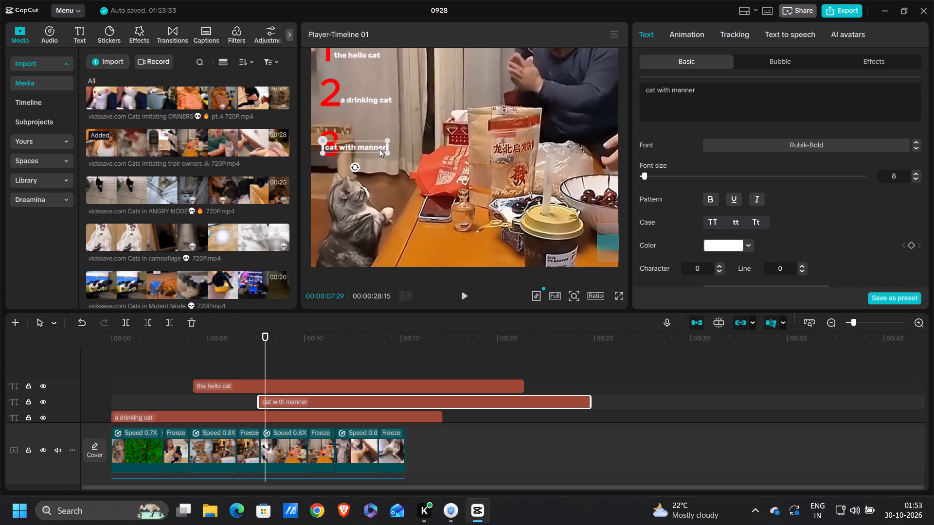
left_click_drag(379, 149, 394, 153)
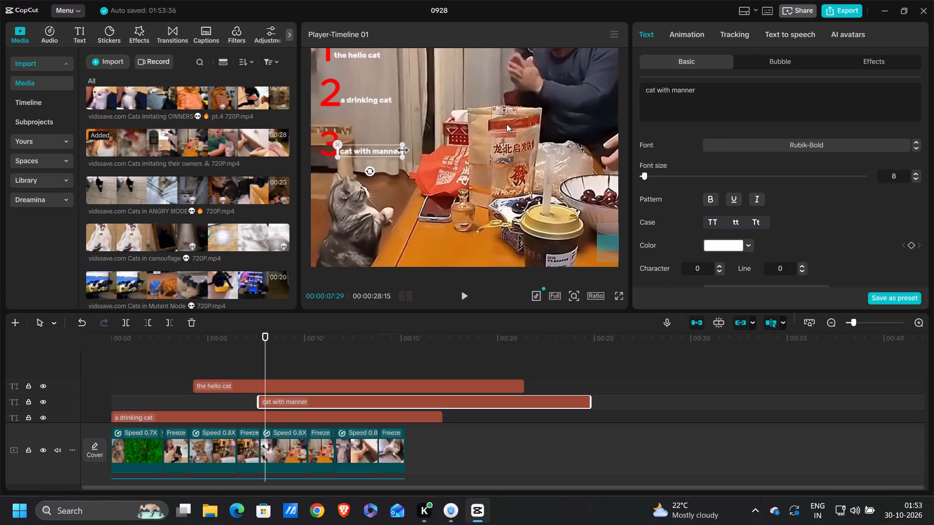
Correct the label beside the 3 to read "cat with manners".
left_click(716, 93)
key("x")
key("s")
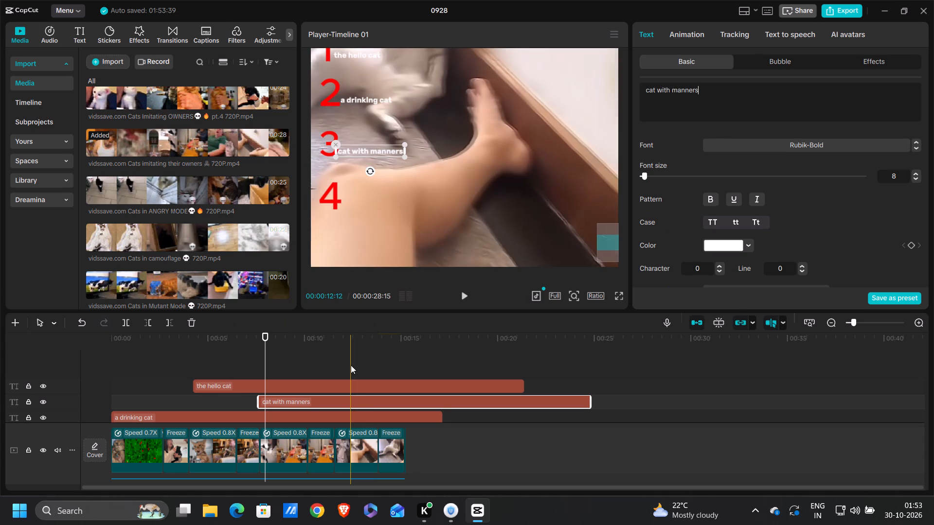
Paste another copy of "the hello cat" label at the start of the fourth speed-adjusted clip, at 00:00:11:17.
key("ctrl+c")
left_click(334, 371)
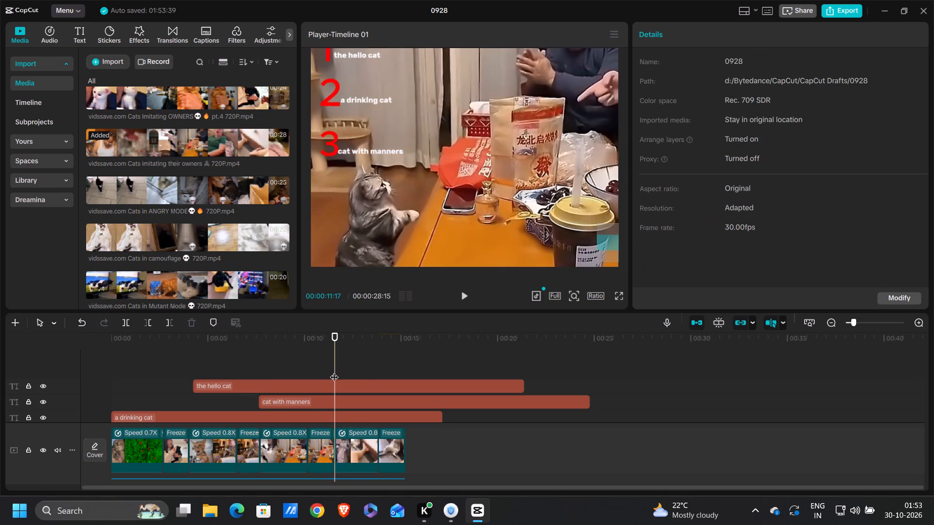
key("ctrl+v")
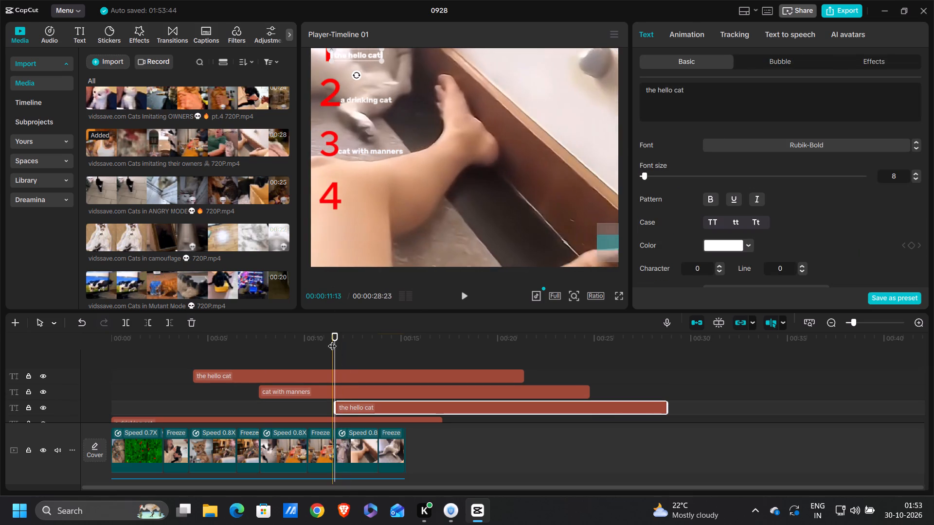
Move the newly pasted "the hello cat" label beside the ranking number 4.
left_click_drag(332, 340, 344, 338)
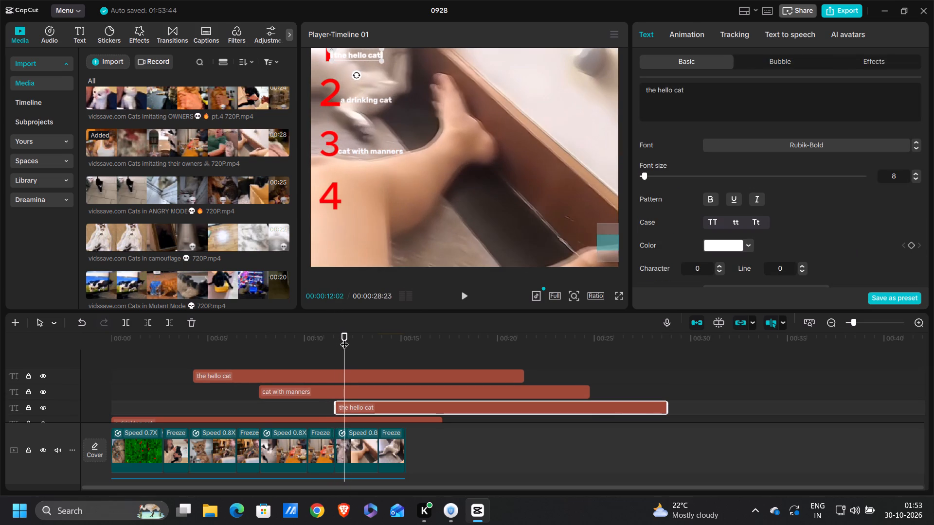
left_click_drag(370, 56, 384, 190)
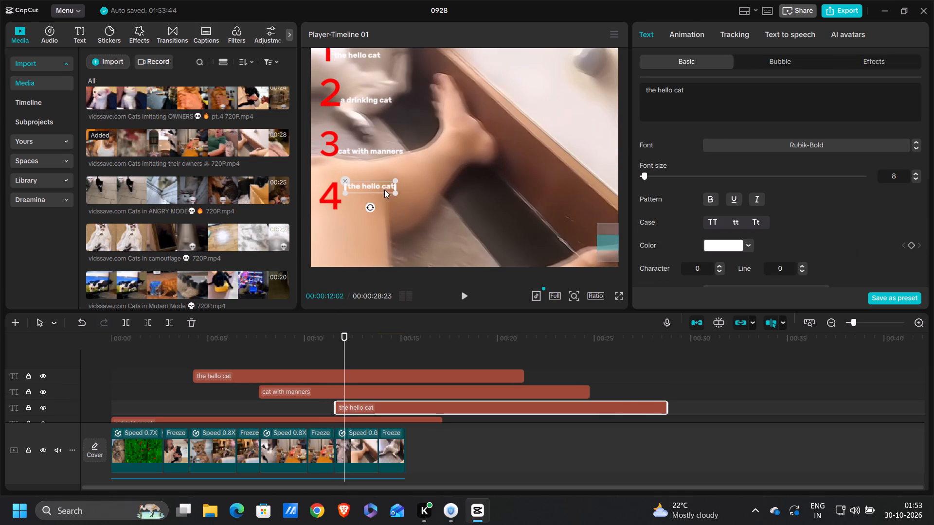
left_click_drag(384, 190, 383, 200)
Change the text of the label beside the 4 to "same level of dink".
double_click(383, 200)
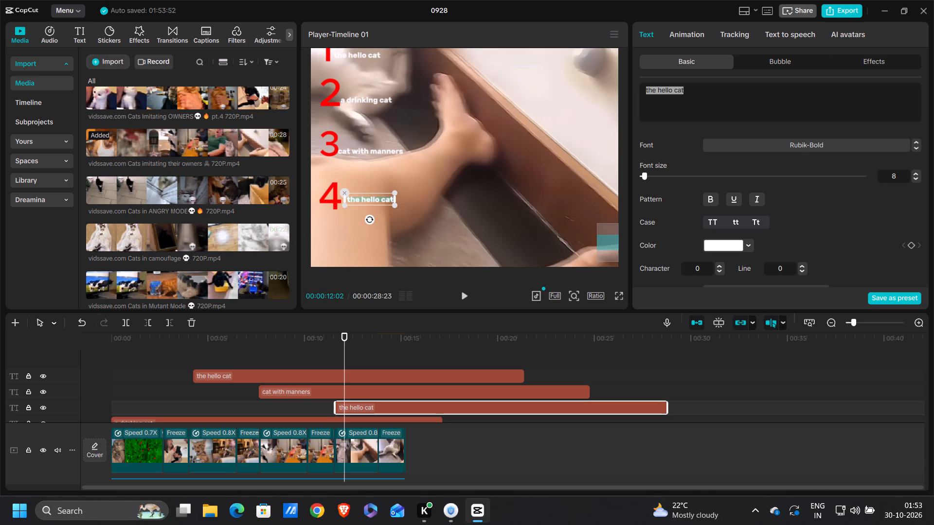
key("BackSpace")
type("same")
key("space")
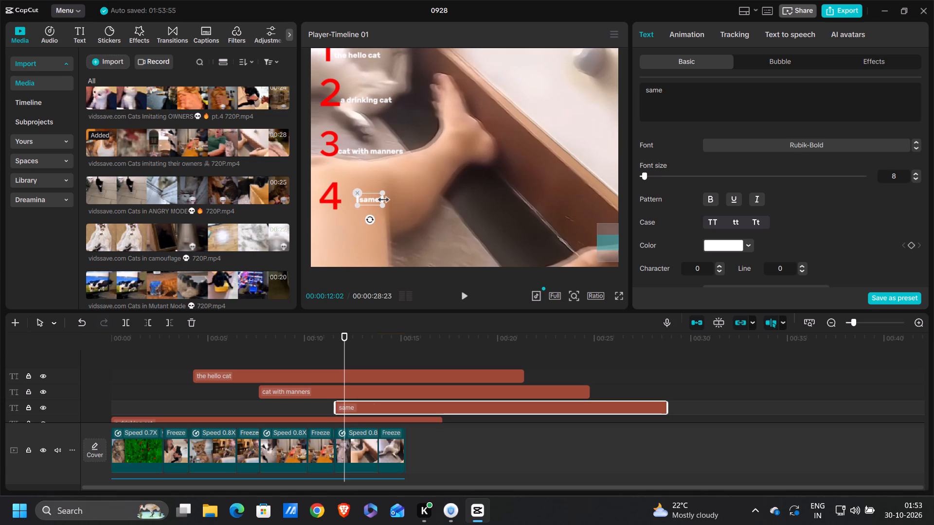
type("lebe")
key("BackSpace")
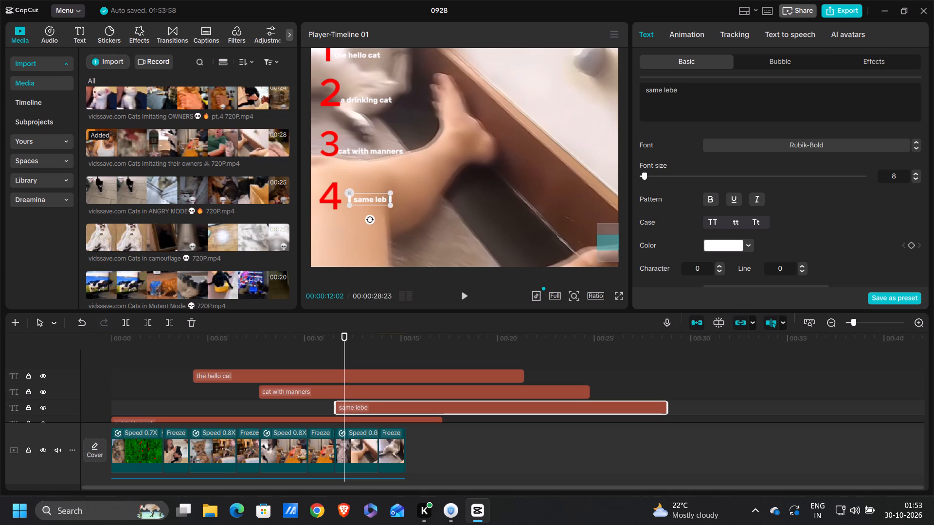
key("BackSpace")
key("b")
key("BackSpace")
type("vel of dr")
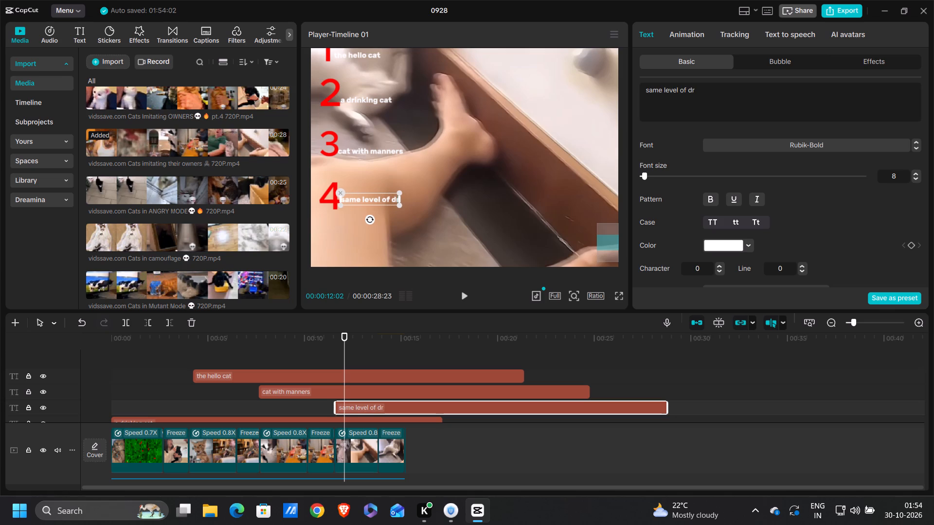
key("BackSpace")
type("ink")
key("space")
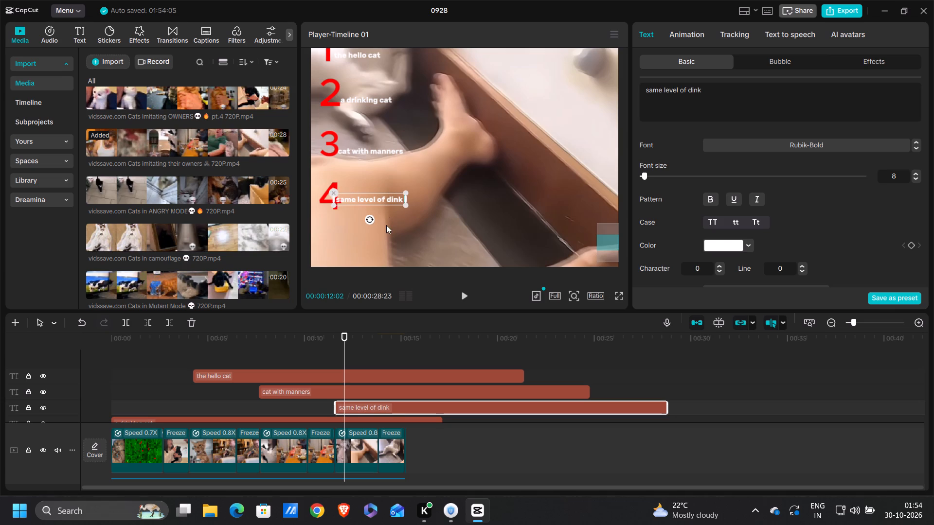
Shift the "same level of dink" label sideways so that it clears the ranking number 4.
left_click(386, 225)
left_click(387, 201)
left_click_drag(388, 200, 397, 202)
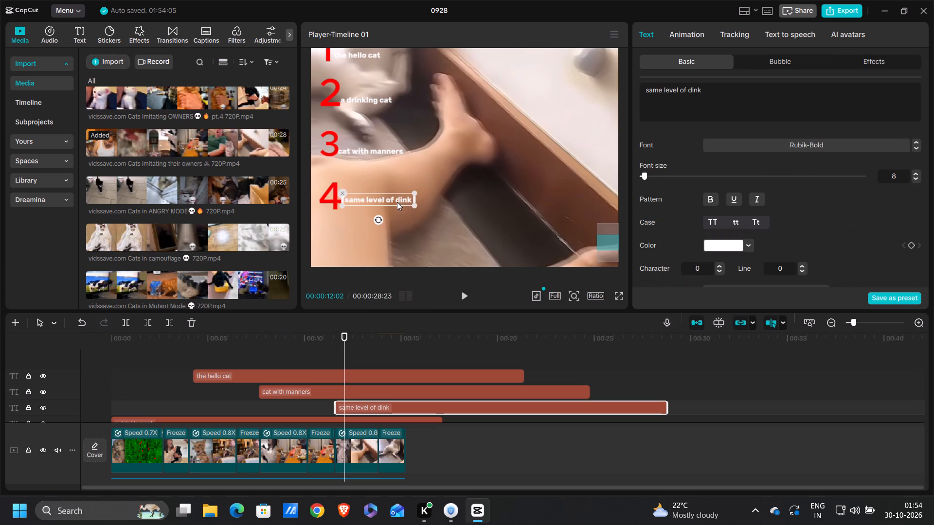
left_click_drag(397, 202, 398, 203)
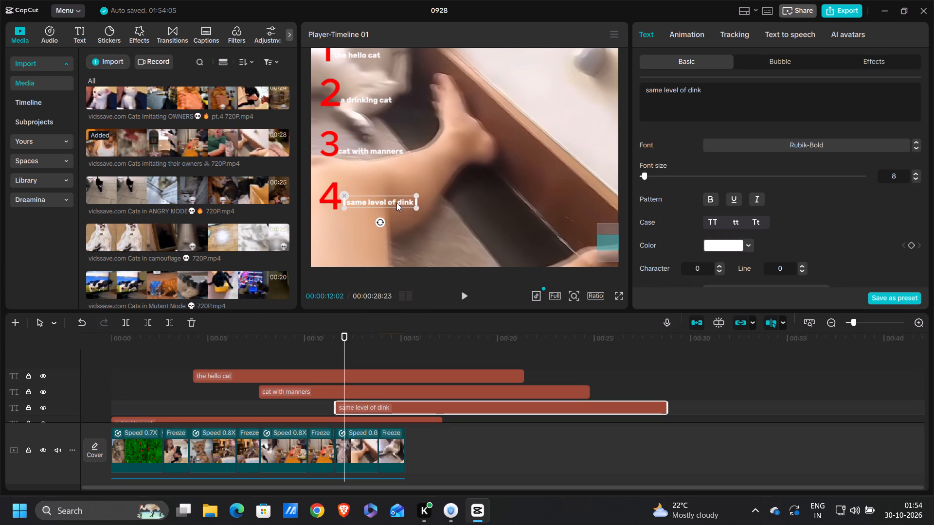
left_click(396, 203)
Trim all ranking numbers and their text labels to end with the last video clip, at 00:00:15:08.
scroll(390, 437, "down", 2)
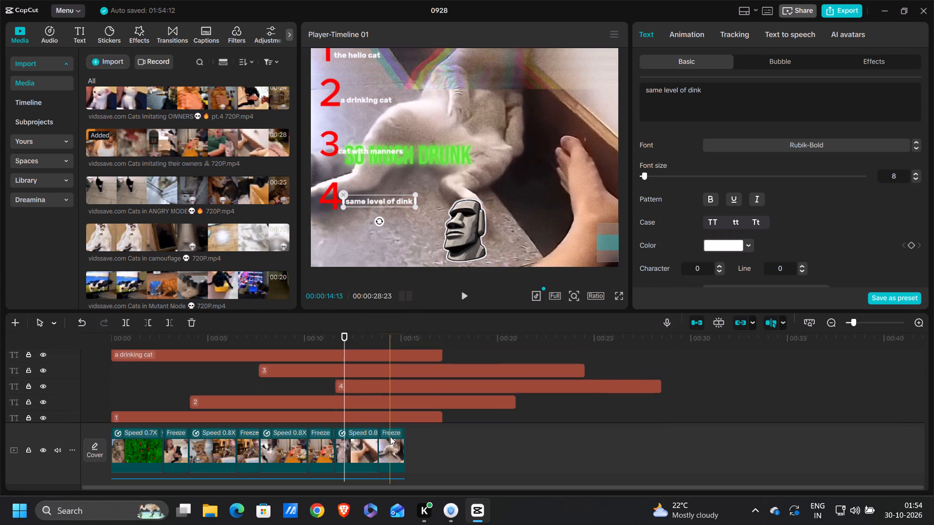
scroll(390, 437, "down", 8, "ctrl")
scroll(390, 437, "up", 1)
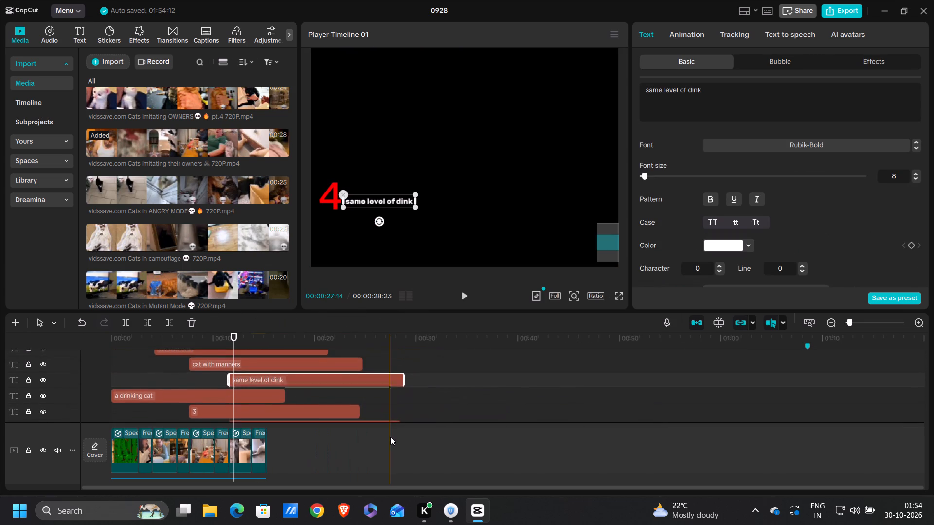
scroll(390, 437, "up", 1)
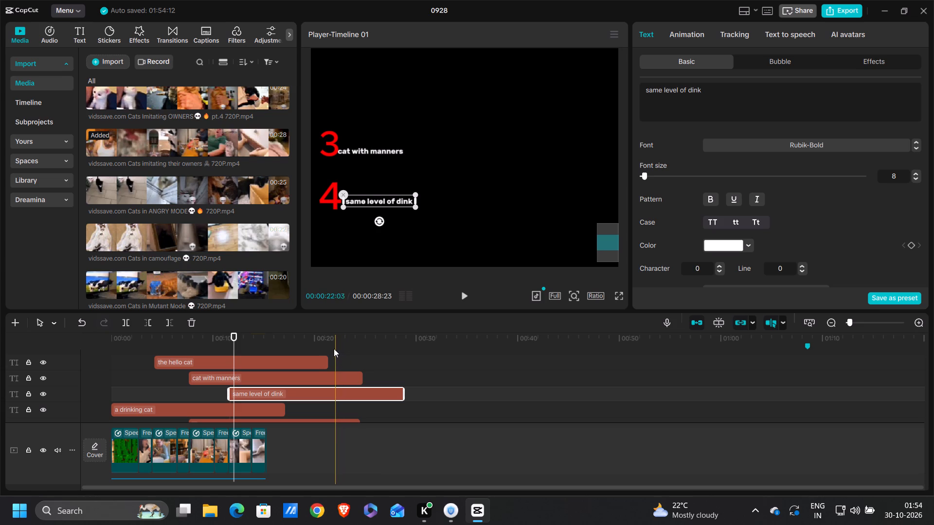
left_click_drag(332, 348, 289, 453)
scroll(385, 416, "down", 2)
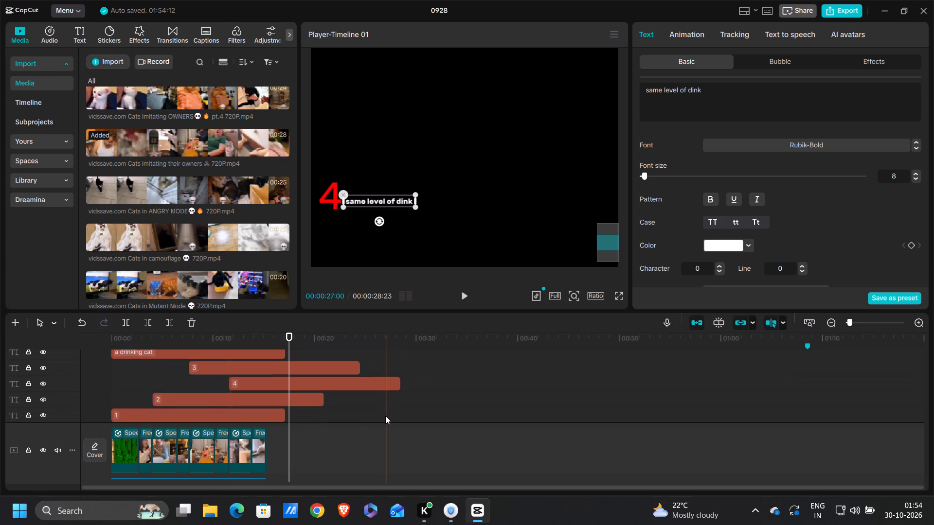
scroll(390, 405, "down", 3)
left_click_drag(422, 403, 375, 400)
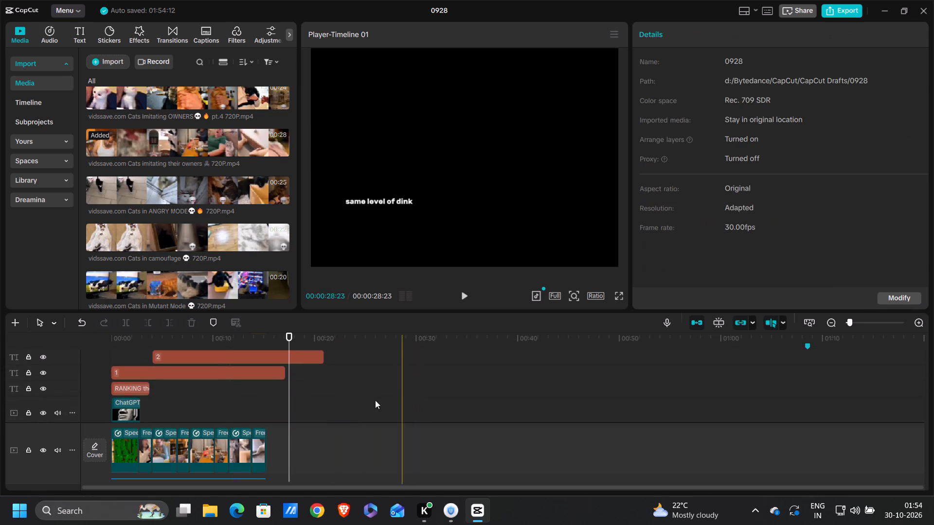
left_click_drag(375, 400, 284, 79)
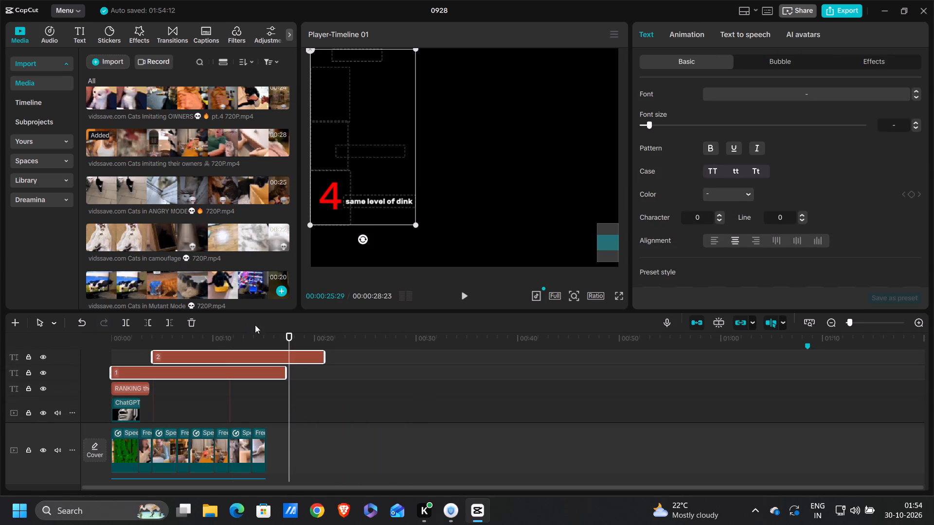
left_click_drag(291, 336, 266, 344)
left_click(167, 325)
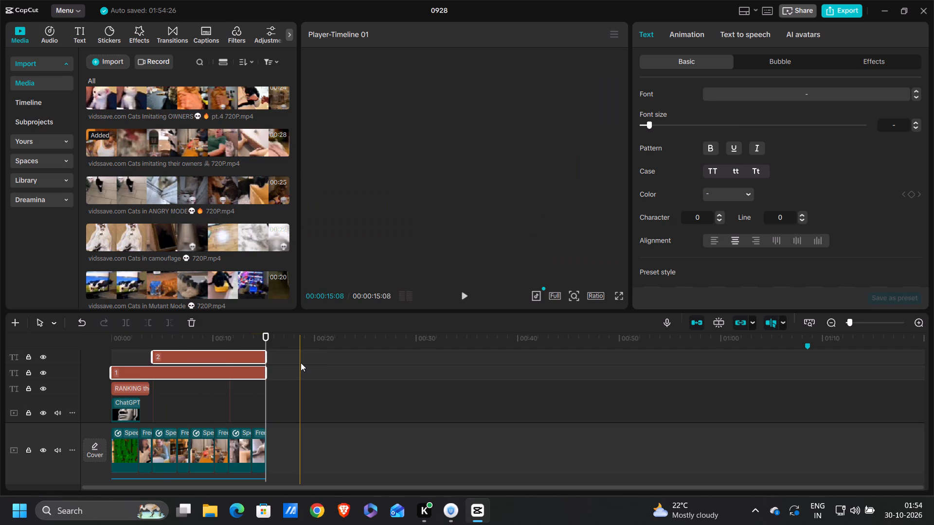
Play the opening of the ranking video in full screen to check the numbers and labels.
scroll(301, 363, "up", 7)
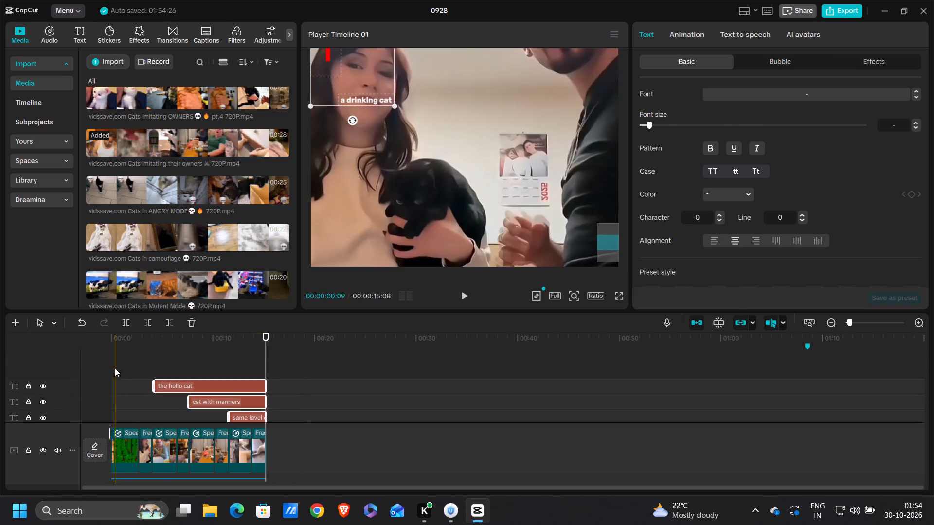
left_click(115, 368)
scroll(497, 181, "left", 1)
scroll(497, 181, "right", 1)
scroll(497, 181, "left", 1)
scroll(497, 181, "down", 3, "ctrl")
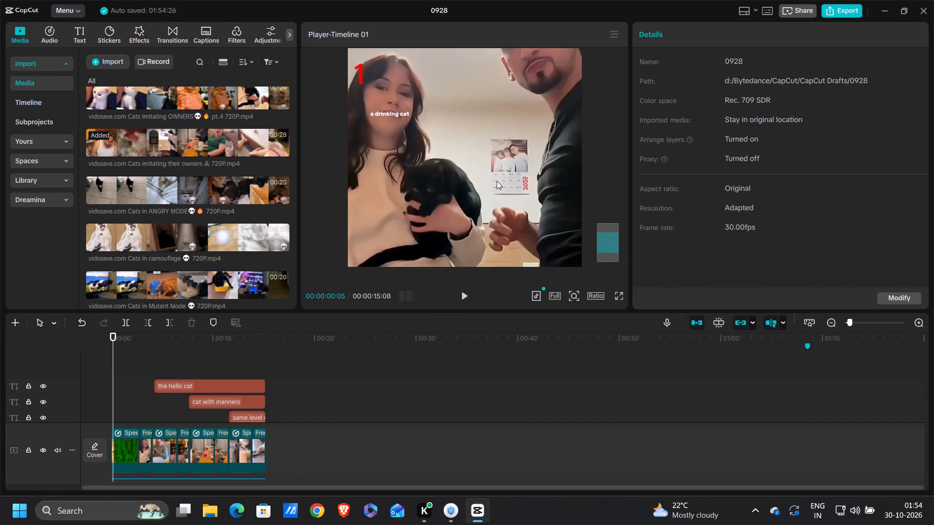
scroll(497, 181, "down", 5, "ctrl")
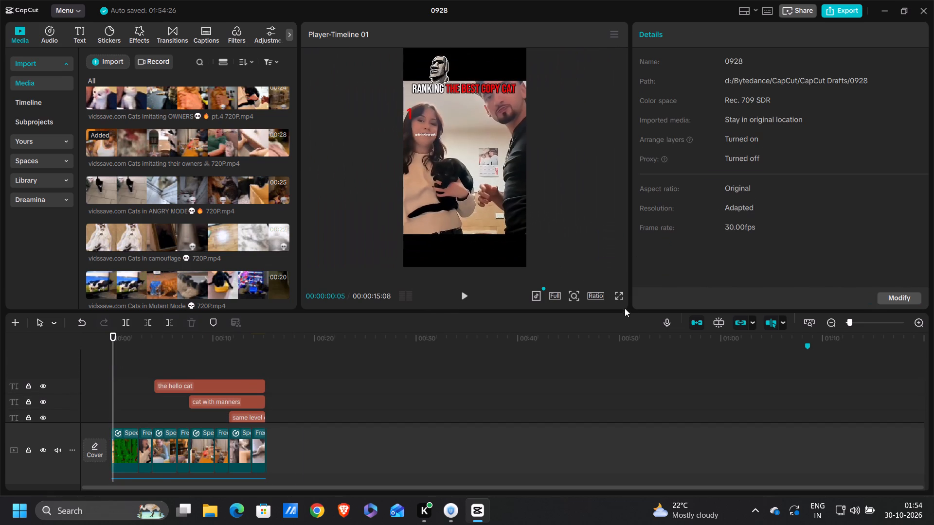
left_click(619, 297)
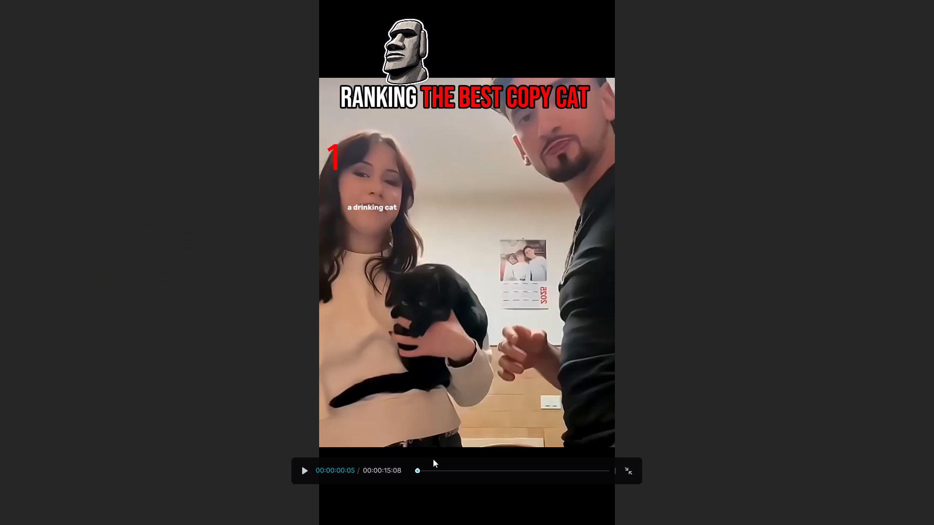
left_click_drag(417, 474, 377, 489)
key("space")
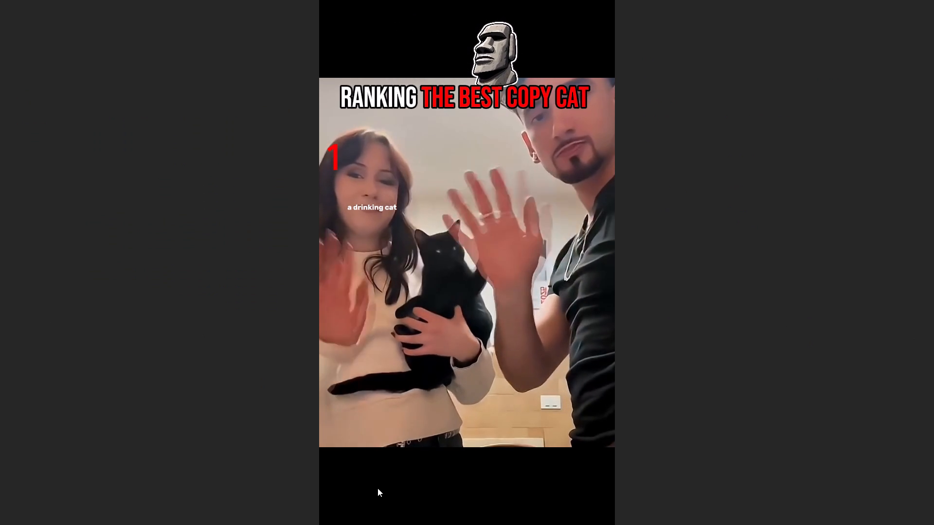
key("space")
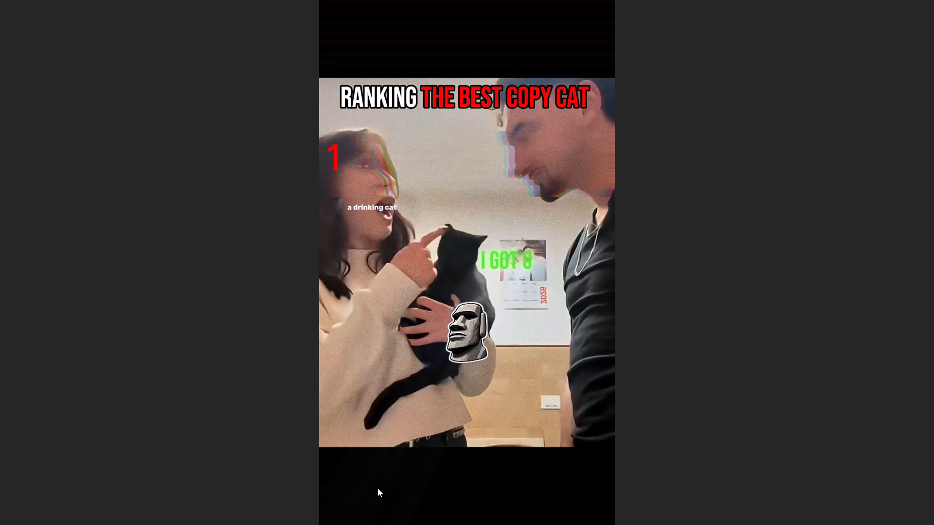
key("Escape")
Extend the start of "the hello cat" label back to 00:00:00:00 on the timeline.
scroll(218, 389, "down", 2)
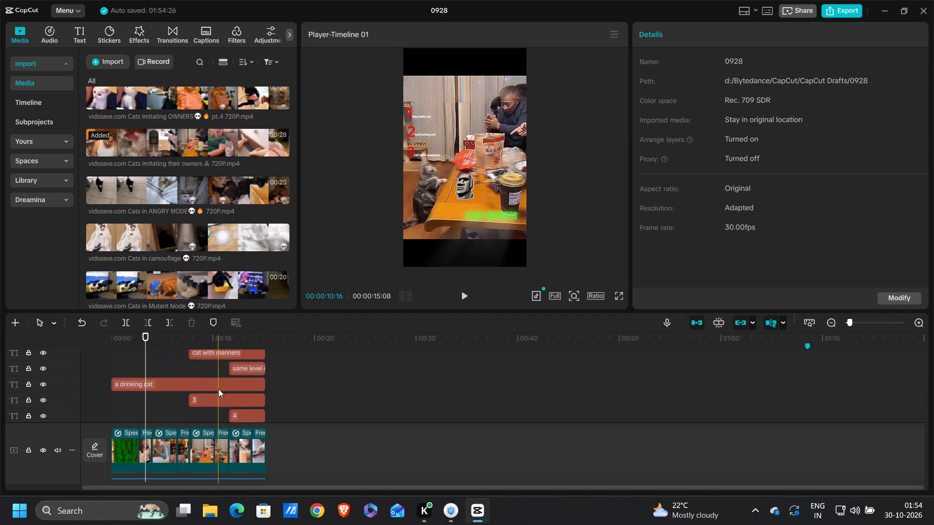
scroll(218, 389, "down", 1)
scroll(218, 389, "up", 1)
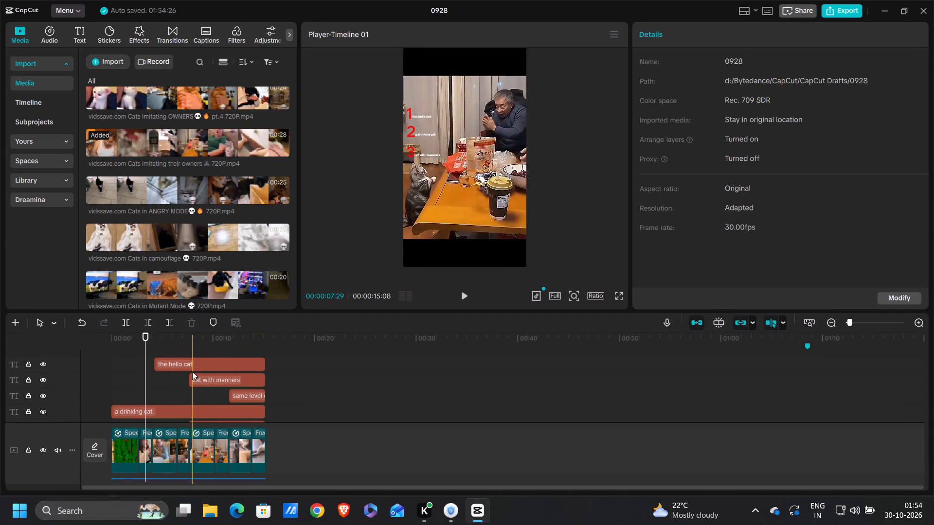
left_click(194, 363)
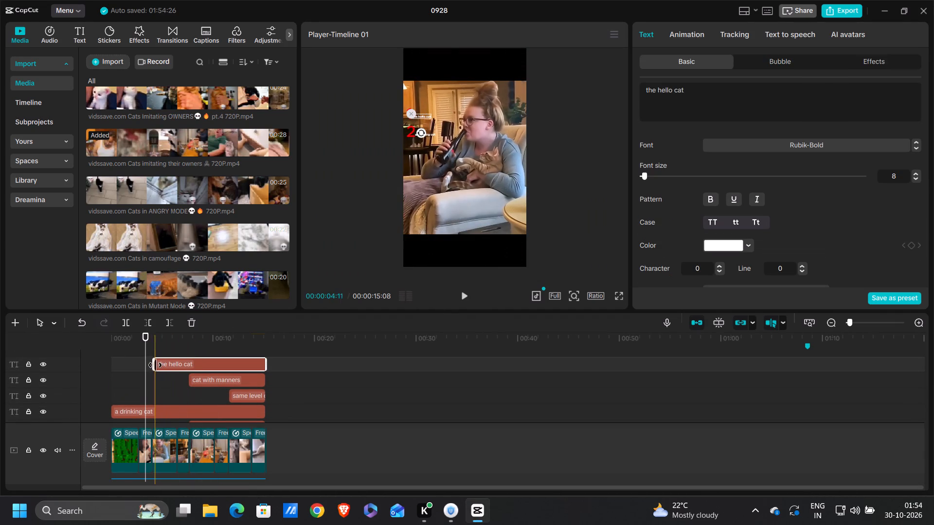
left_click_drag(151, 366, 103, 371)
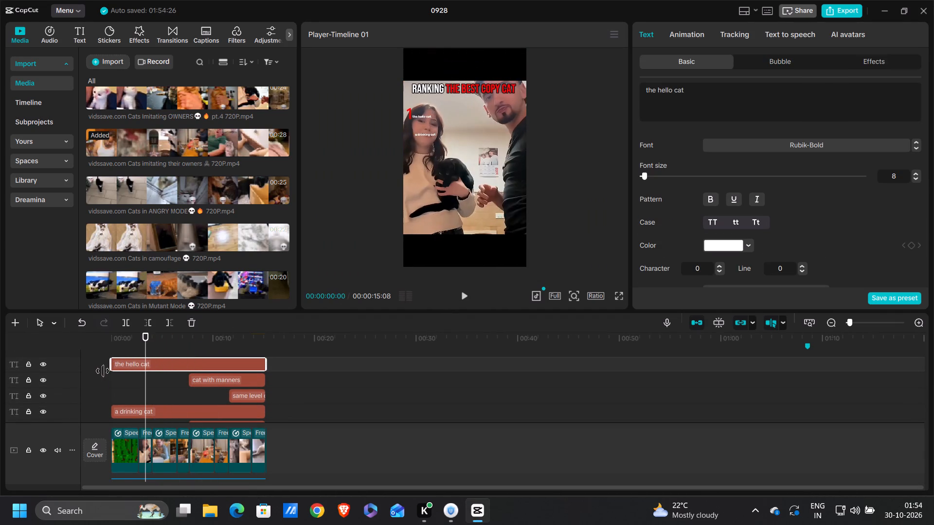
left_click_drag(103, 371, 101, 371)
Trim the start of the "a drinking cat" label to the start of the second cat clip, at about 4 seconds.
left_click(120, 407)
left_click_drag(114, 409, 116, 409)
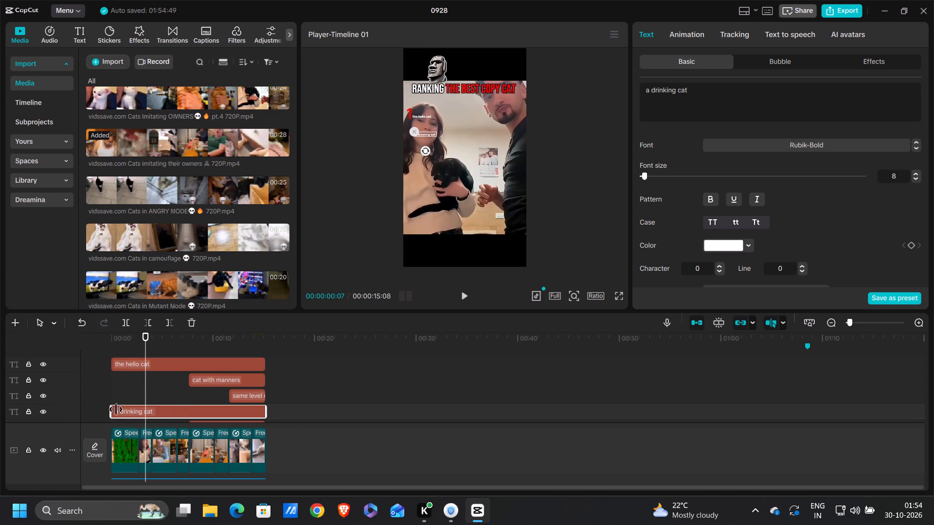
left_click_drag(116, 409, 153, 410)
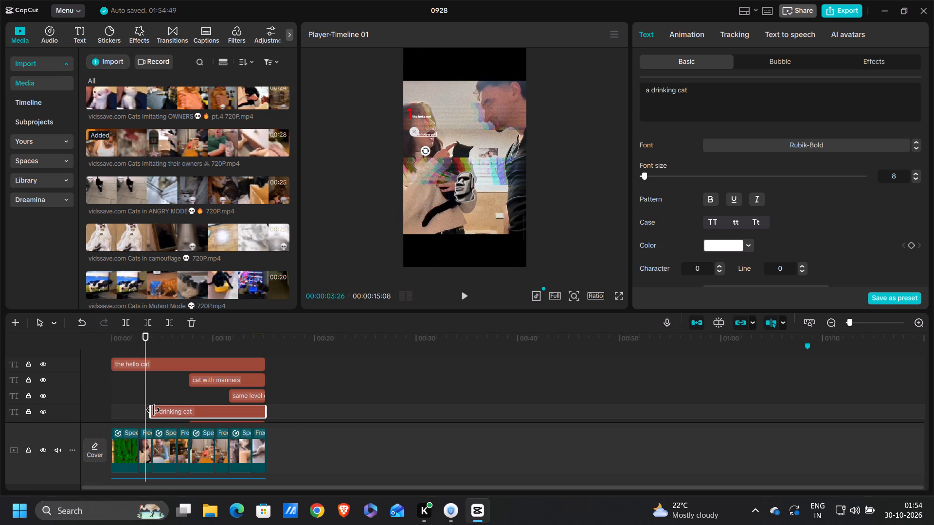
left_click_drag(153, 410, 155, 412)
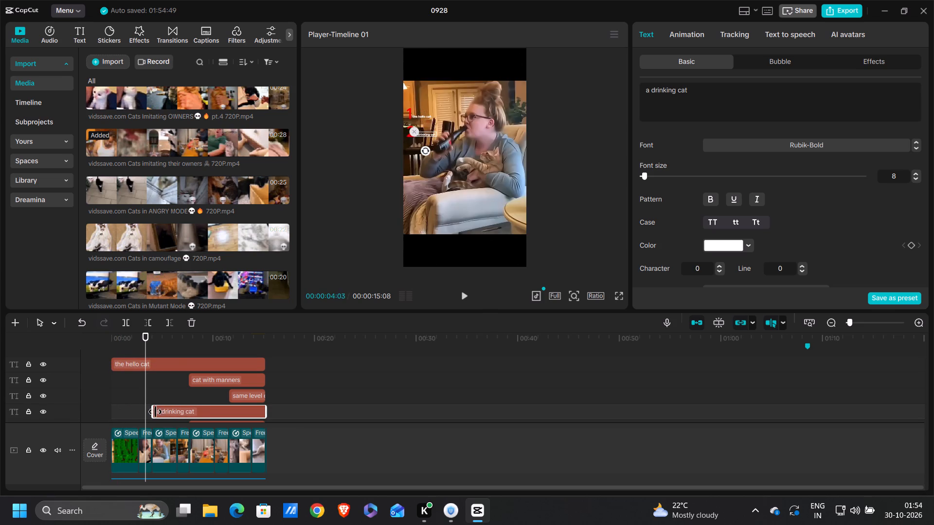
left_click_drag(155, 412, 154, 412)
Play the video in full screen from 00:00:00:00 to check the timing and wording of all ranking labels.
left_click(621, 297)
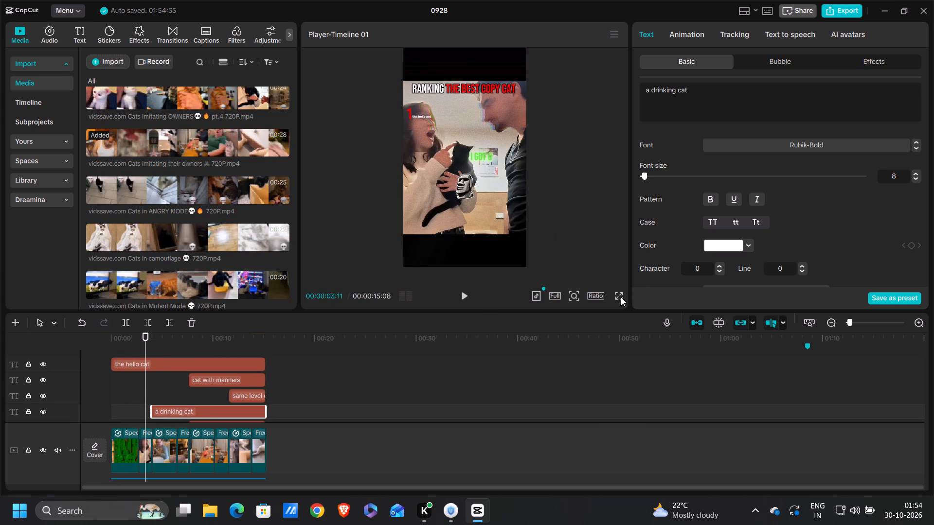
left_click_drag(458, 471, 362, 483)
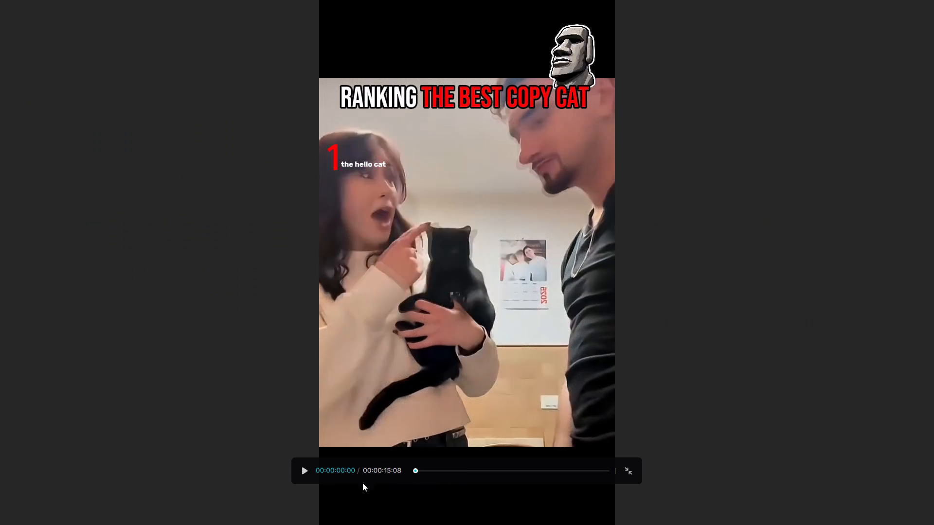
left_click_drag(362, 483, 329, 486)
key("space")
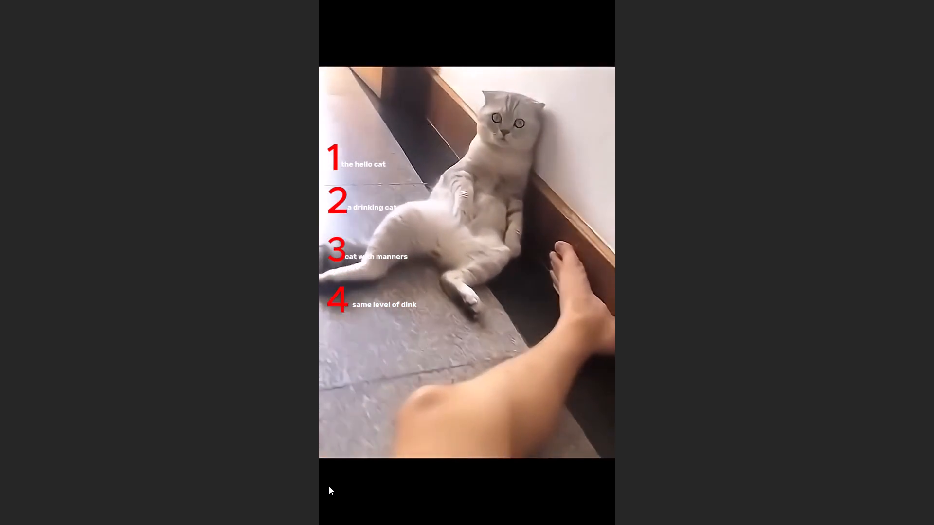
key("space")
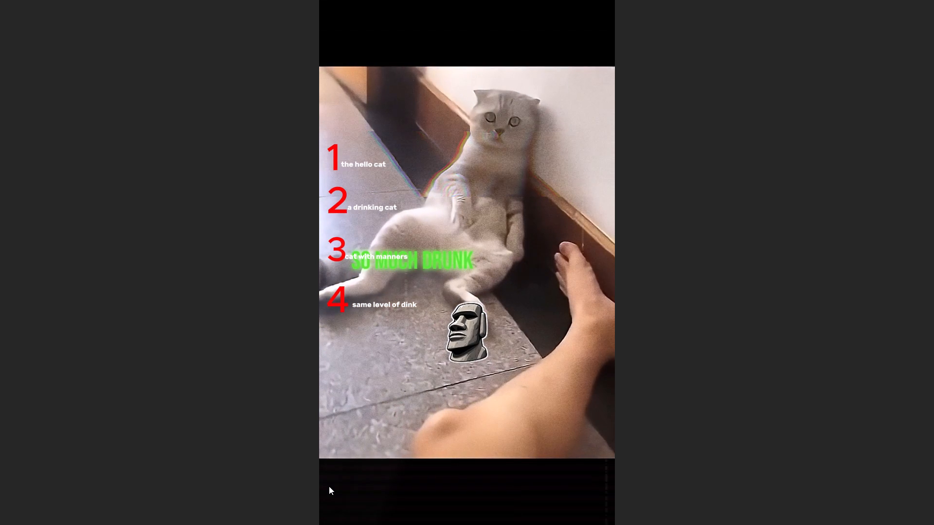
key("Escape")
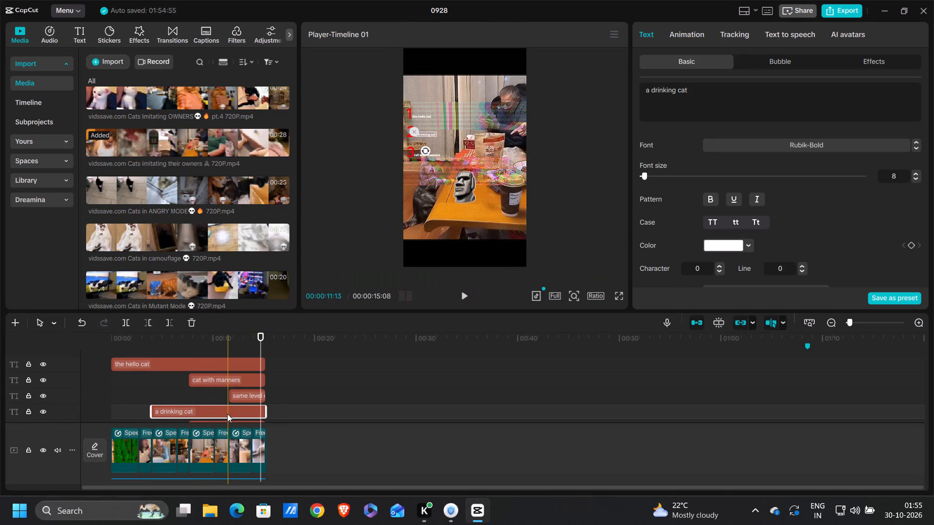
Correct the text of the label beside the ranking number 4 to "same level of drink".
scroll(227, 414, "down", 7)
scroll(227, 414, "up", 1)
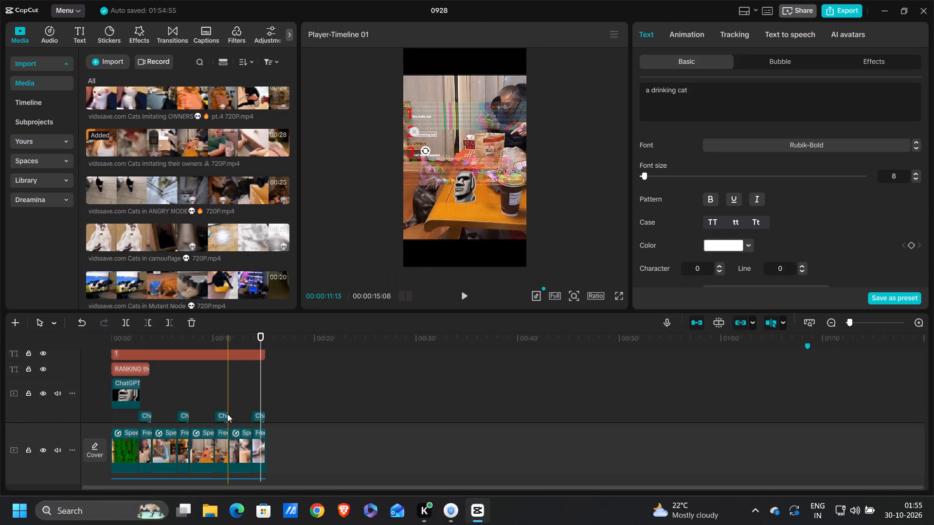
scroll(227, 414, "up", 1)
left_click(252, 376)
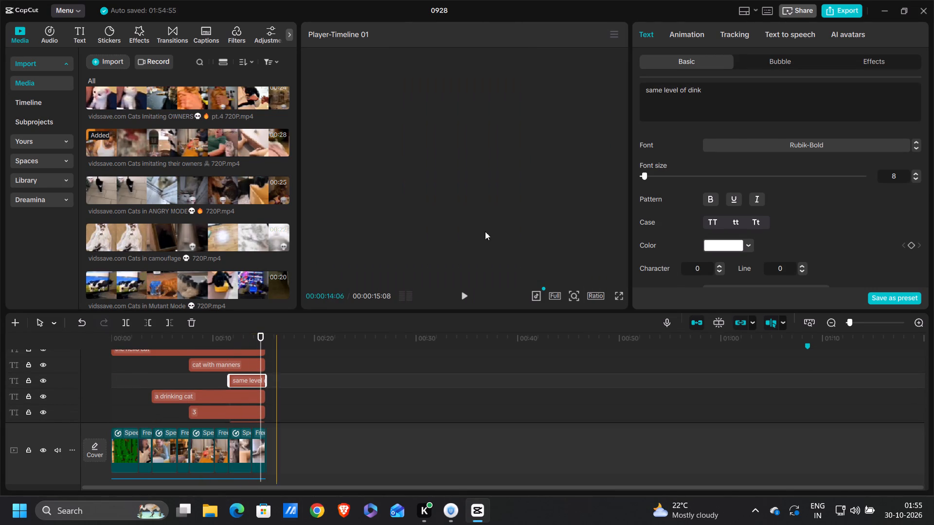
left_click(736, 90)
key("BackSpace")
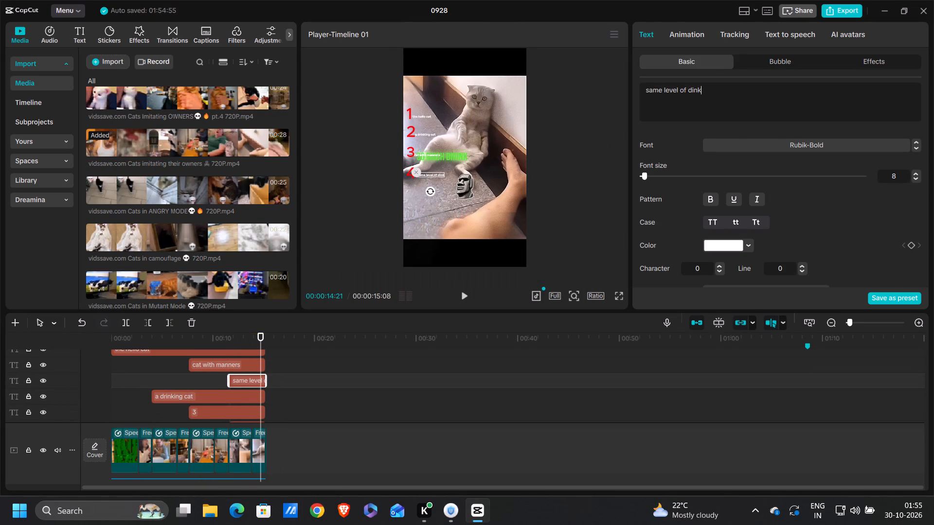
key("BackSpace")
key("BackSpace")
key("BackSpace")
type("rink")
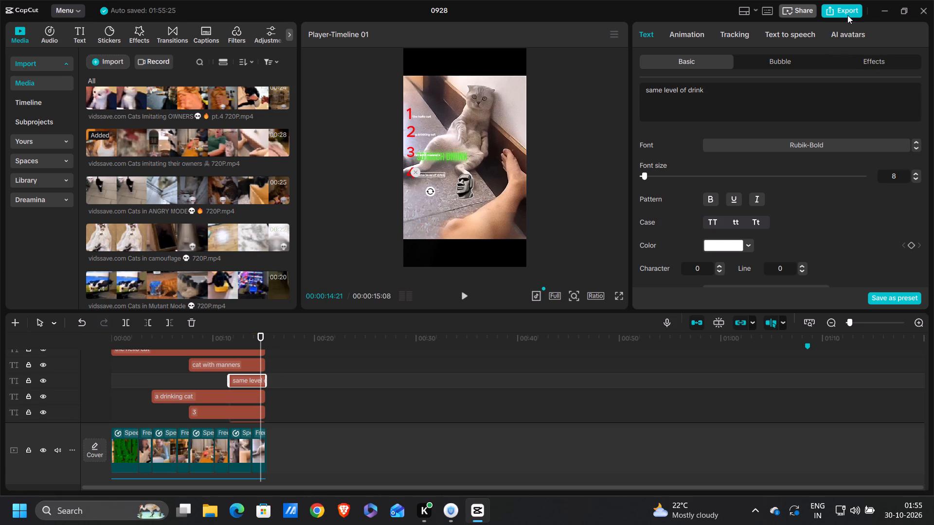
Export the video under the name "which is your favriote copy cat]" and dismiss the sharing options.
left_click(847, 15)
triple_click(559, 110)
key("BackSpace")
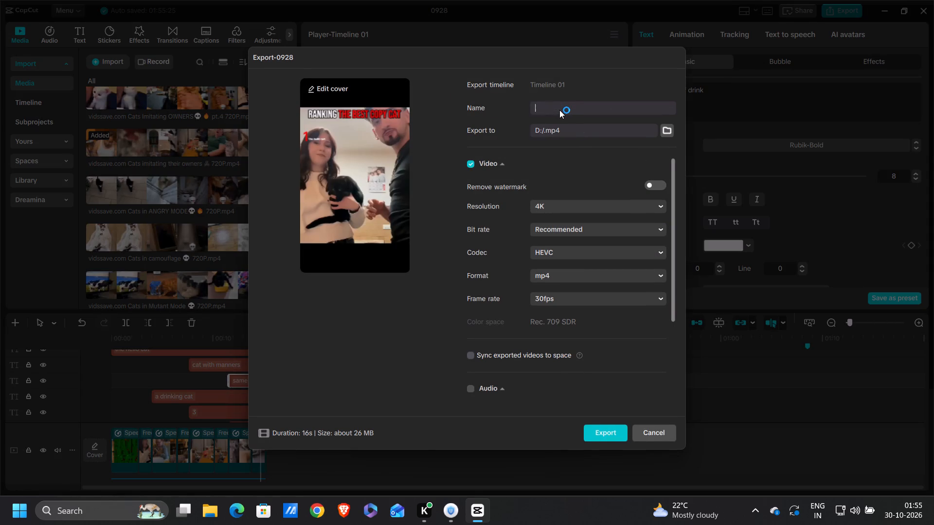
type("which is you")
key("space")
key("BackSpace")
type("r")
key("space")
type("faviorate")
key("BackSpace")
key("BackSpace")
key("BackSpace")
key("BackSpace")
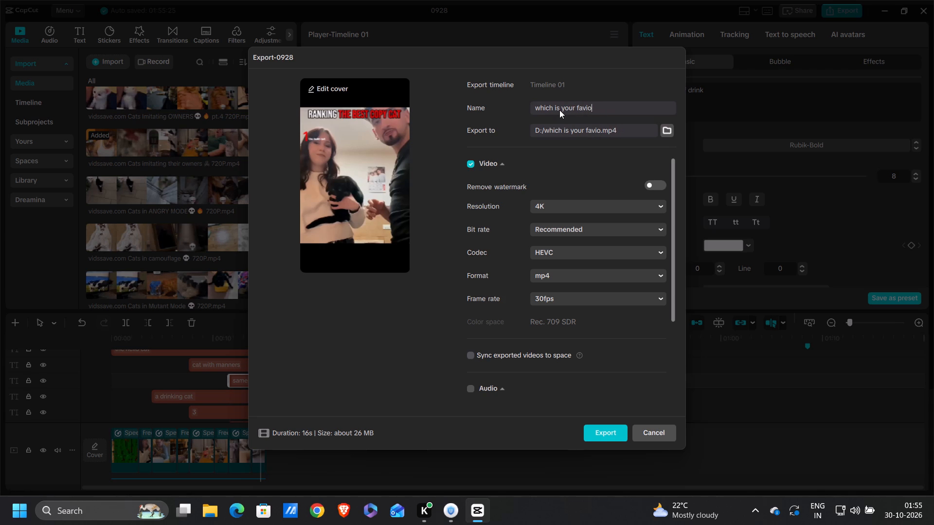
key("BackSpace")
key("BackSpace")
type("riote copy cat]")
key("Return")
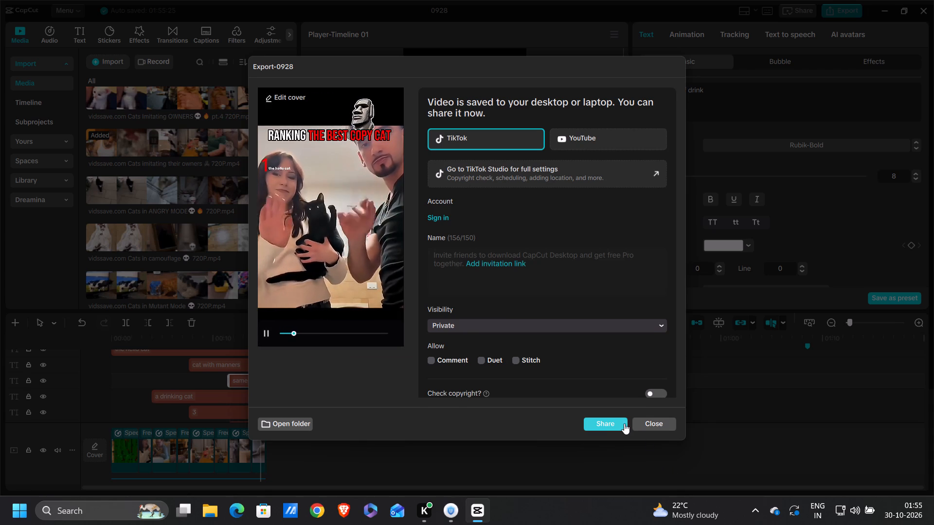
left_click(635, 430)
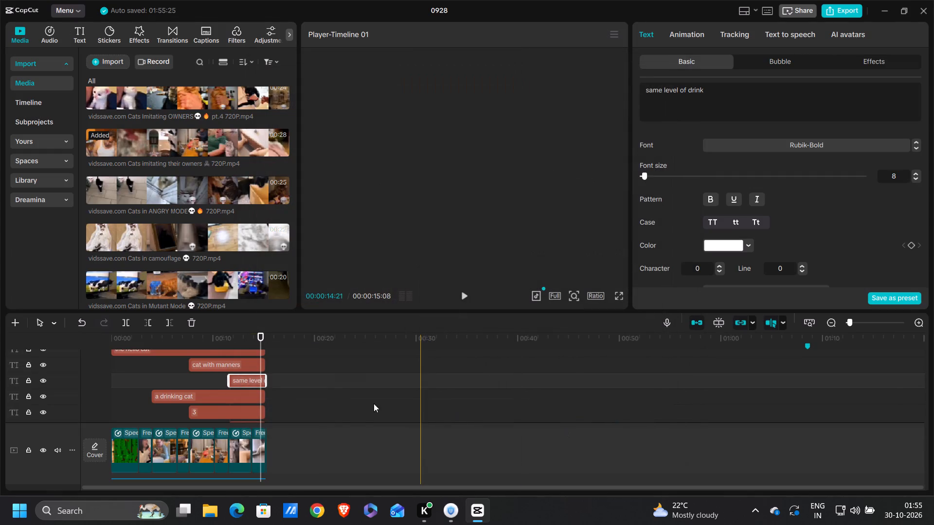
Apply the "Stretc...istort" combo animation to the first and second freeze-frame clips.
scroll(313, 418, "down", 10)
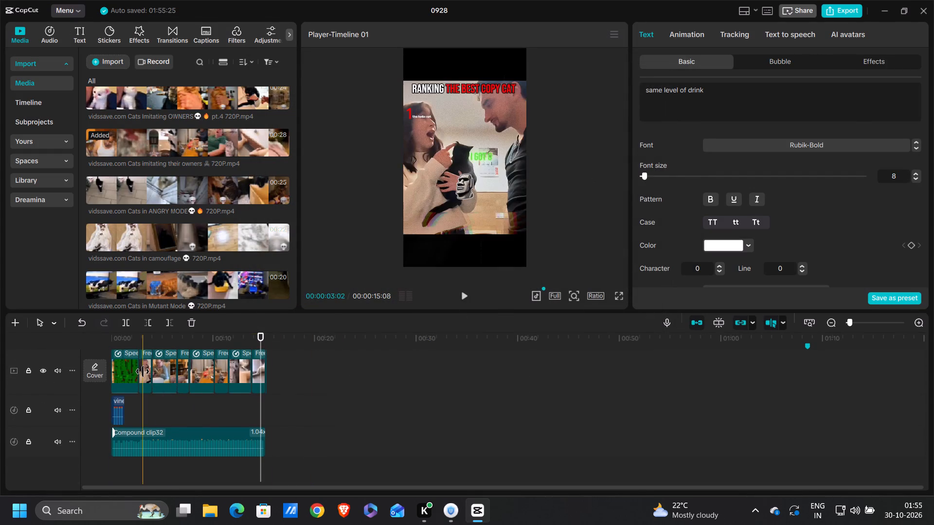
left_click(143, 371)
left_click(700, 39)
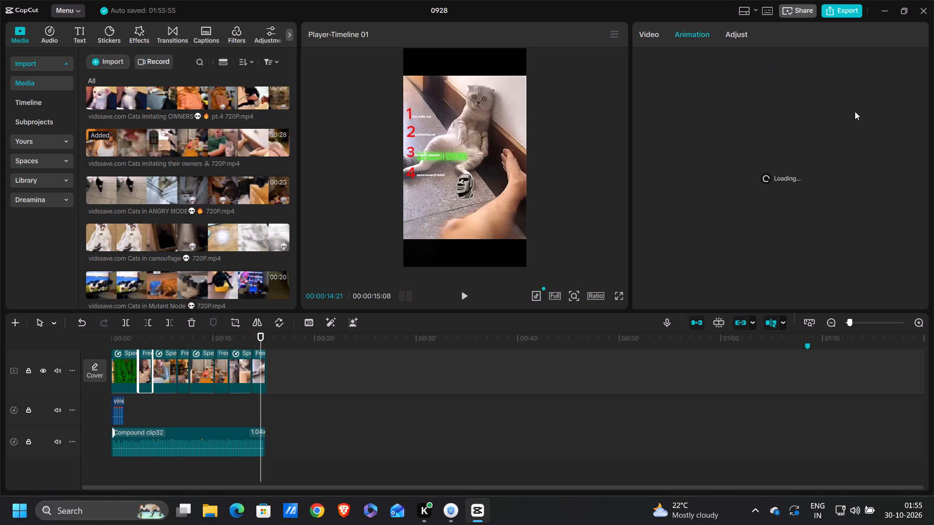
left_click(871, 59)
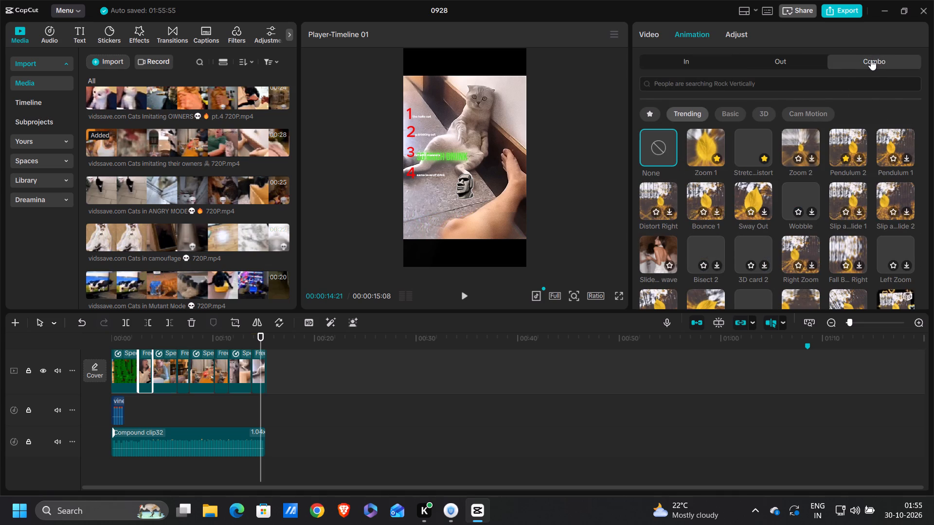
double_click(740, 147)
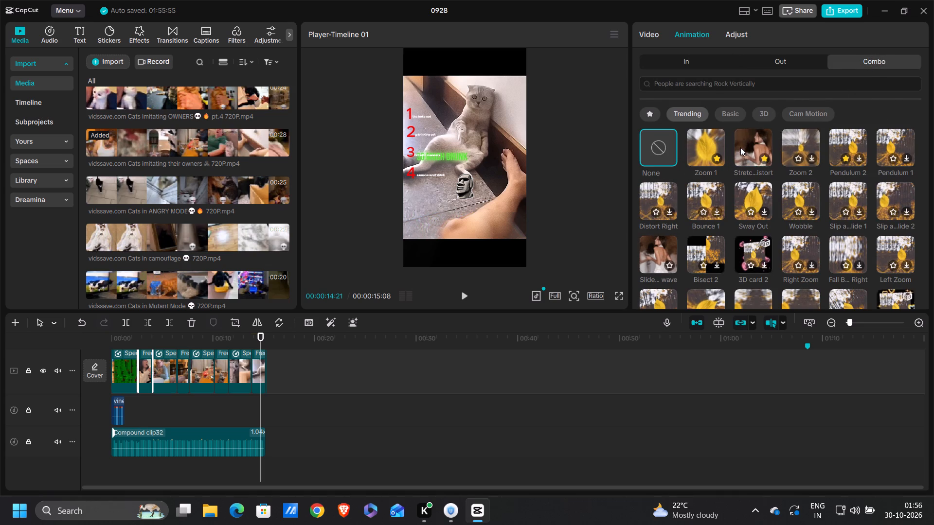
left_click(182, 376)
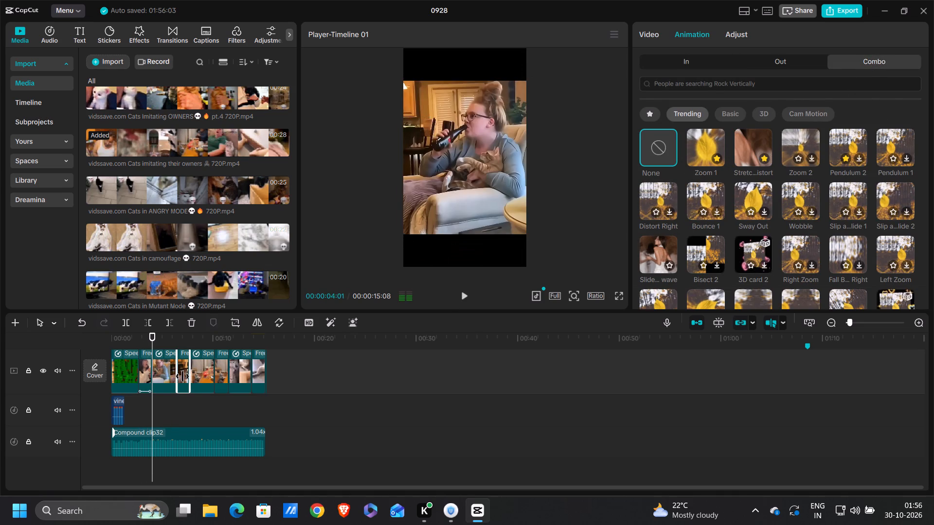
double_click(747, 155)
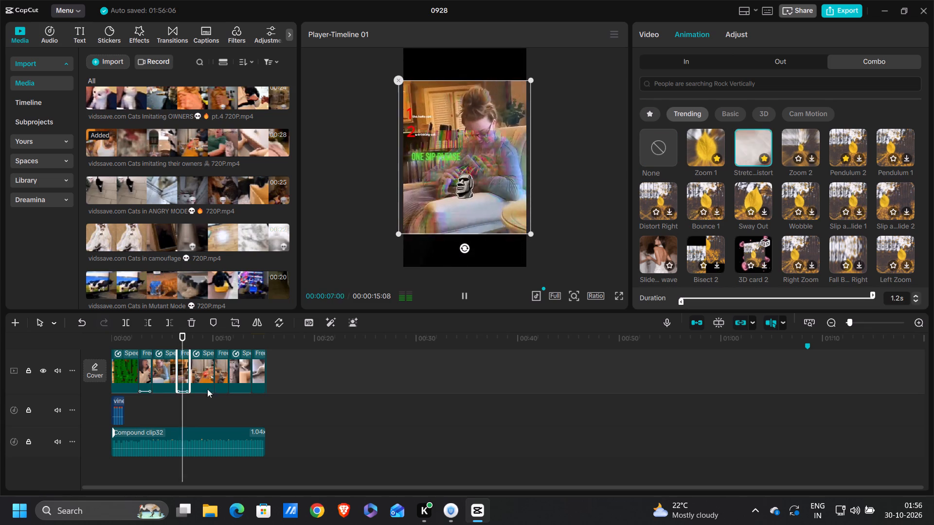
Apply the "Stretc...istort" combo animation to the third and fourth freeze-frame clips.
left_click(220, 370)
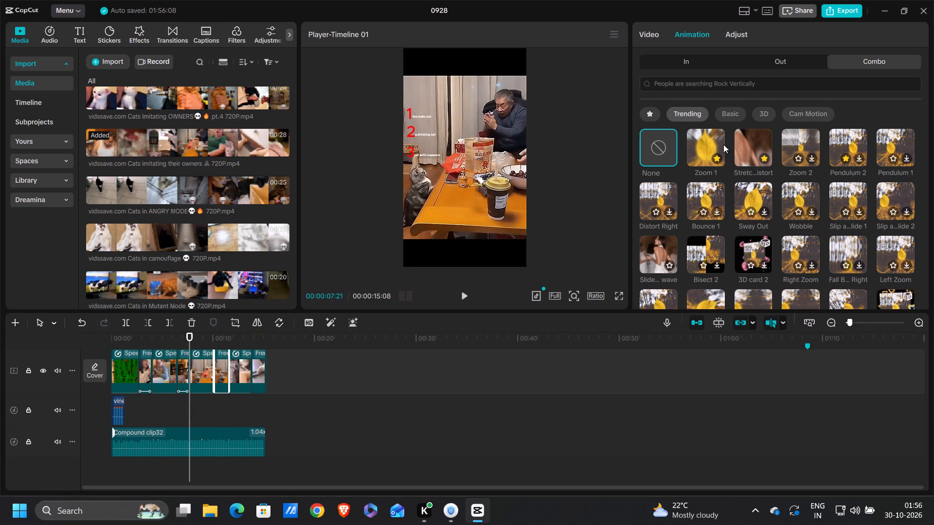
double_click(750, 144)
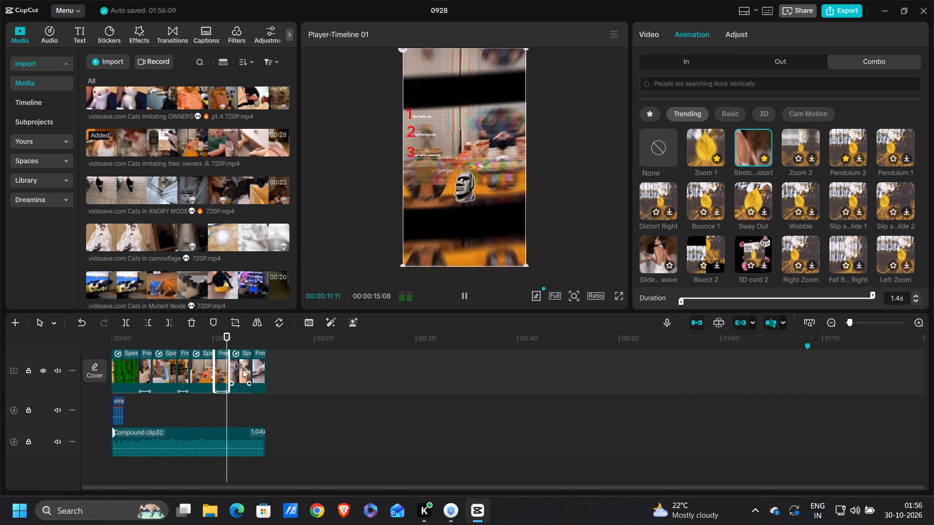
left_click(260, 374)
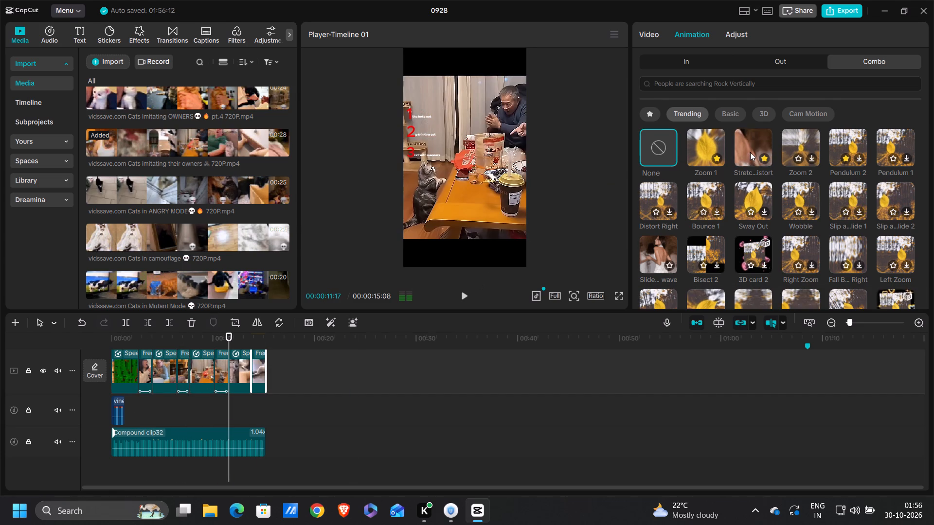
double_click(750, 152)
Add the Classic "White Flash" transition at the start of each of the four freeze-frame clips.
left_click(178, 38)
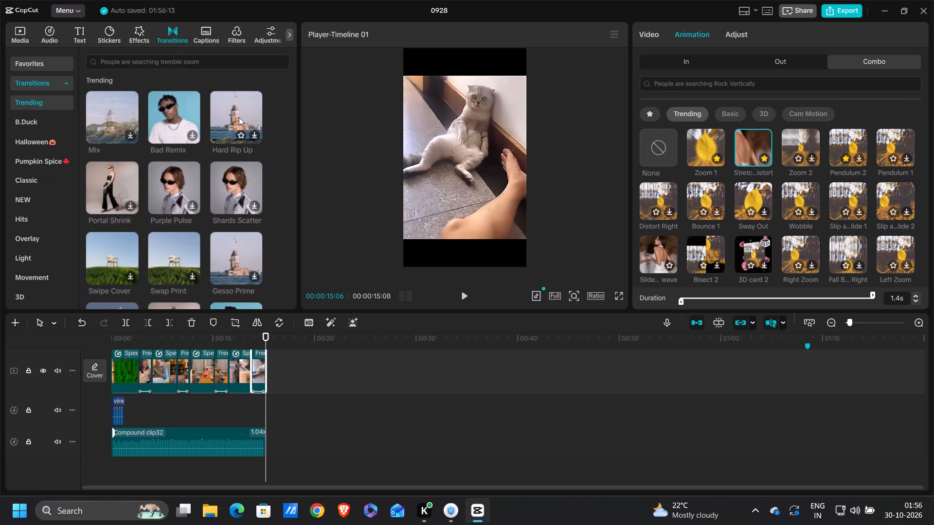
left_click(54, 182)
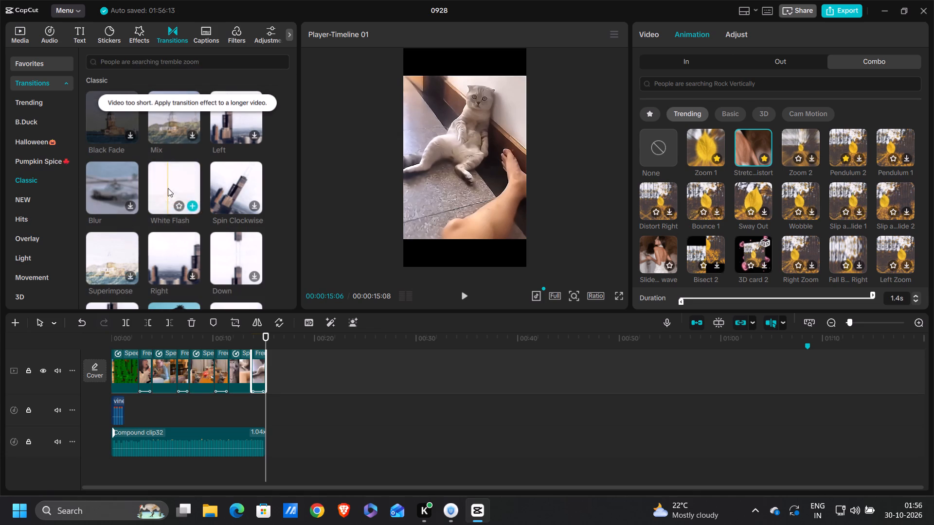
left_click_drag(167, 188, 134, 373)
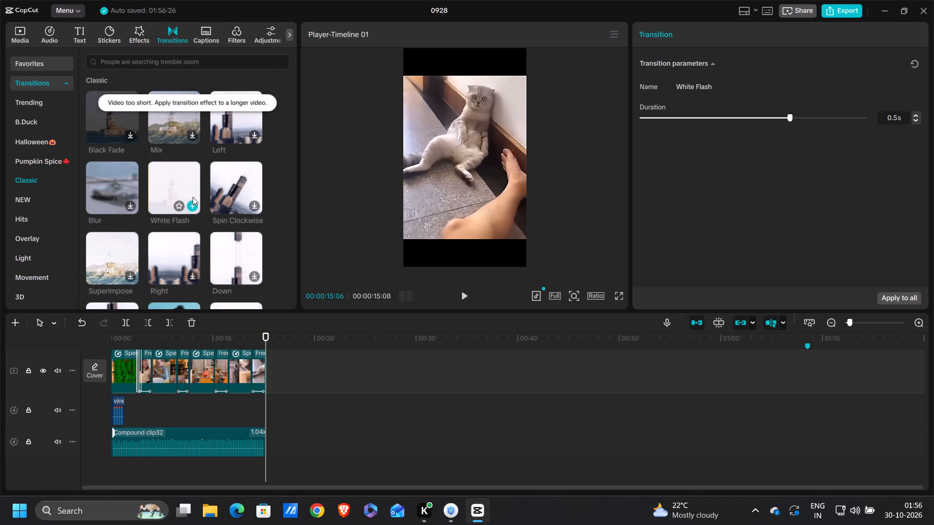
left_click_drag(180, 185, 172, 366)
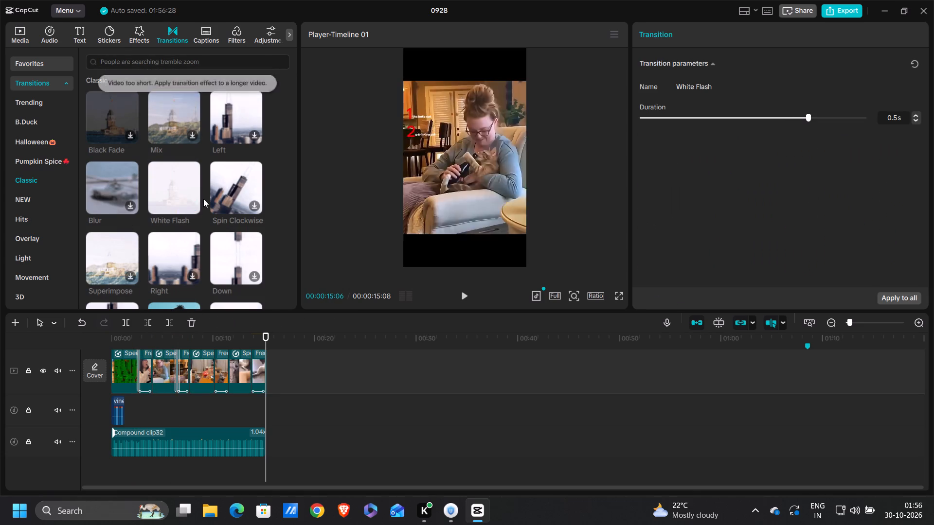
left_click_drag(173, 175, 213, 370)
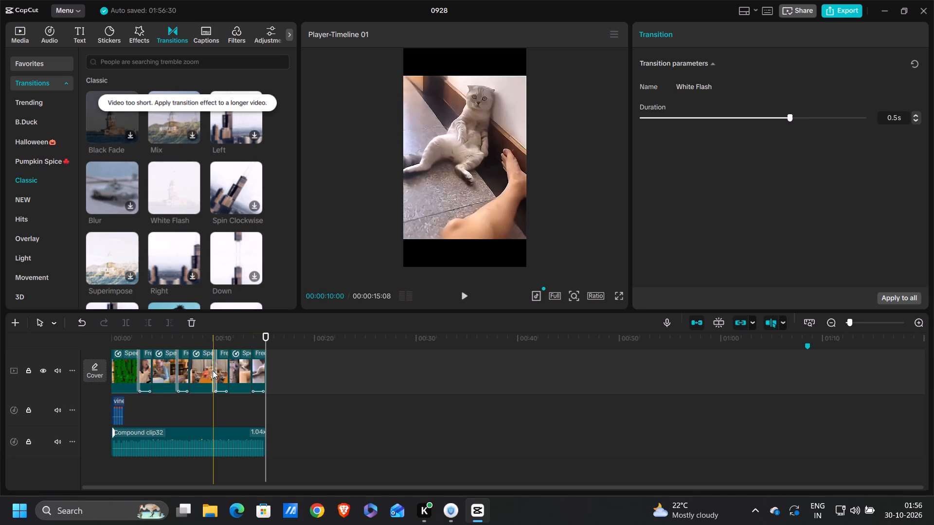
left_click_drag(161, 182, 247, 363)
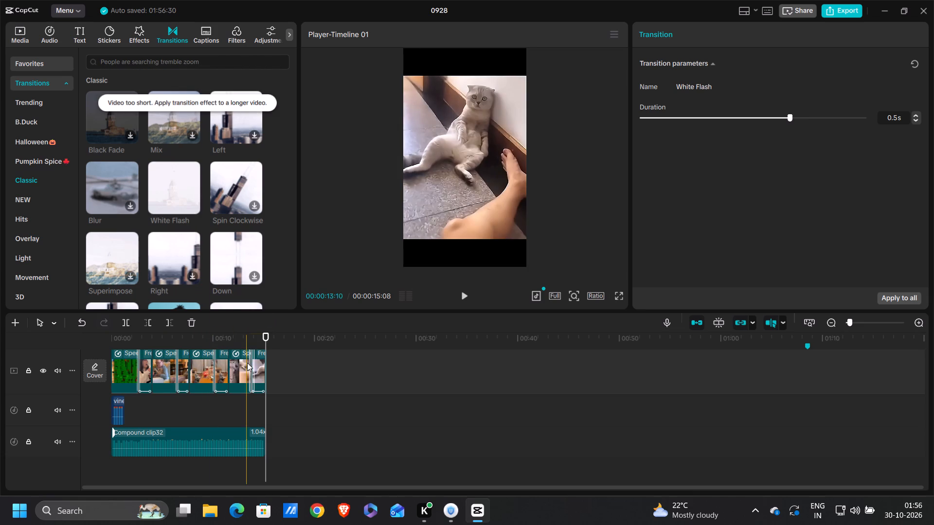
Export the video under the name "with cuts" and dismiss the sharing options.
left_click(826, 20)
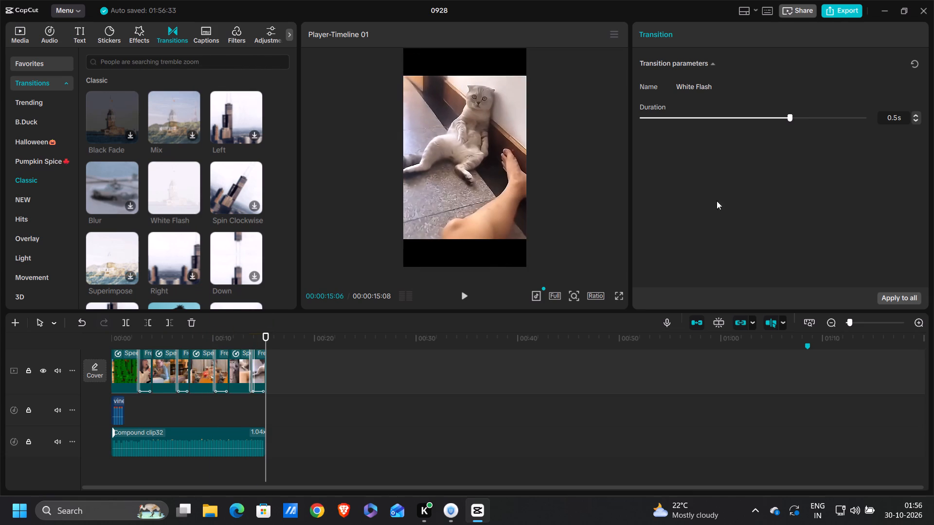
left_click(837, 20)
left_click(840, 16)
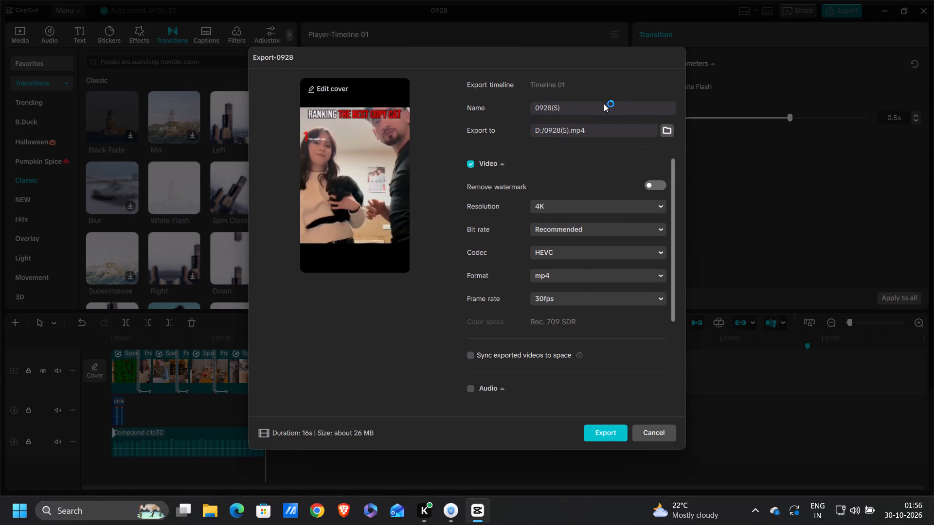
triple_click(601, 113)
key("BackSpace")
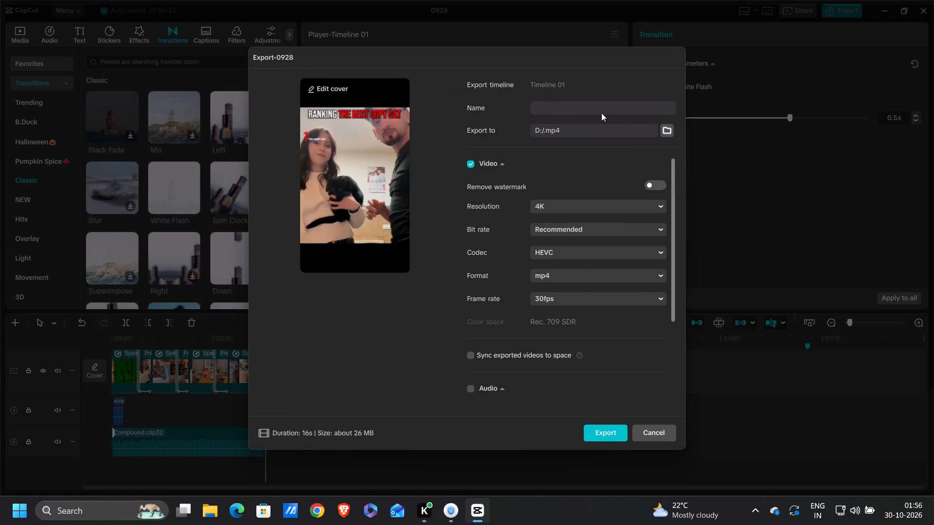
type("with cuts")
key("Return")
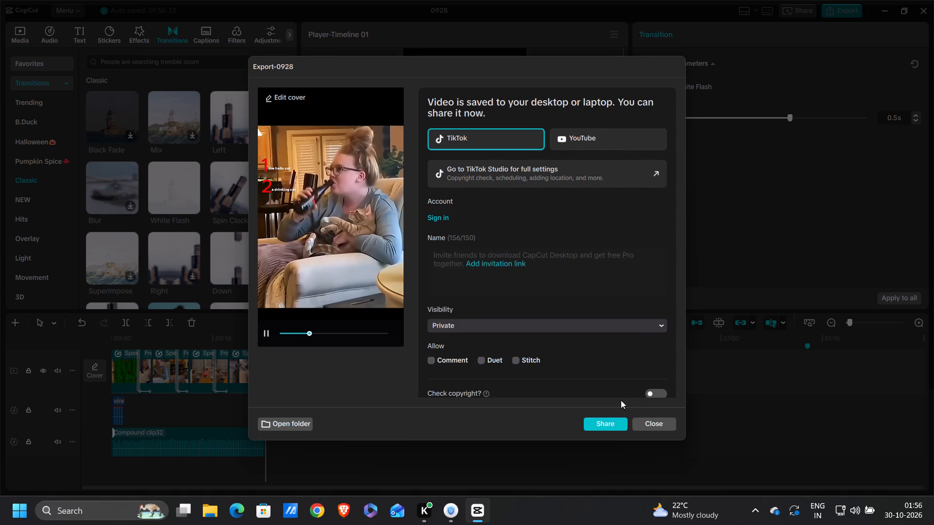
left_click(663, 425)
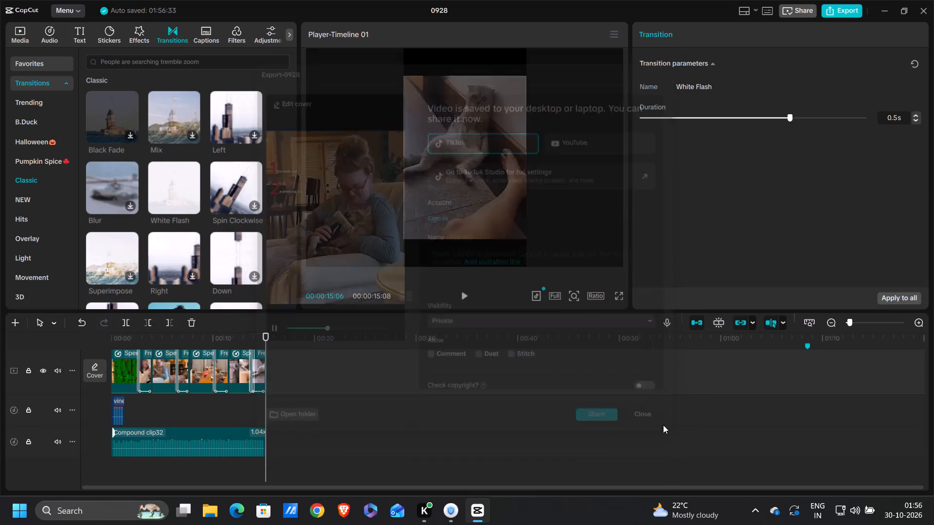
Close project 0928 and exit the video editor.
left_click(916, 14)
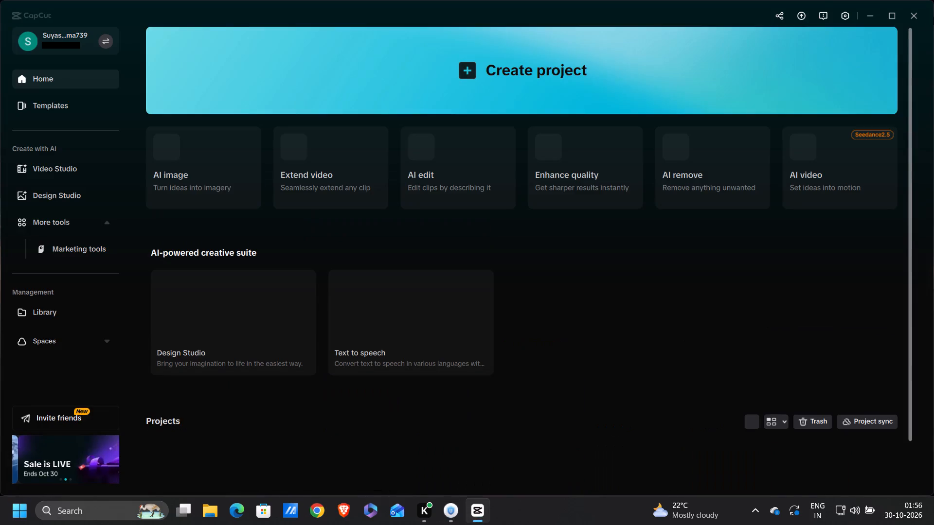
left_click(909, 19)
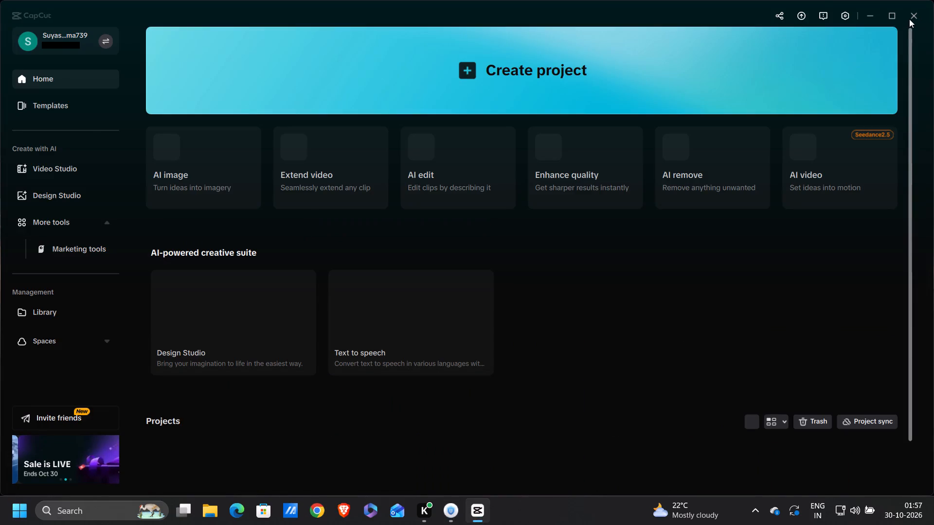
left_click(909, 19)
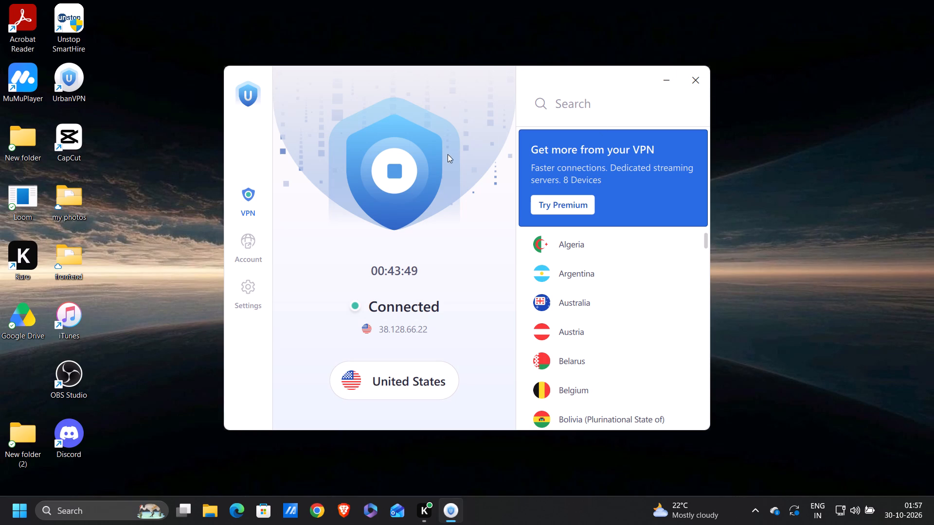
Disconnect the United States connection in UrbanVPN.
left_click(408, 178)
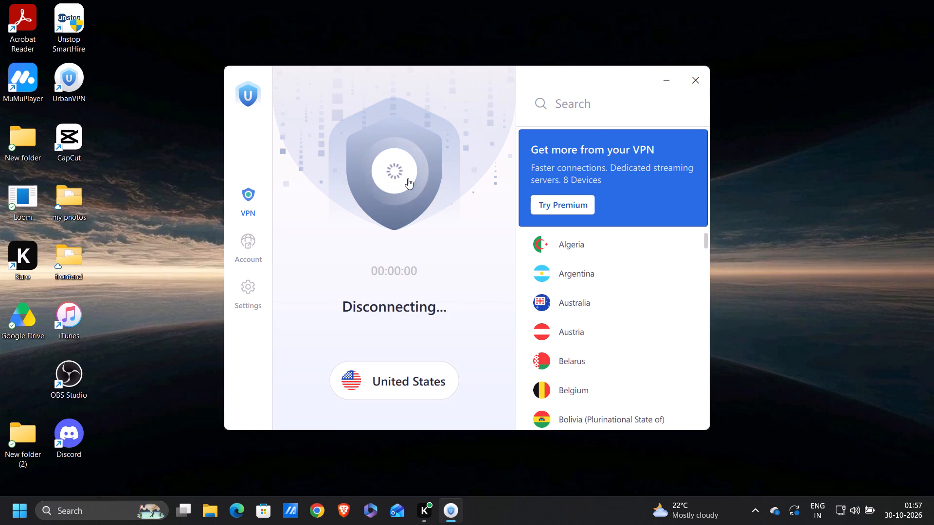